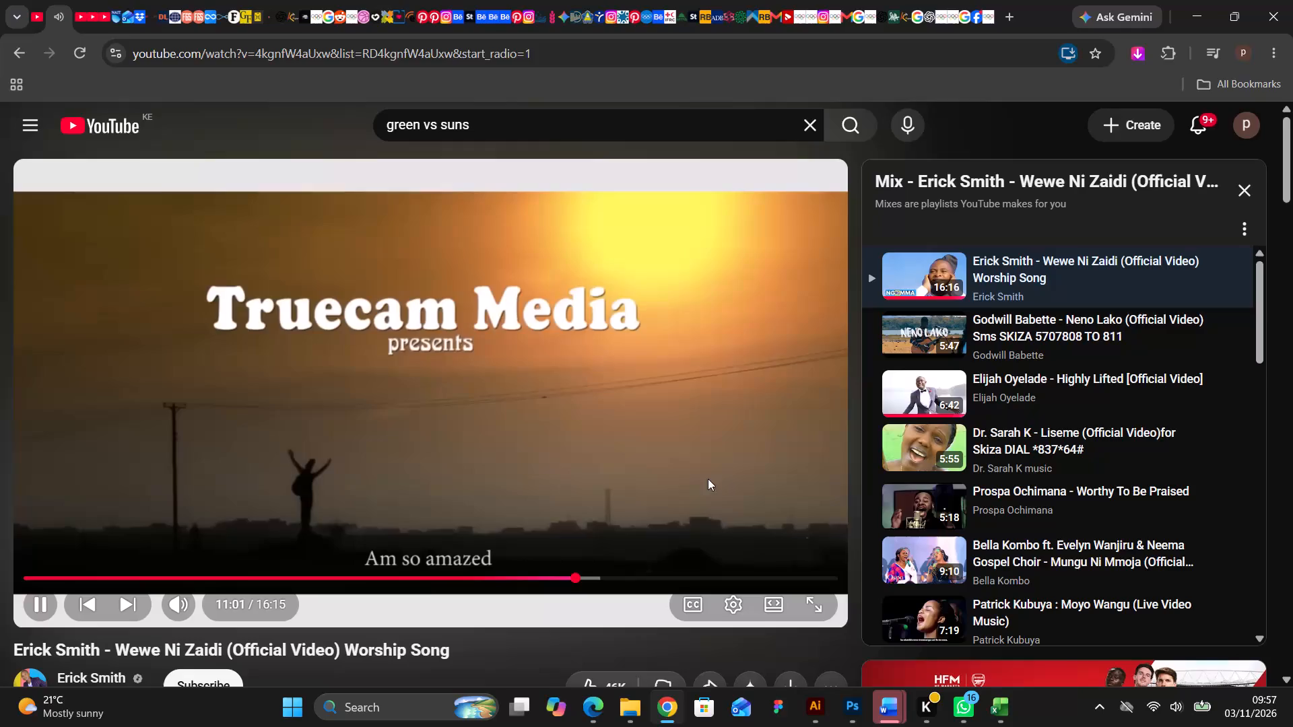
Finish text editing in Belek.ai by choosing the Selection tool, and switch to the BELEK CONSULTING LIMITED document in Word.
left_click(814, 705)
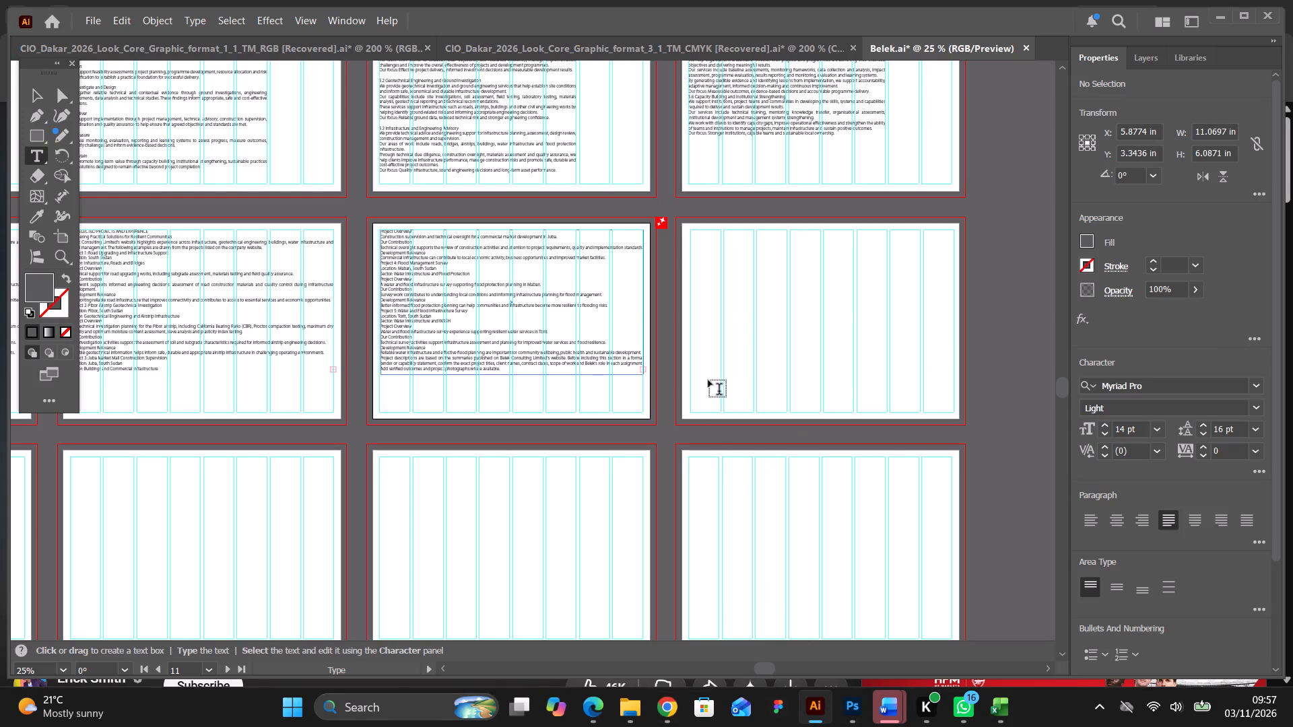
left_click(32, 98)
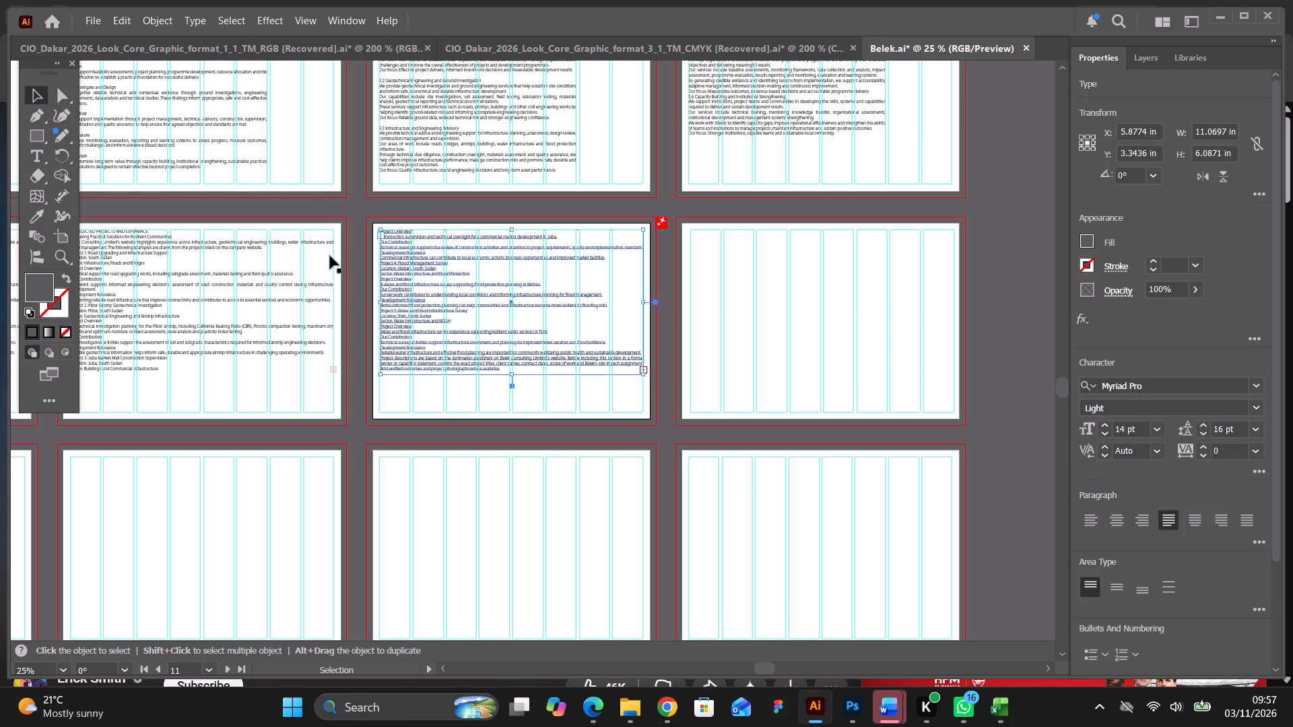
left_click(888, 710)
left_click(954, 632)
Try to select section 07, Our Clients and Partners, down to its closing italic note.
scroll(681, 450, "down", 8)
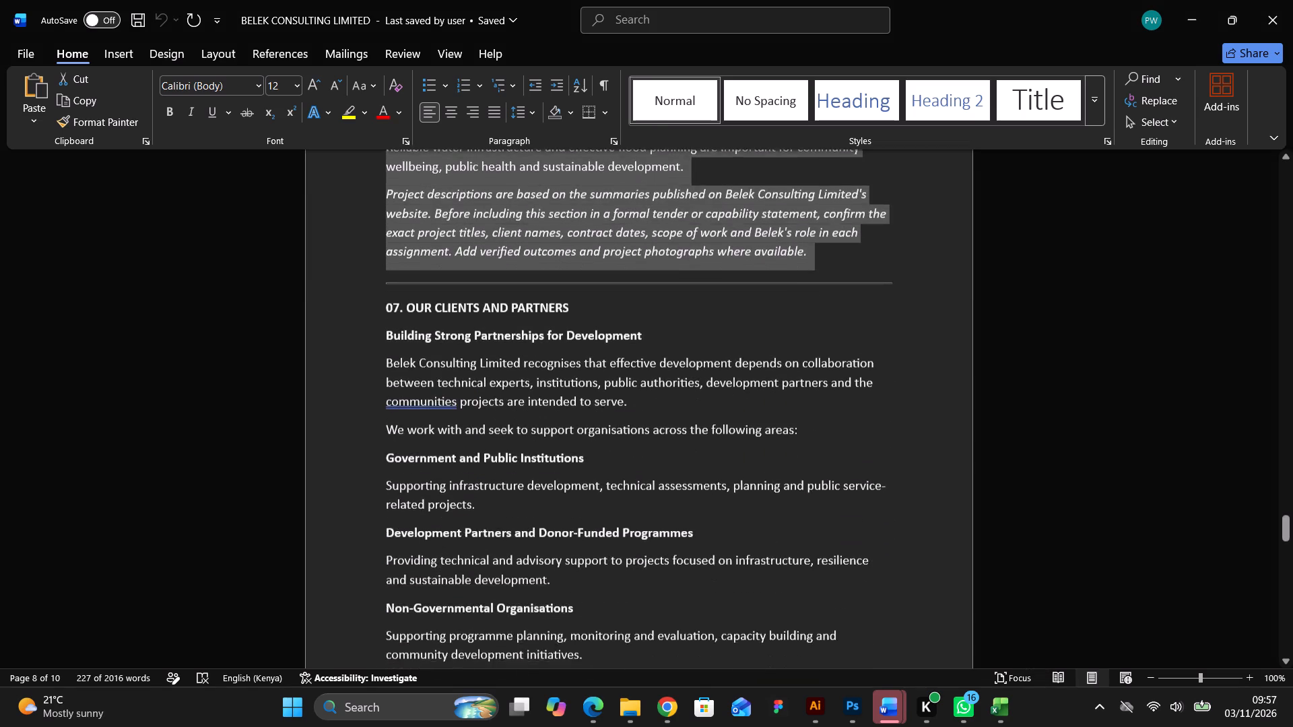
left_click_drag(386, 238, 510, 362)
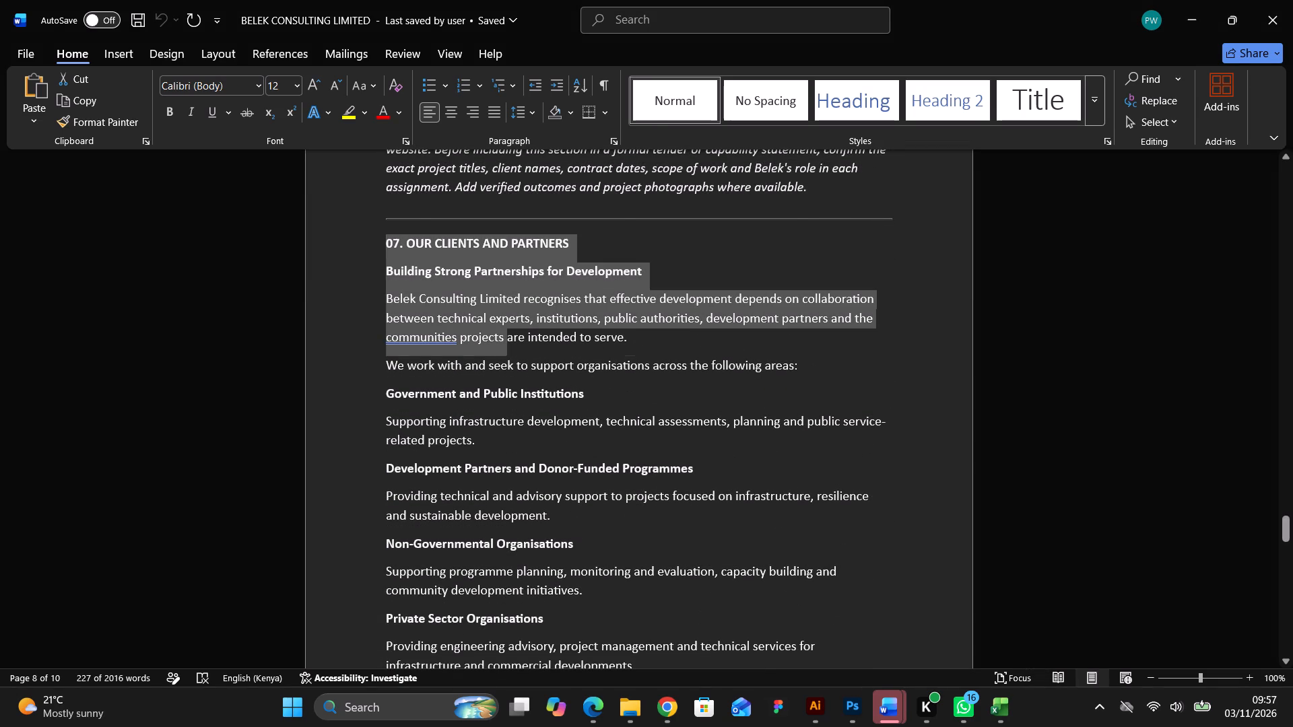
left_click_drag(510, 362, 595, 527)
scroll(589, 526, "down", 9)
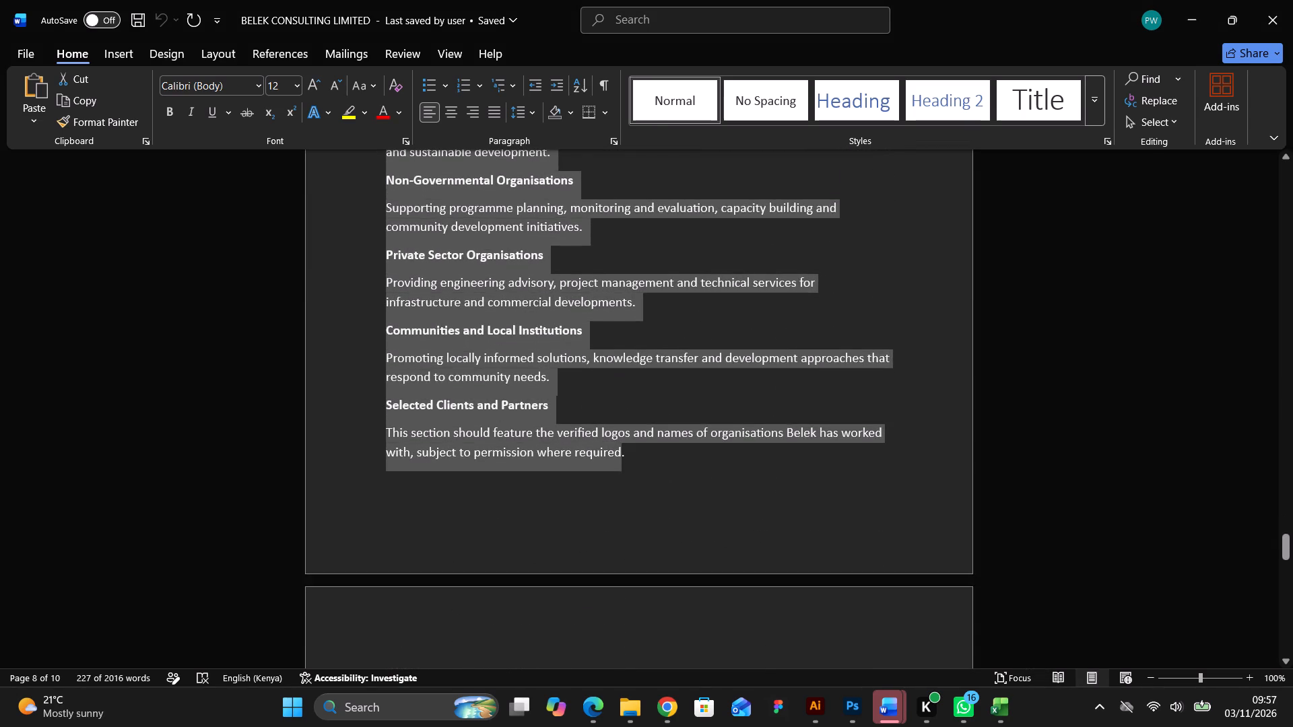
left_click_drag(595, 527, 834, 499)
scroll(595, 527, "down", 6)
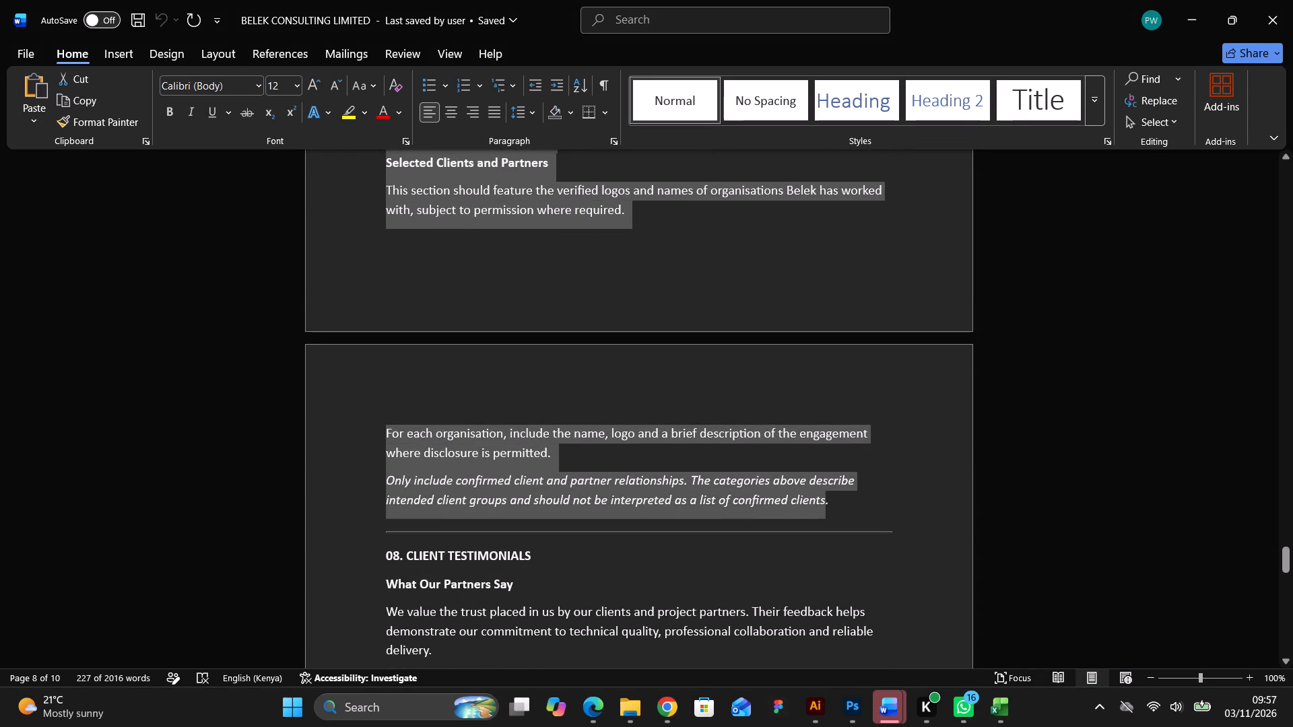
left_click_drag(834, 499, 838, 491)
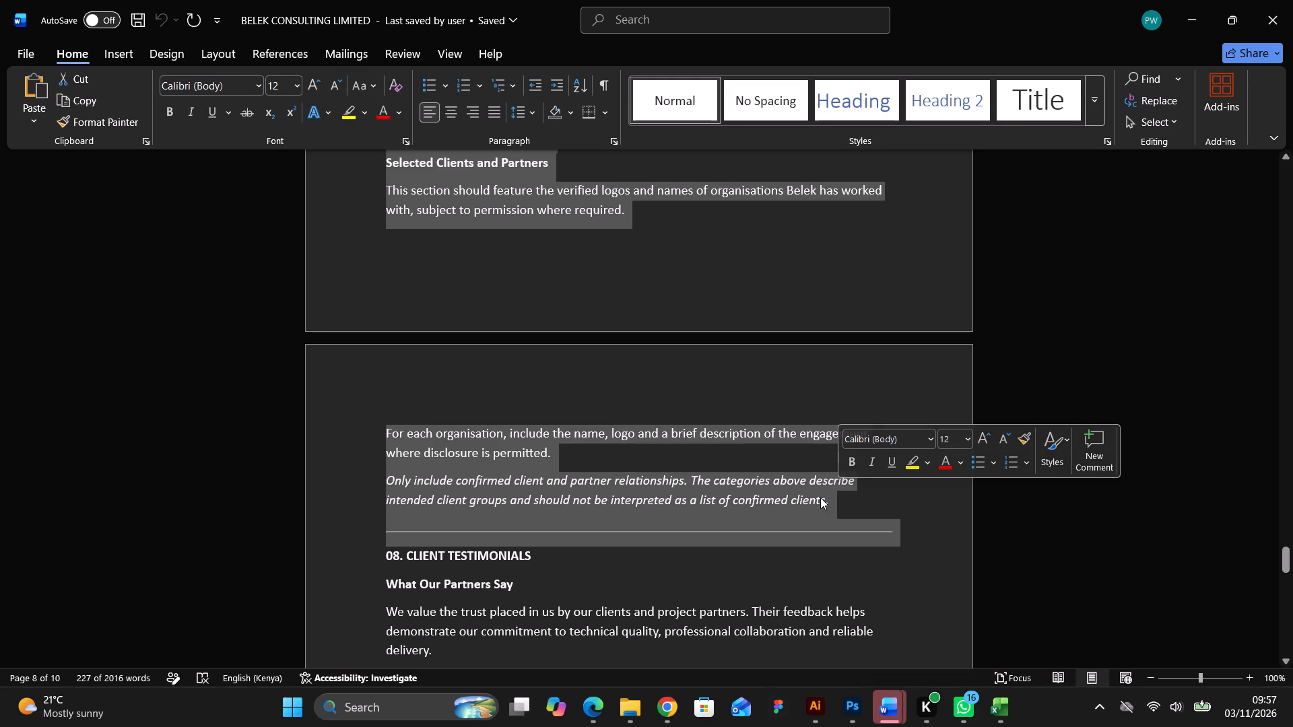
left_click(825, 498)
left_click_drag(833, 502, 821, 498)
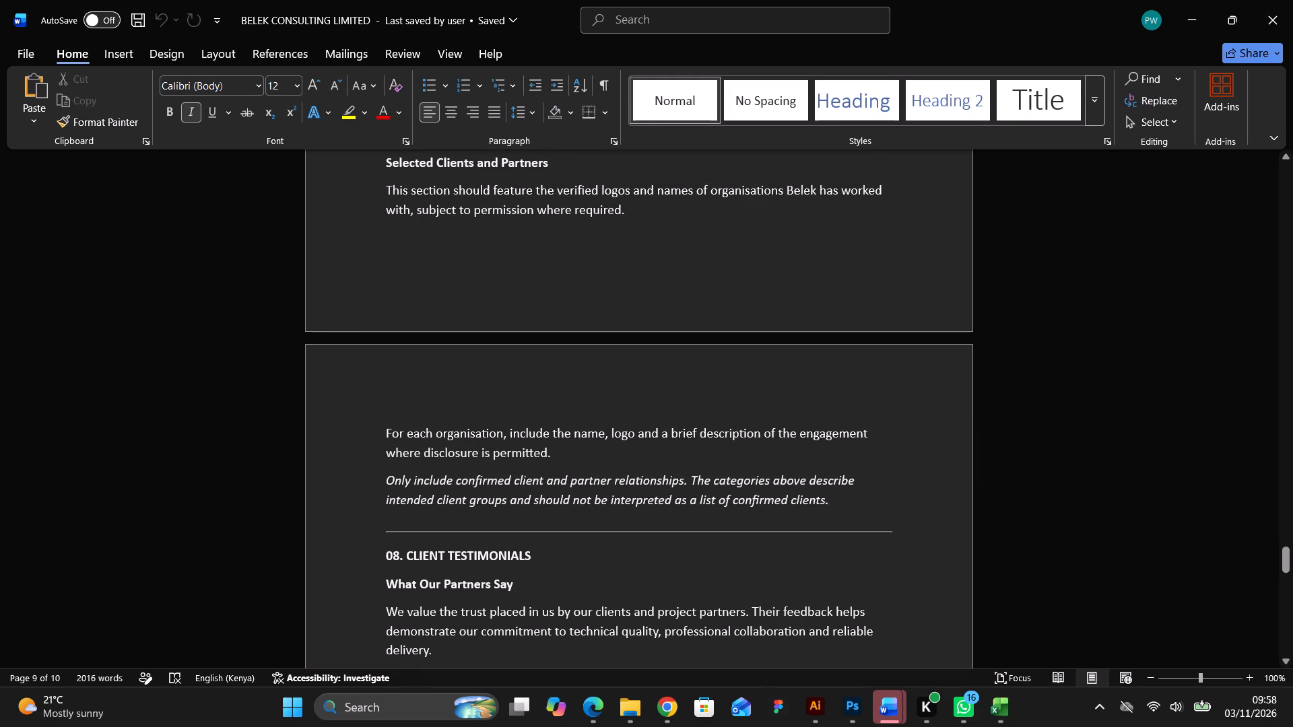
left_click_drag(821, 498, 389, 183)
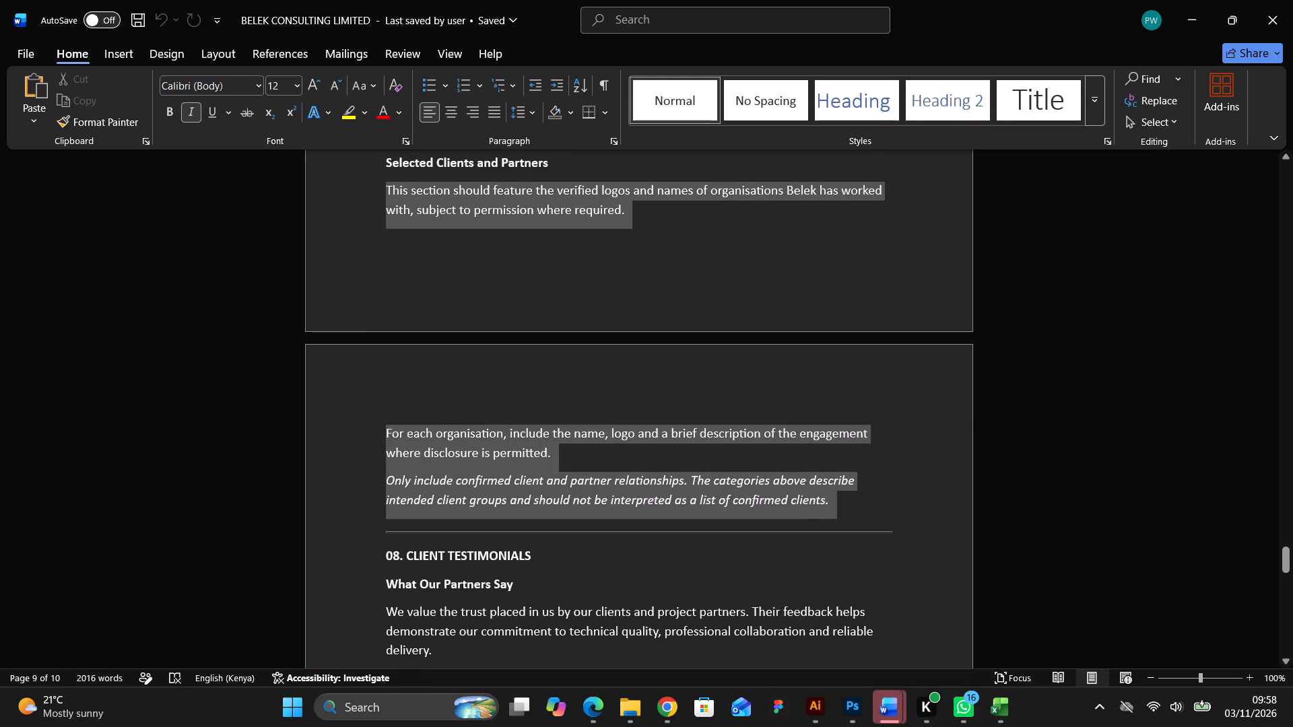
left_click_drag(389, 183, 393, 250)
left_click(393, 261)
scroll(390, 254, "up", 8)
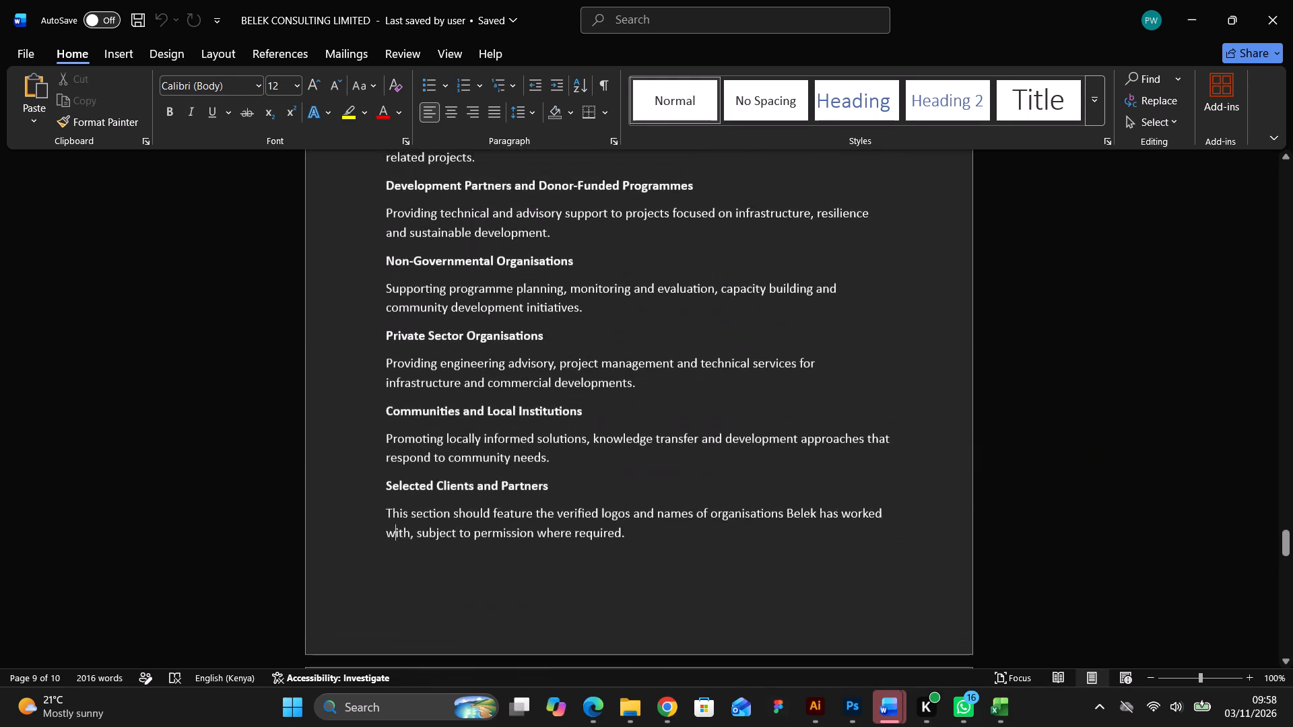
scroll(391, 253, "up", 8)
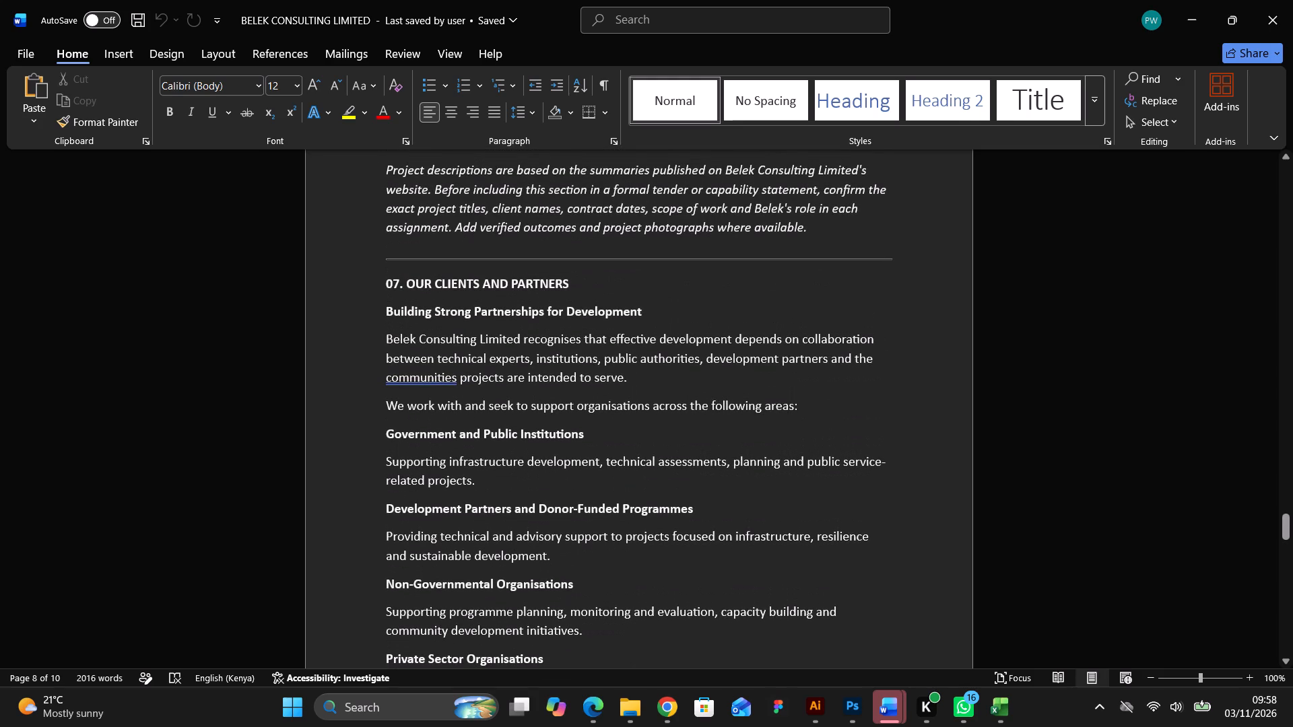
Copy section 07, Our Clients and Partners, from its heading through the italic note ending in "confirmed clients.".
left_click_drag(385, 279, 718, 619)
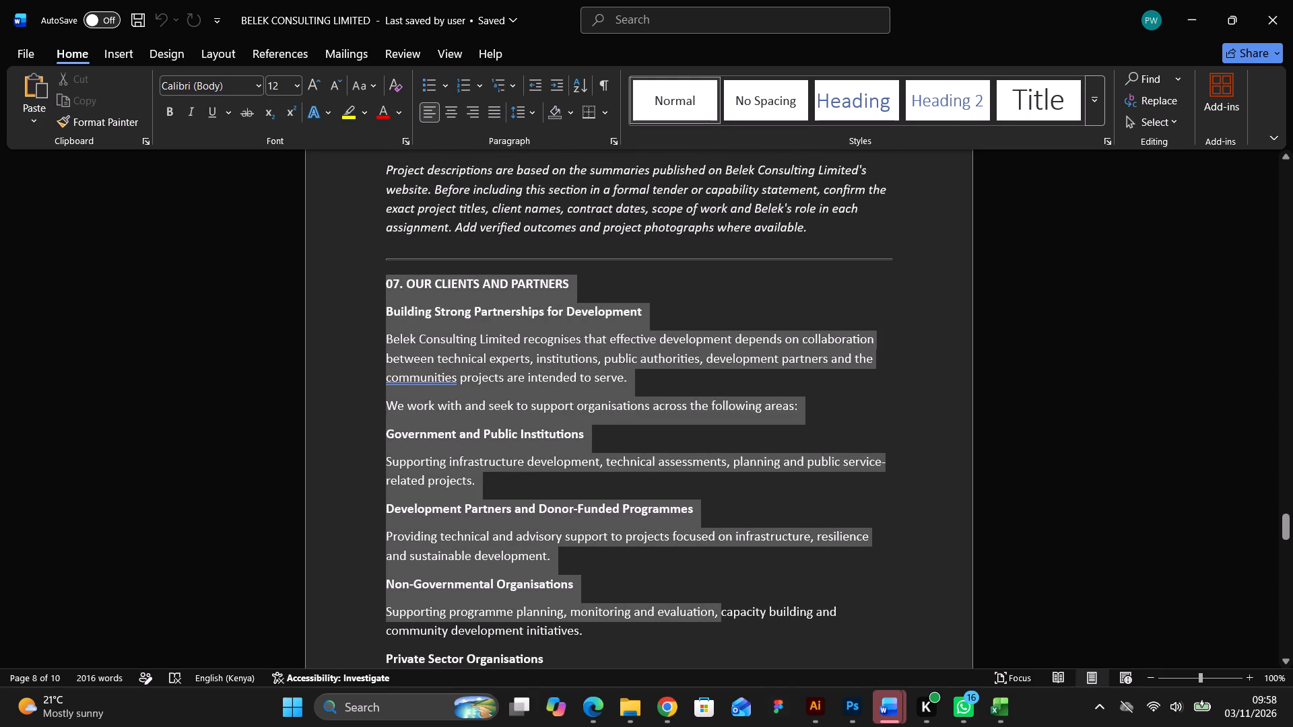
left_click_drag(718, 619, 797, 689)
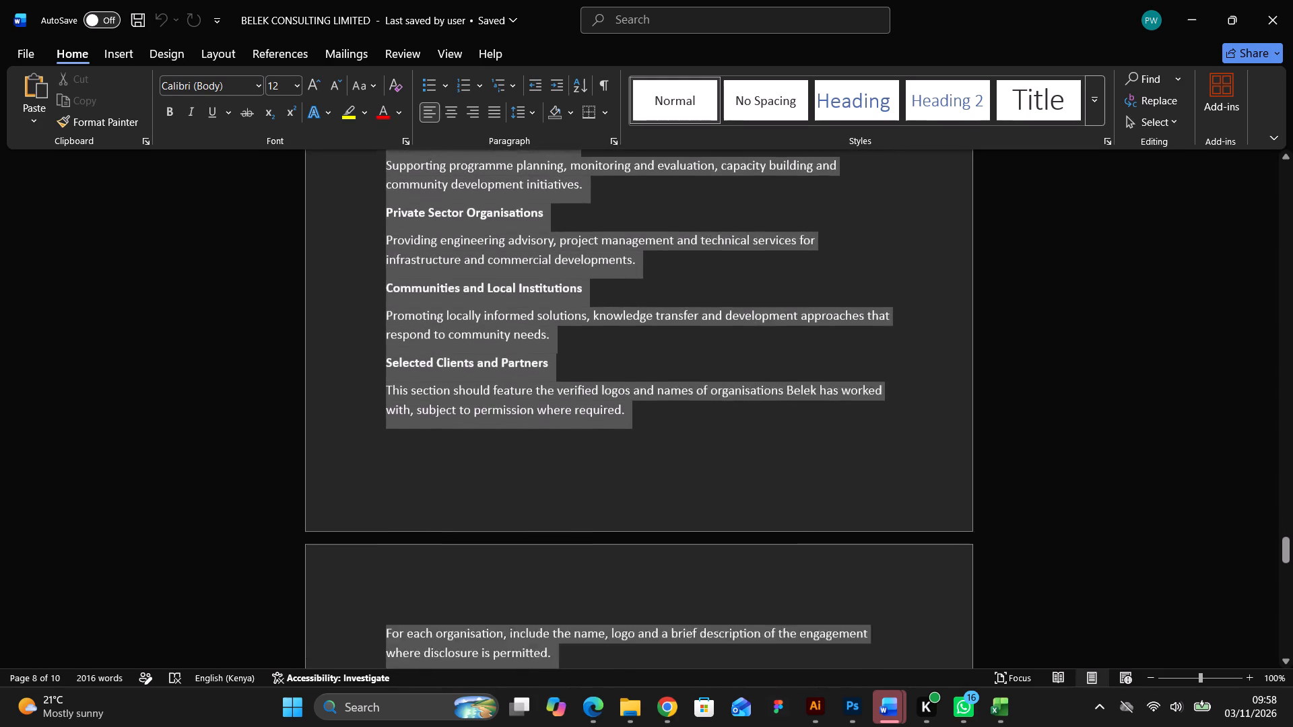
left_click_drag(797, 689, 830, 474)
key("ctrl+c")
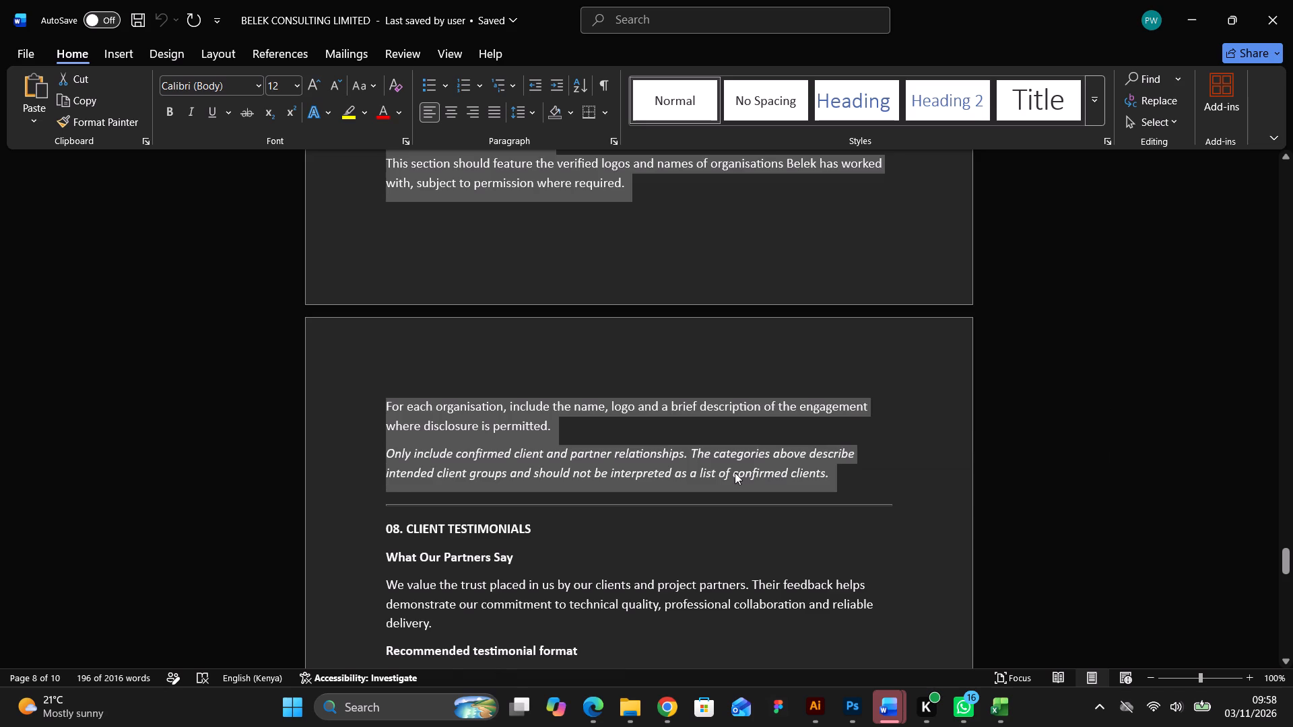
Look through the remaining sections of the document, from Client Testimonials to the end.
scroll(735, 473, "down", 16)
scroll(737, 473, "down", 20)
scroll(737, 473, "down", 3)
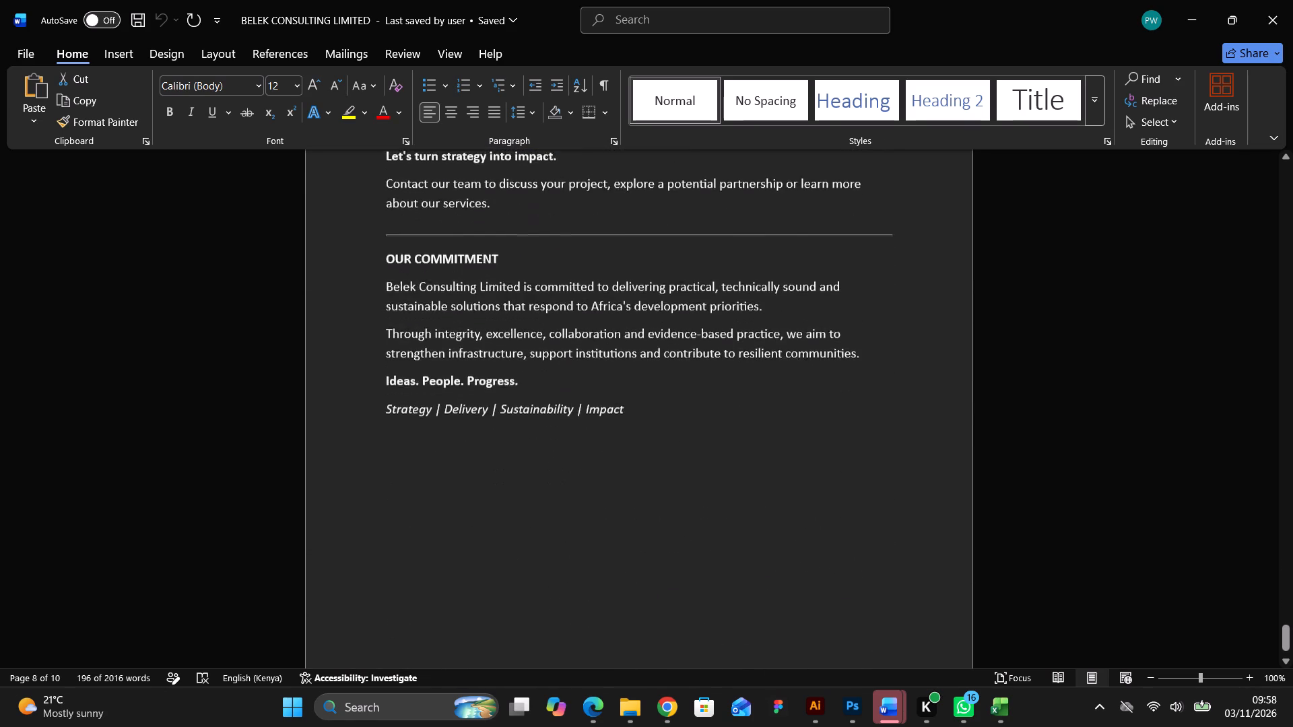
scroll(737, 473, "down", 2)
In Belek.ai in Illustrator, duplicate artboard 11's text frame horizontally by about 13.1 in onto the empty artboard beside it.
left_click(818, 710)
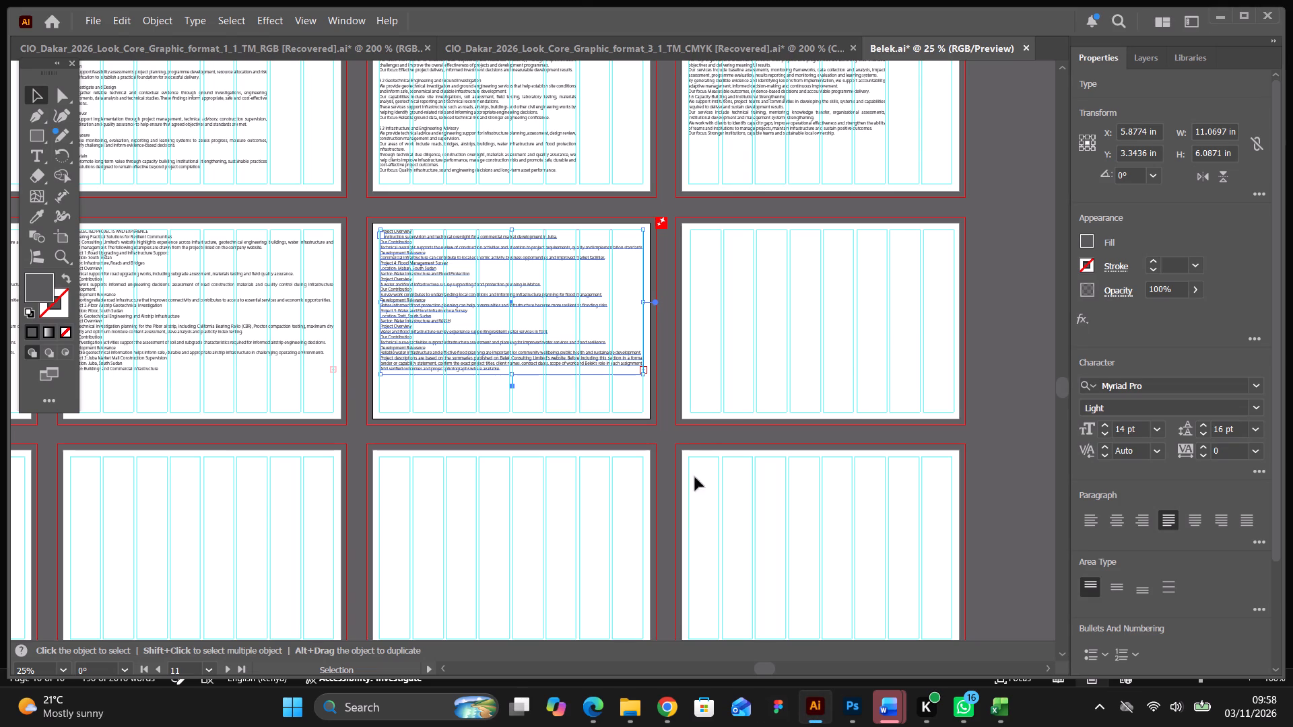
left_click_drag(400, 232, 712, 251)
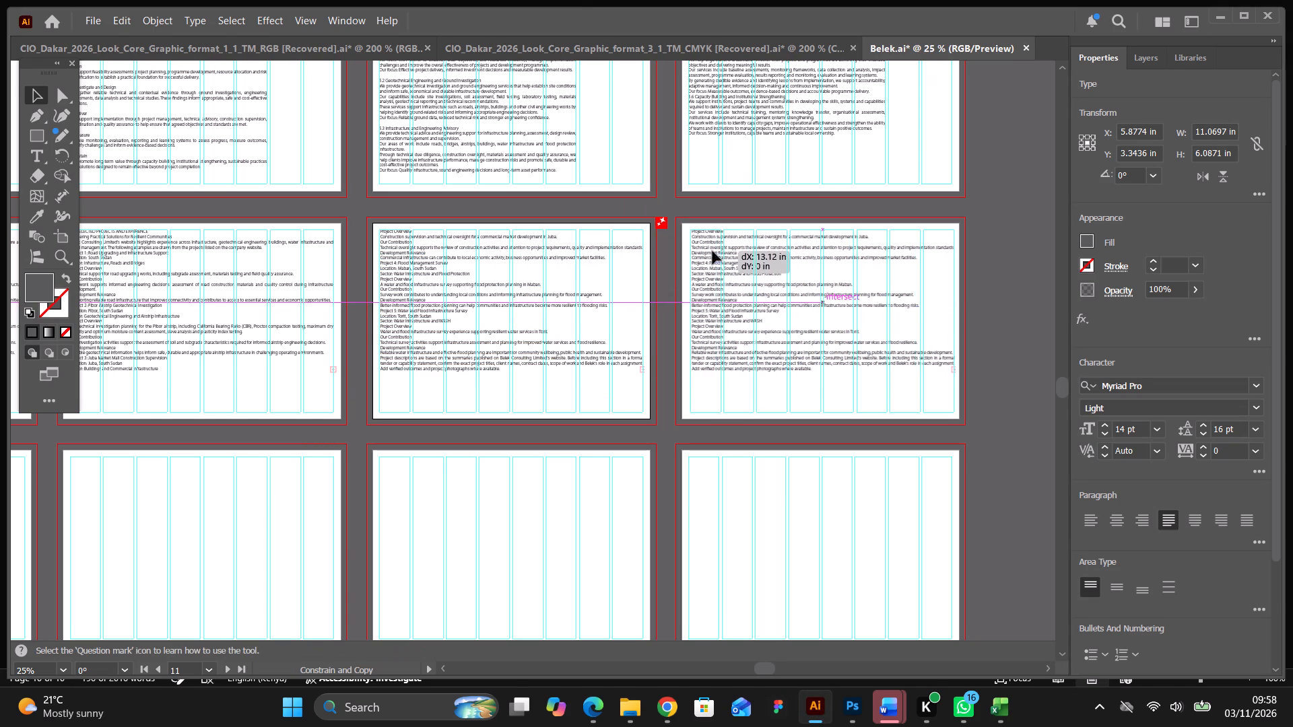
Replace all text in the duplicated frame on artboard 12 with the copied Our Clients and Partners section.
double_click(713, 236)
left_click_drag(690, 231, 852, 377)
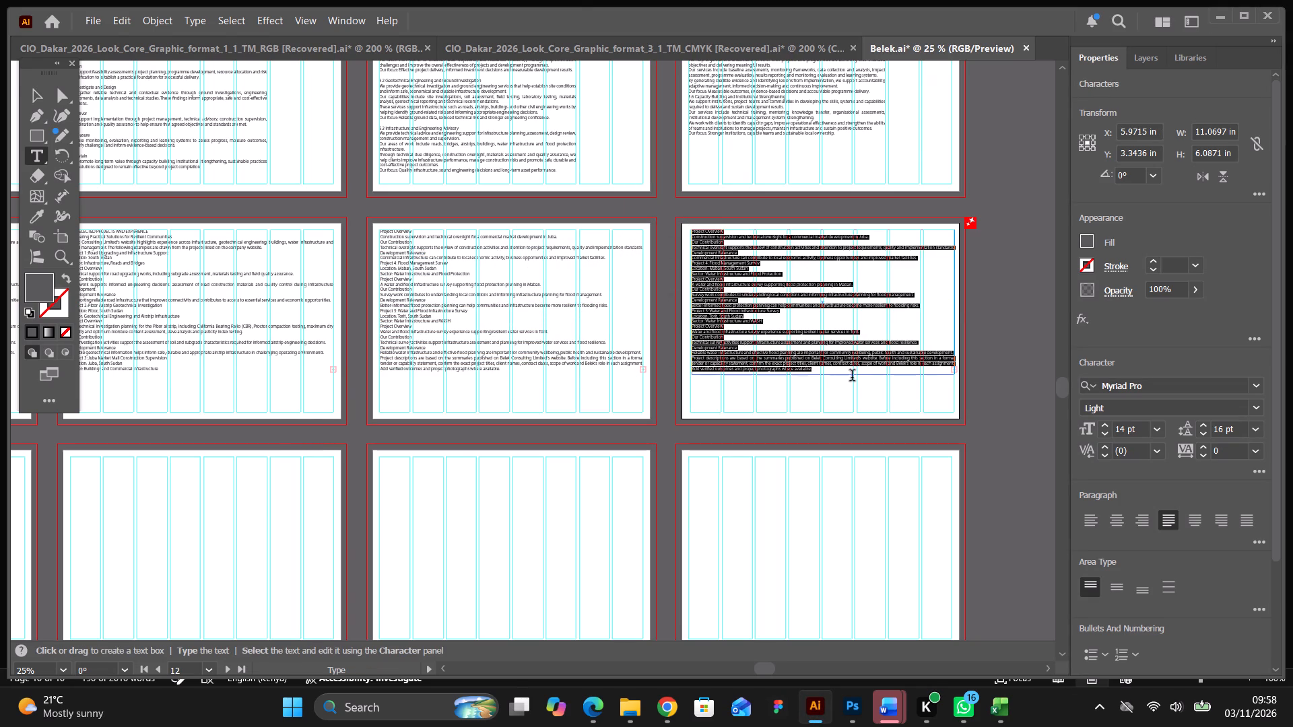
left_click_drag(852, 377, 871, 391)
key("ctrl+v")
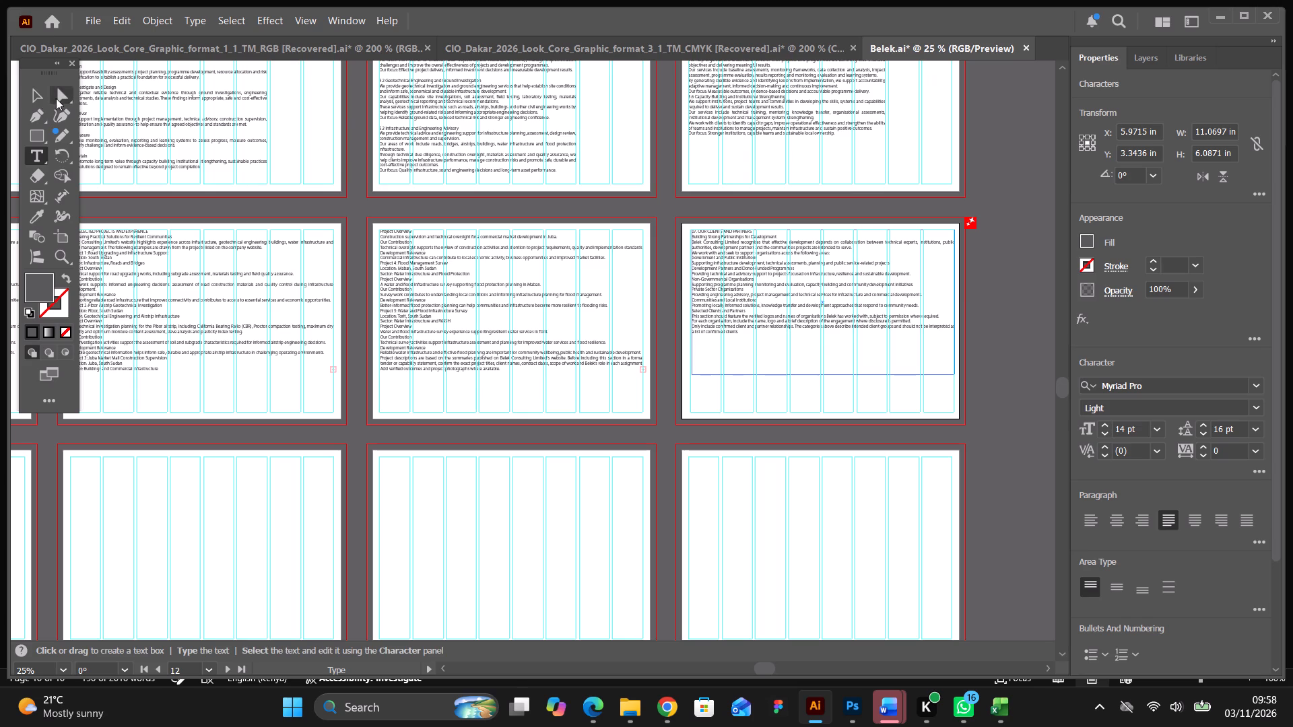
left_click(37, 94)
In File Explorer, open the Milele folder inside 2026 on the paddydesign (D:) drive.
left_click(624, 704)
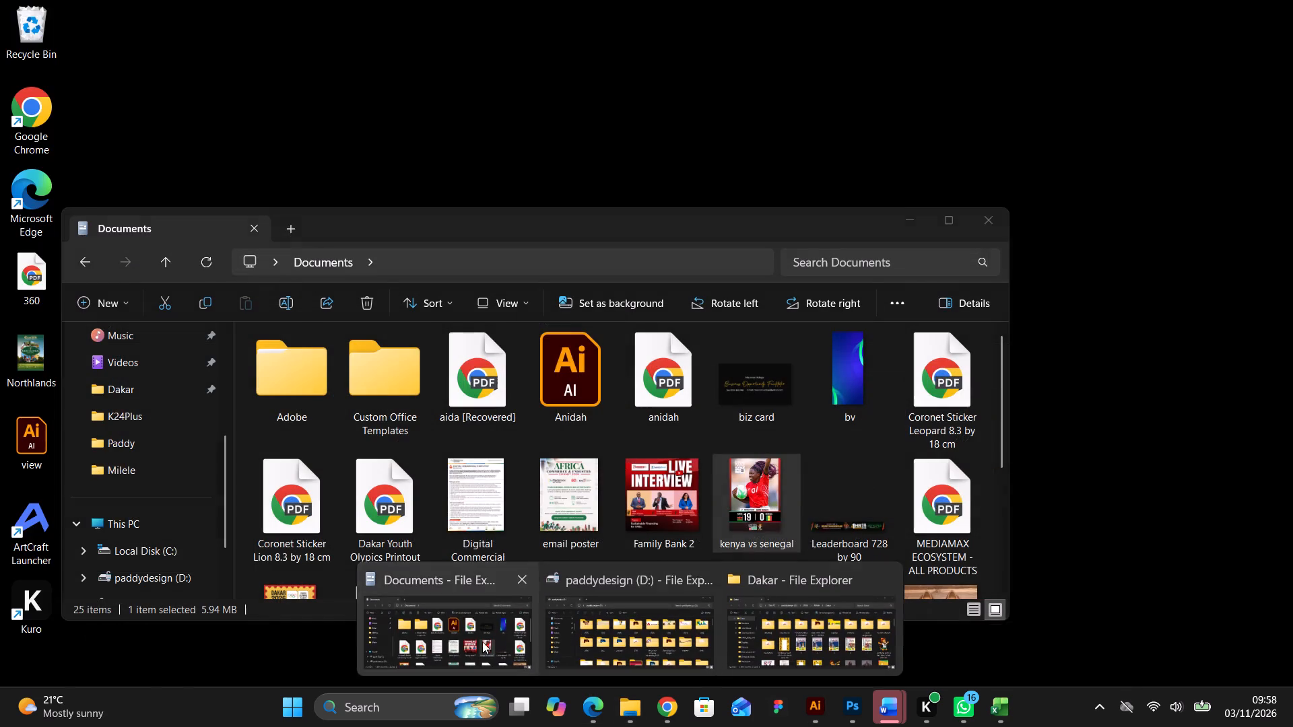
left_click(482, 642)
scroll(636, 414, "down", 1)
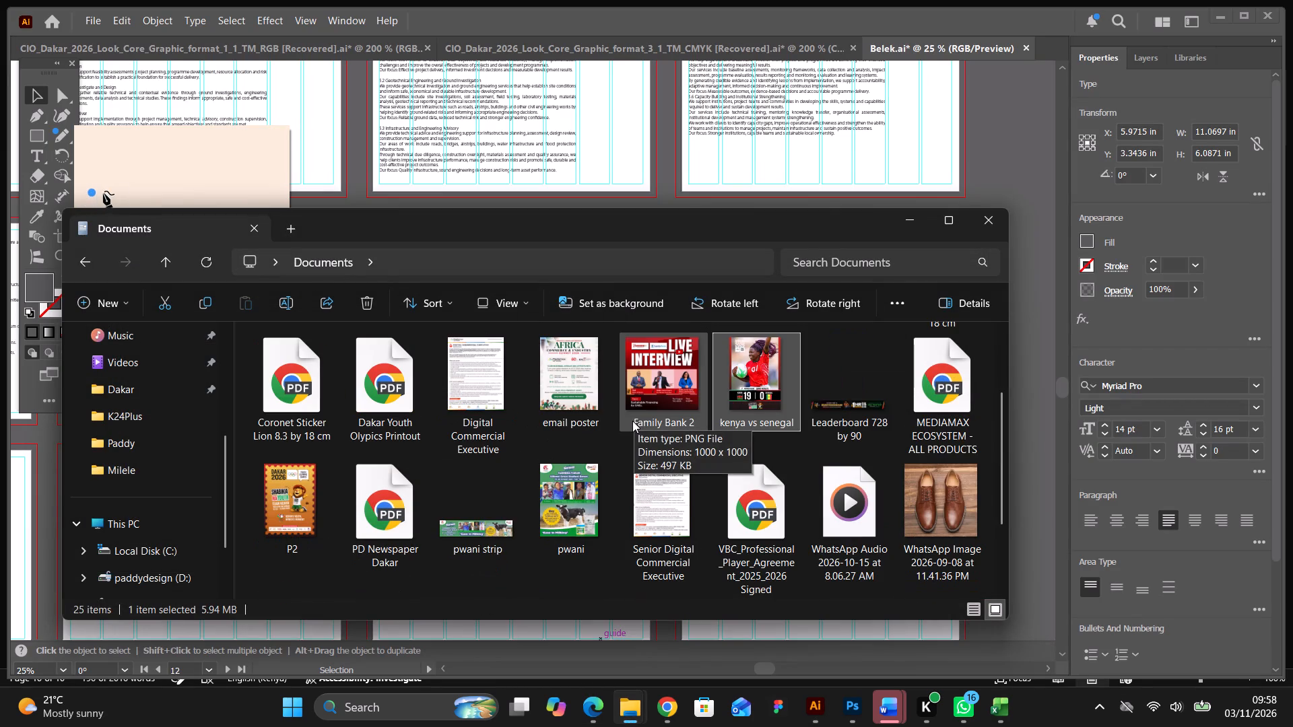
scroll(632, 421, "up", 1)
scroll(178, 573, "down", 3)
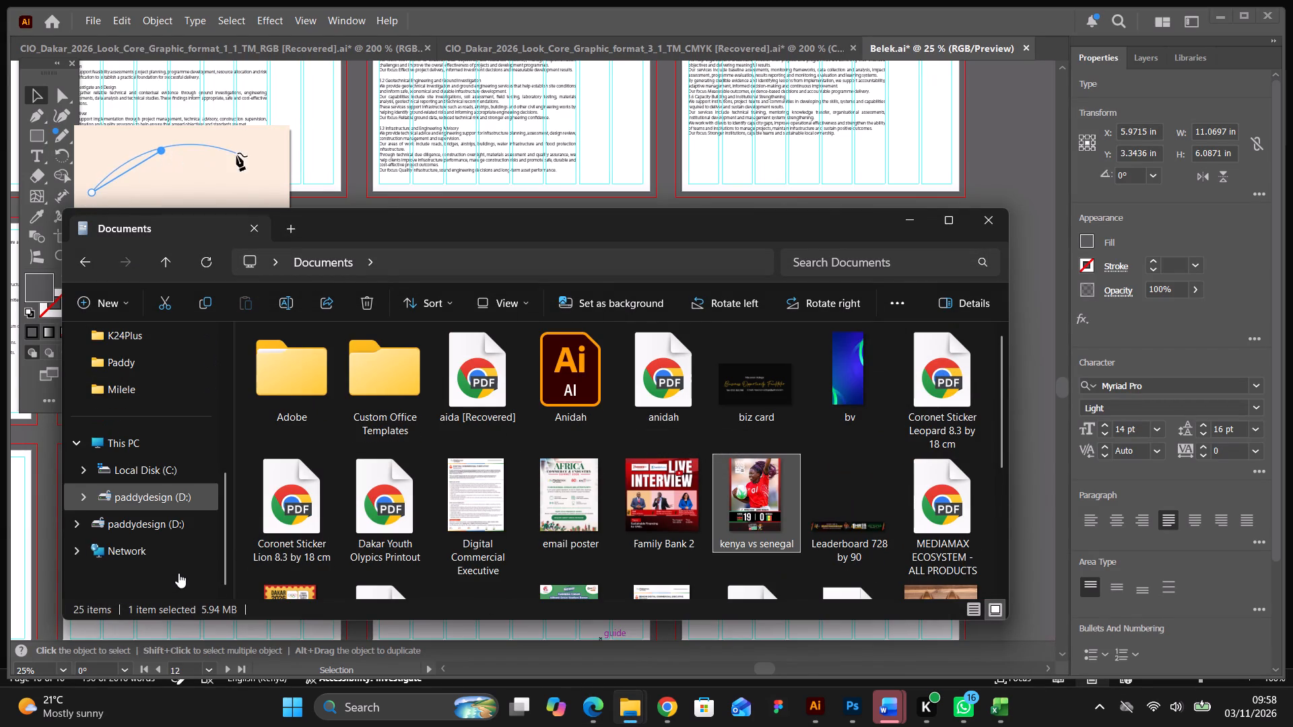
left_click(156, 527)
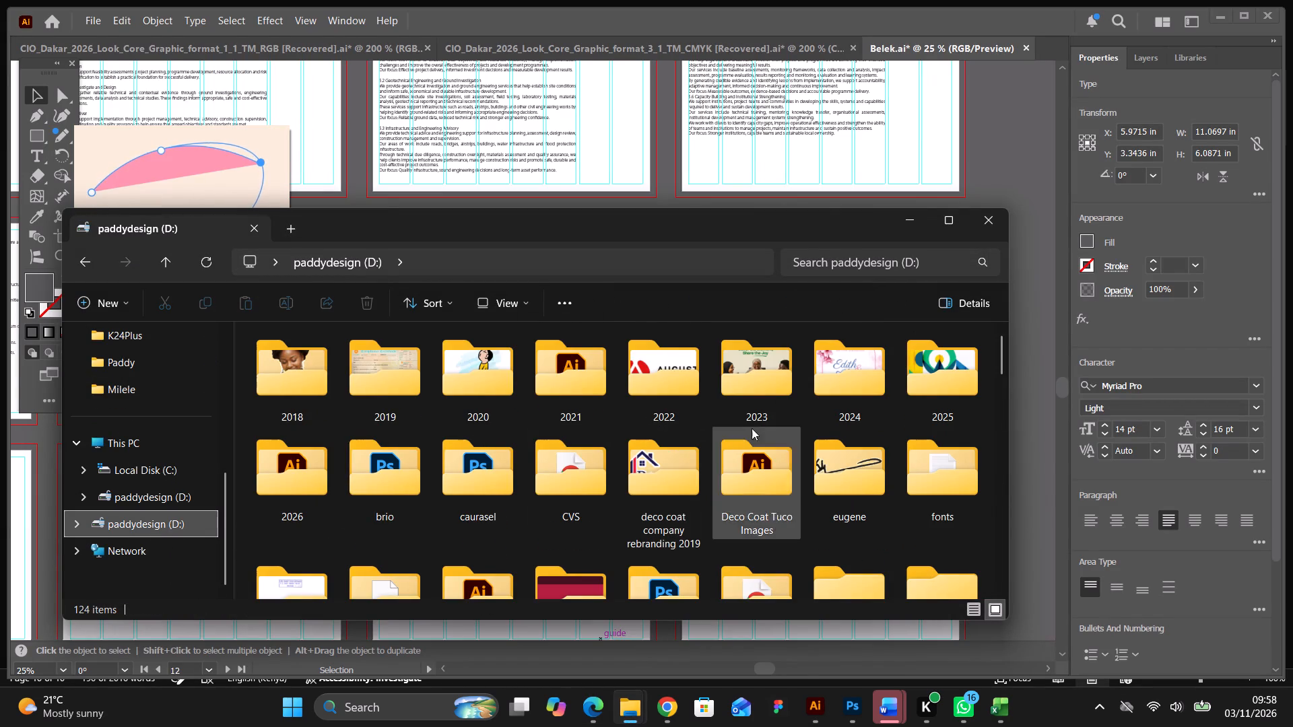
double_click(311, 475)
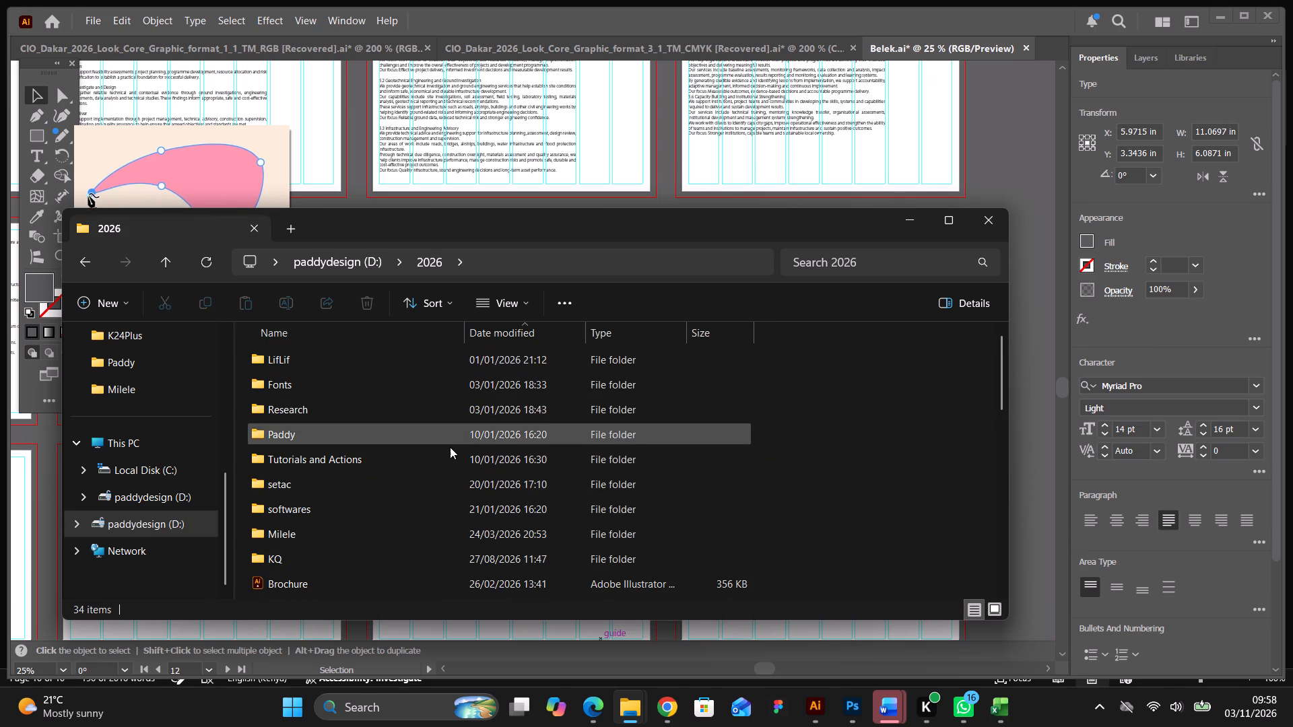
double_click(306, 535)
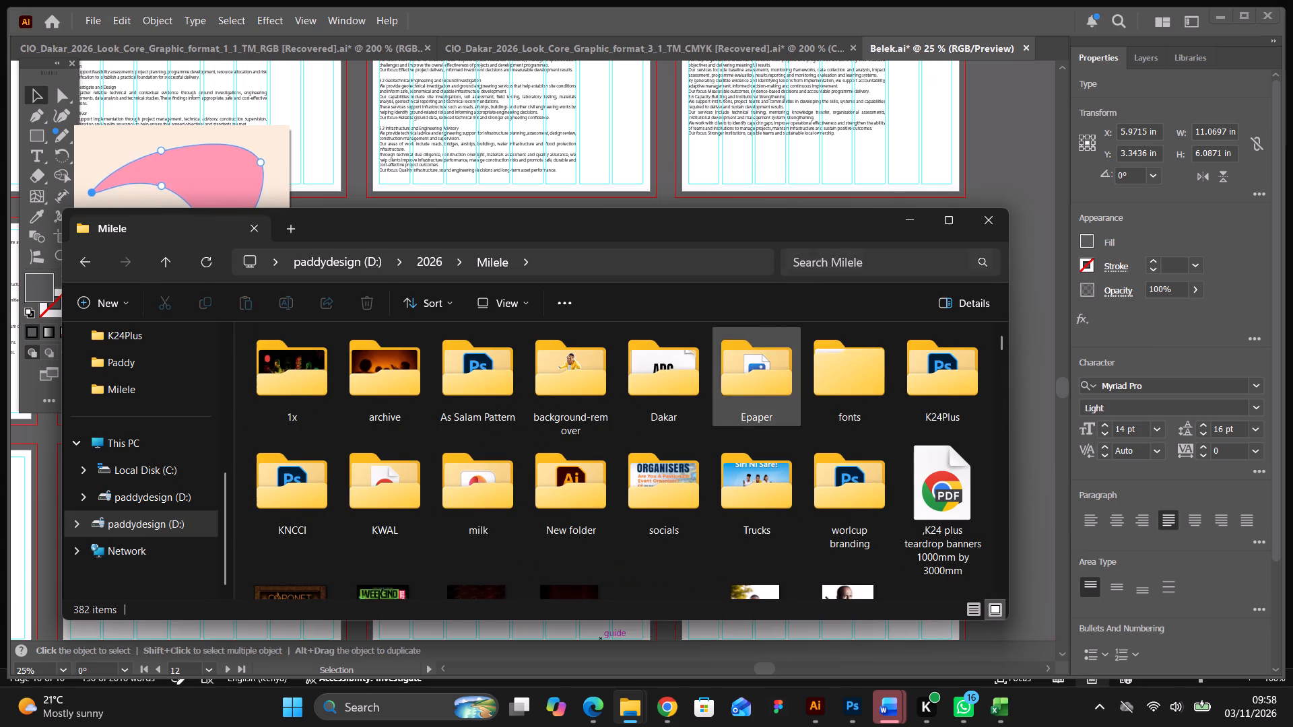
Search the Milele folder for "profile".
left_click(841, 263)
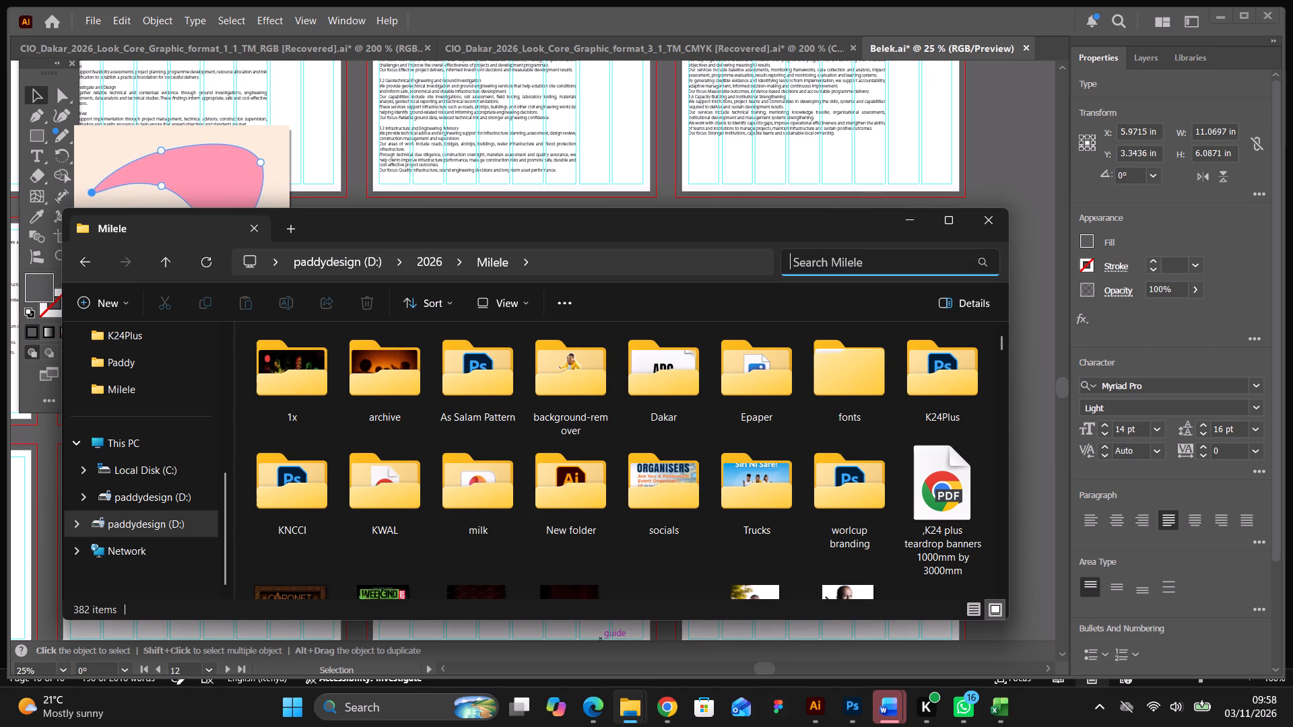
type("profil")
key("e")
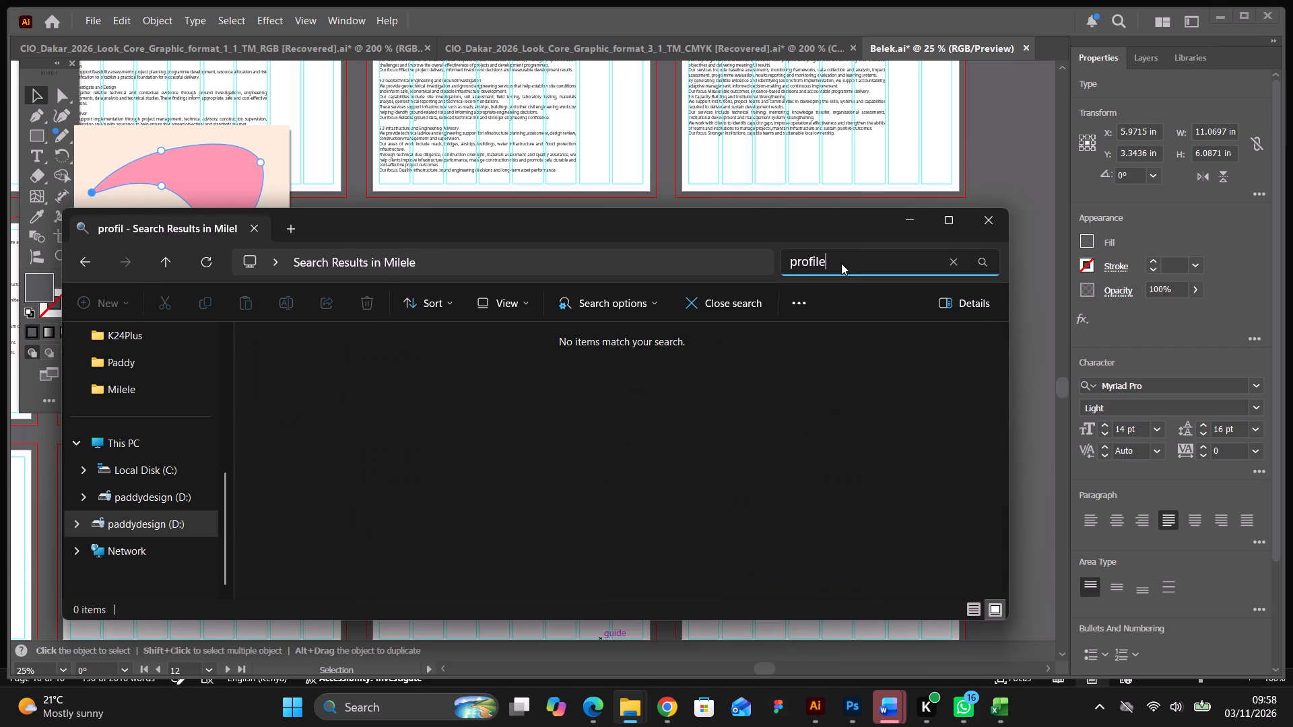
Replace the folder search term with "media".
key("BackSpace")
key("BackSpace")
key("BackSpace")
key("BackSpace")
key("BackSpace")
key("BackSpace")
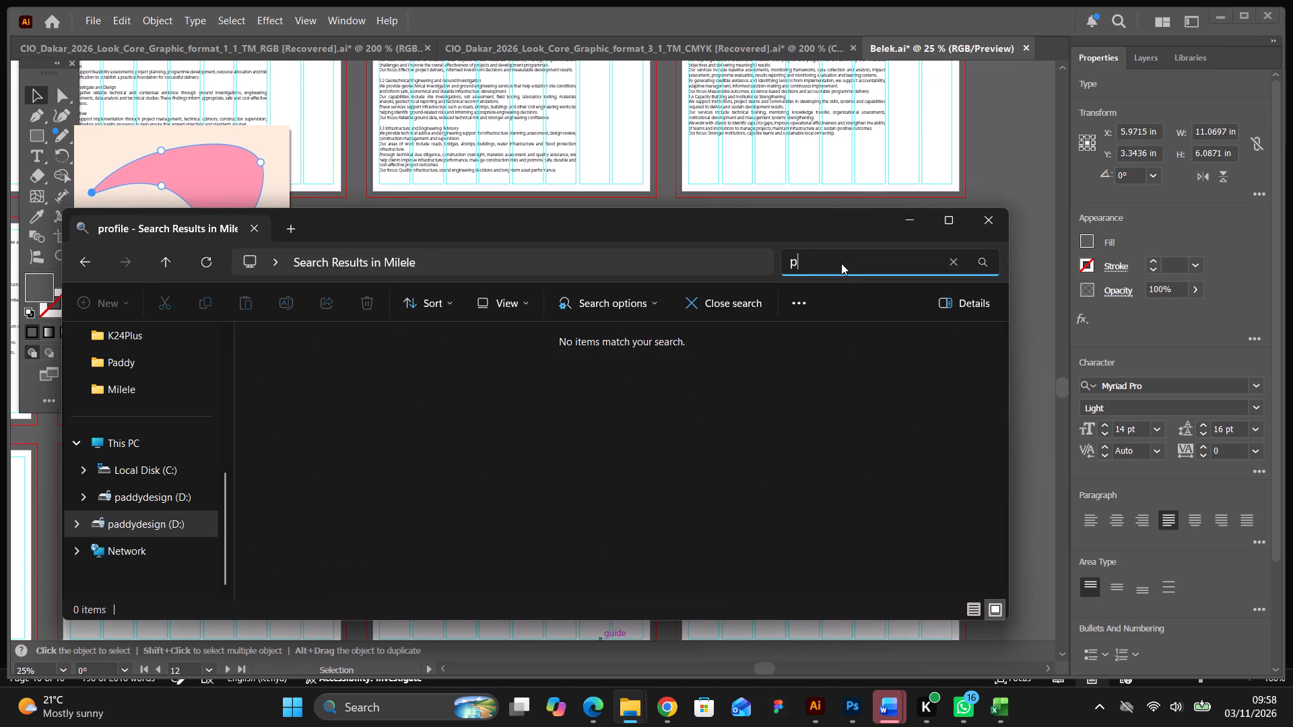
key("BackSpace")
type("media")
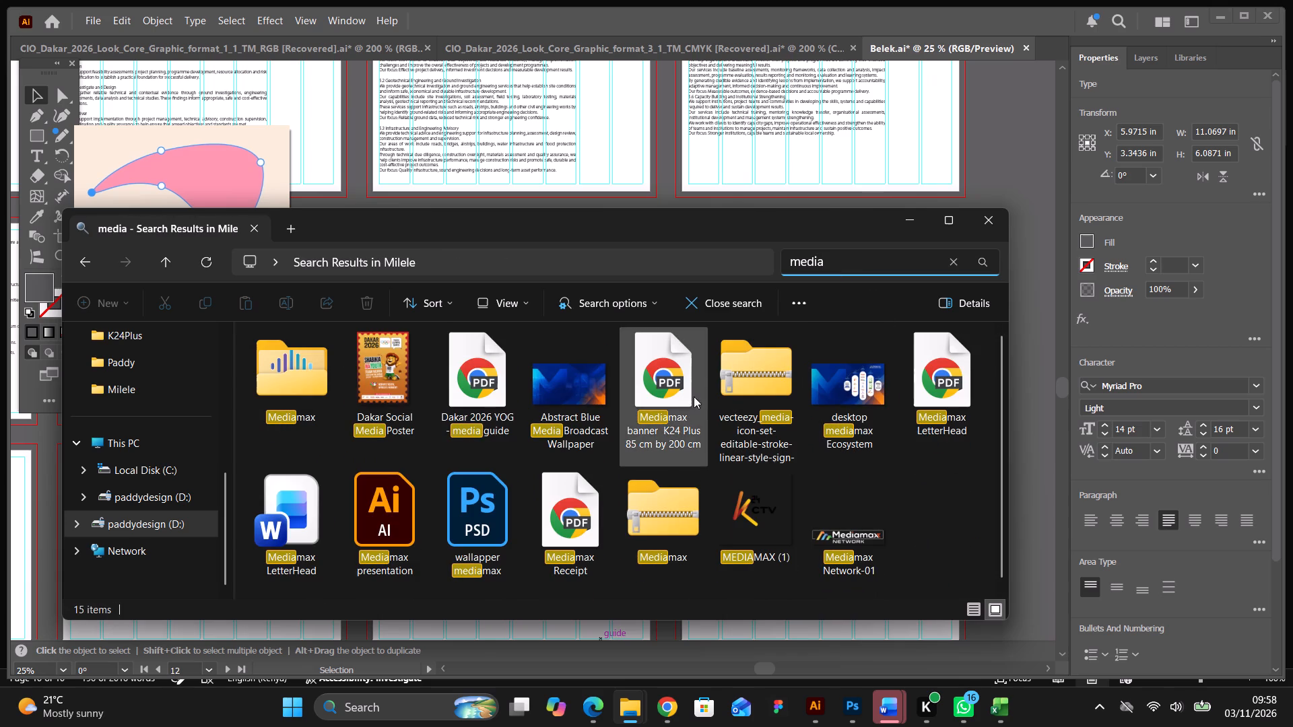
Open the Mediamax presentation Illustrator file and examine its artboards as an overview.
double_click(399, 513)
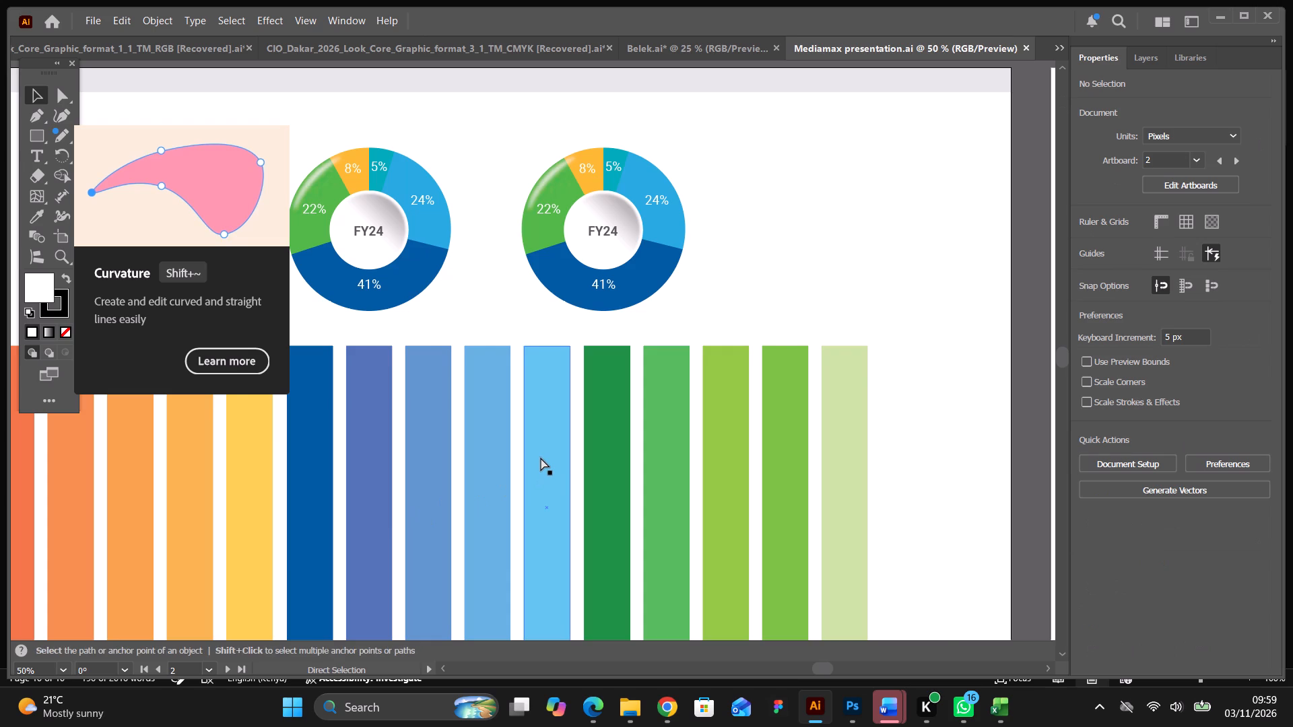
key("ctrl+minus")
key("ctrl+minus")
key("ctrl+minus")
key("ctrl+minus")
key("ctrl+minus")
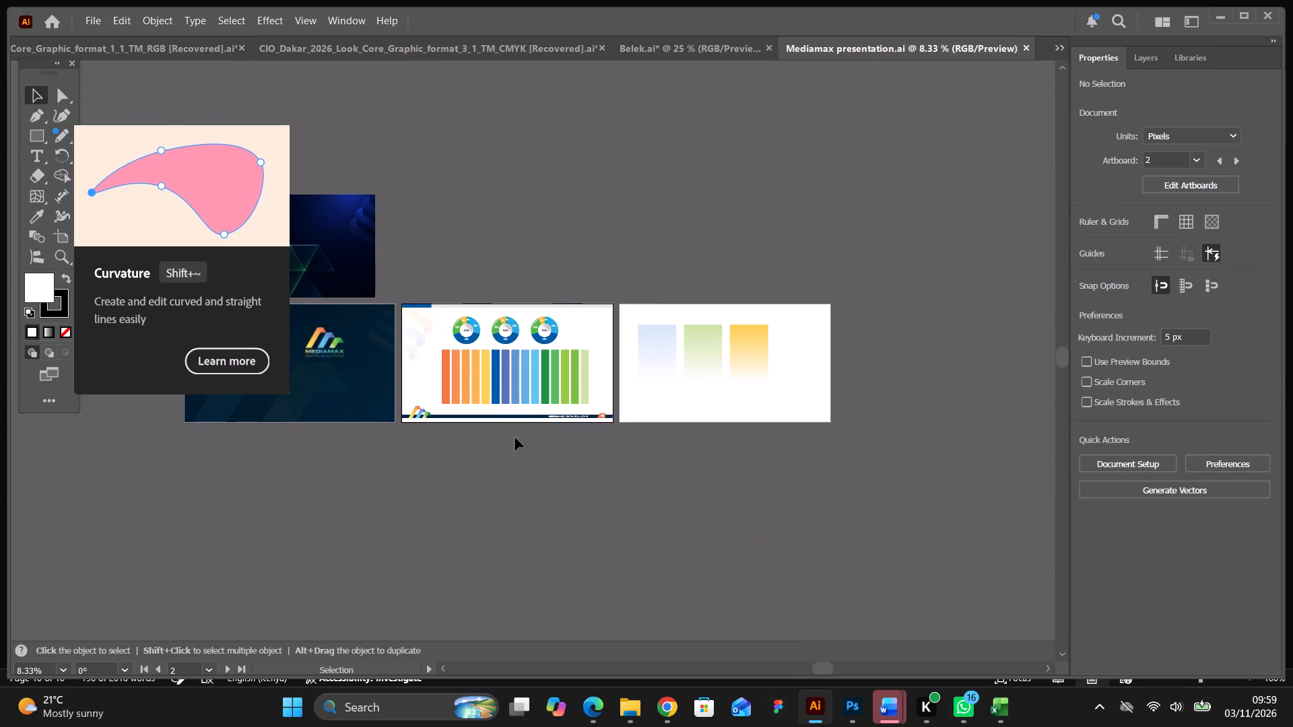
left_click(42, 99)
left_click(451, 189)
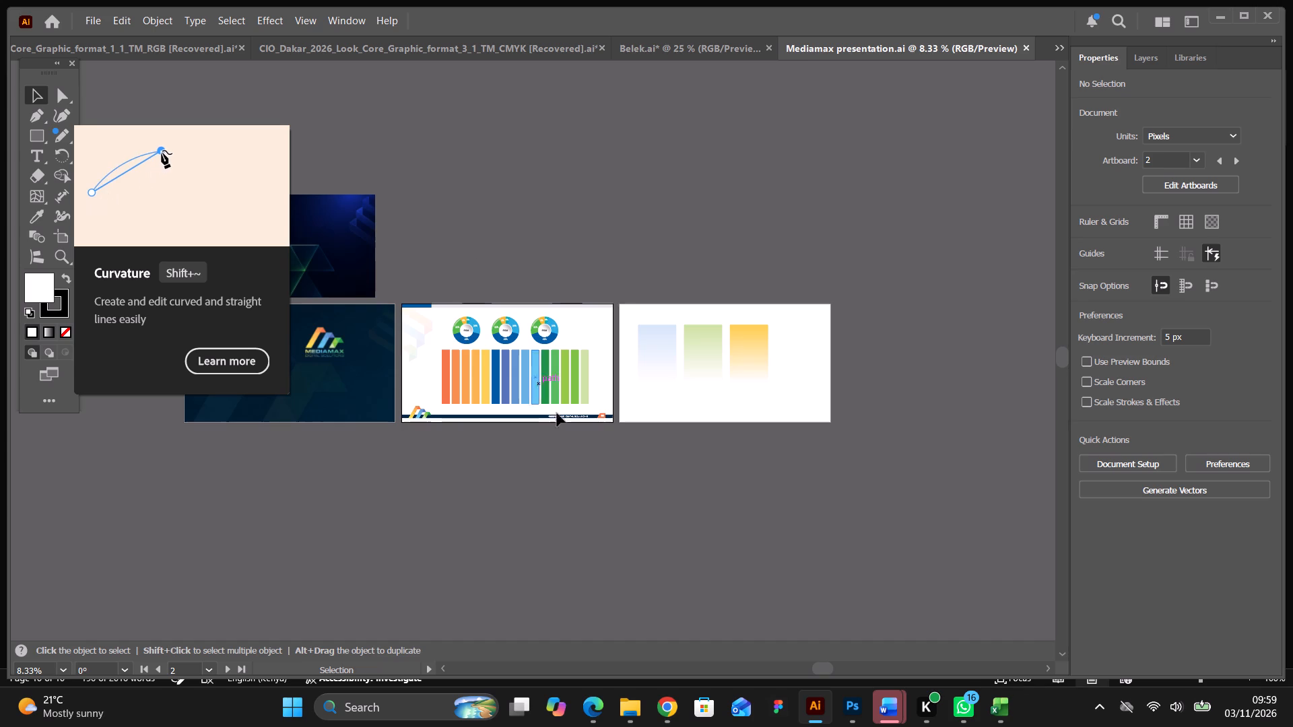
Back in File Explorer, search the Milele folder for "presentation" and open the MM Presentation Illustrator file.
left_click(624, 721)
left_click(506, 642)
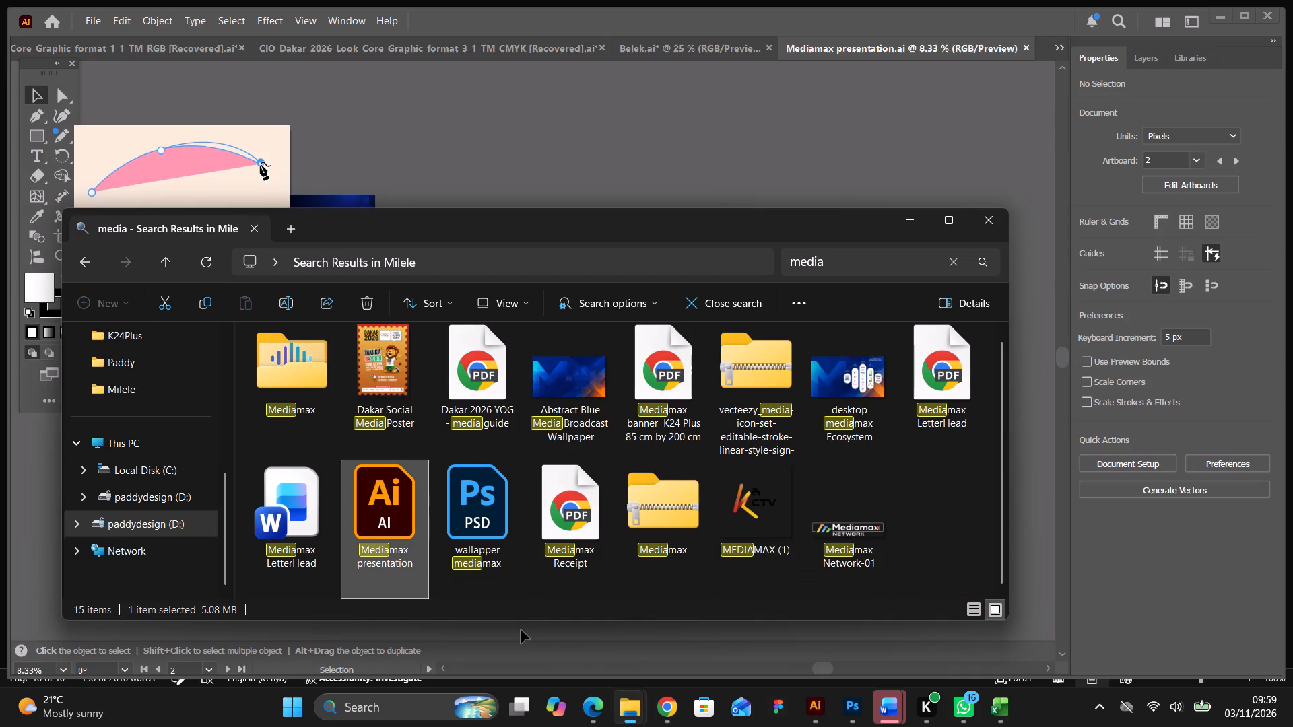
scroll(675, 479, "down", 1)
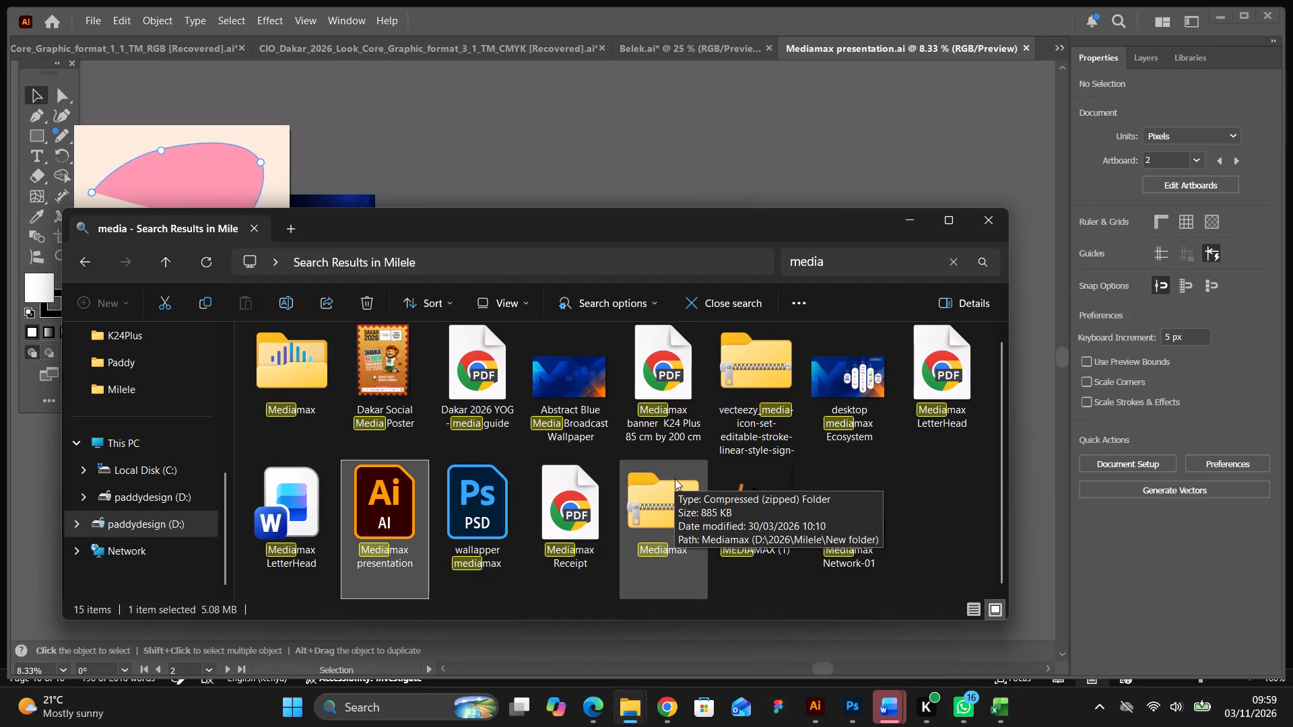
scroll(675, 479, "down", 2)
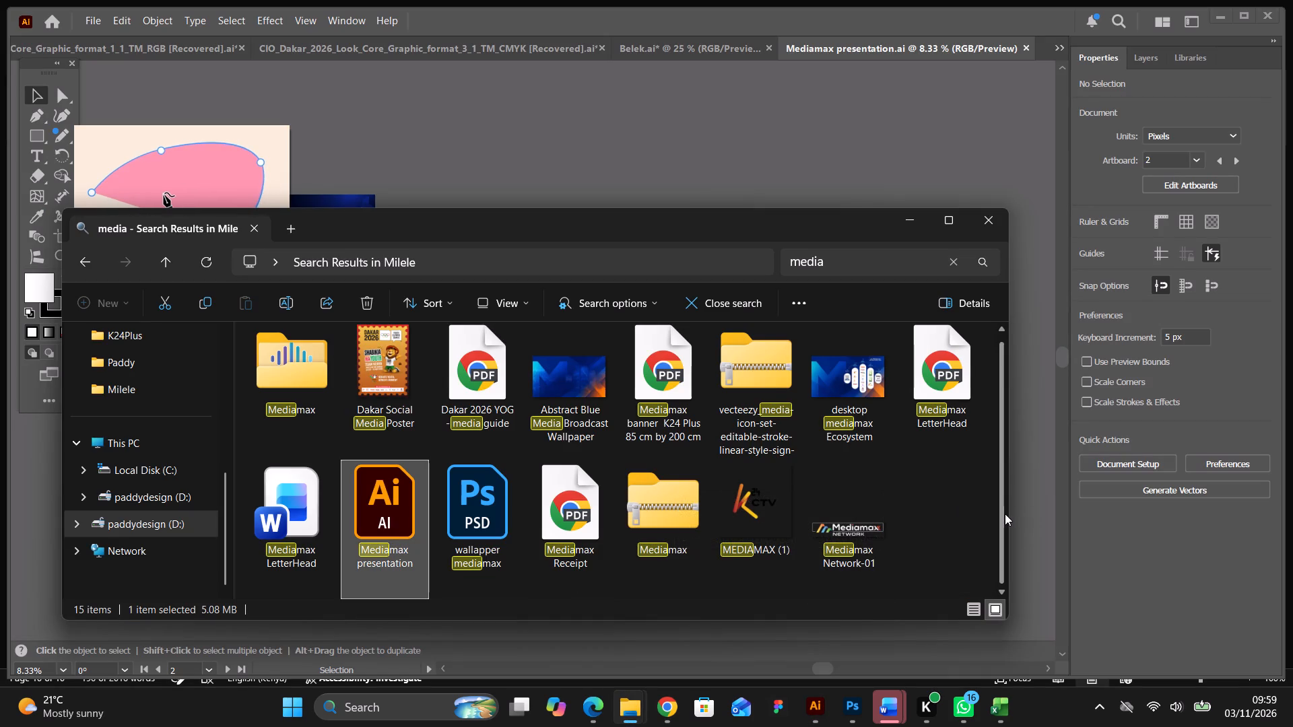
left_click_drag(1005, 514, 1004, 521)
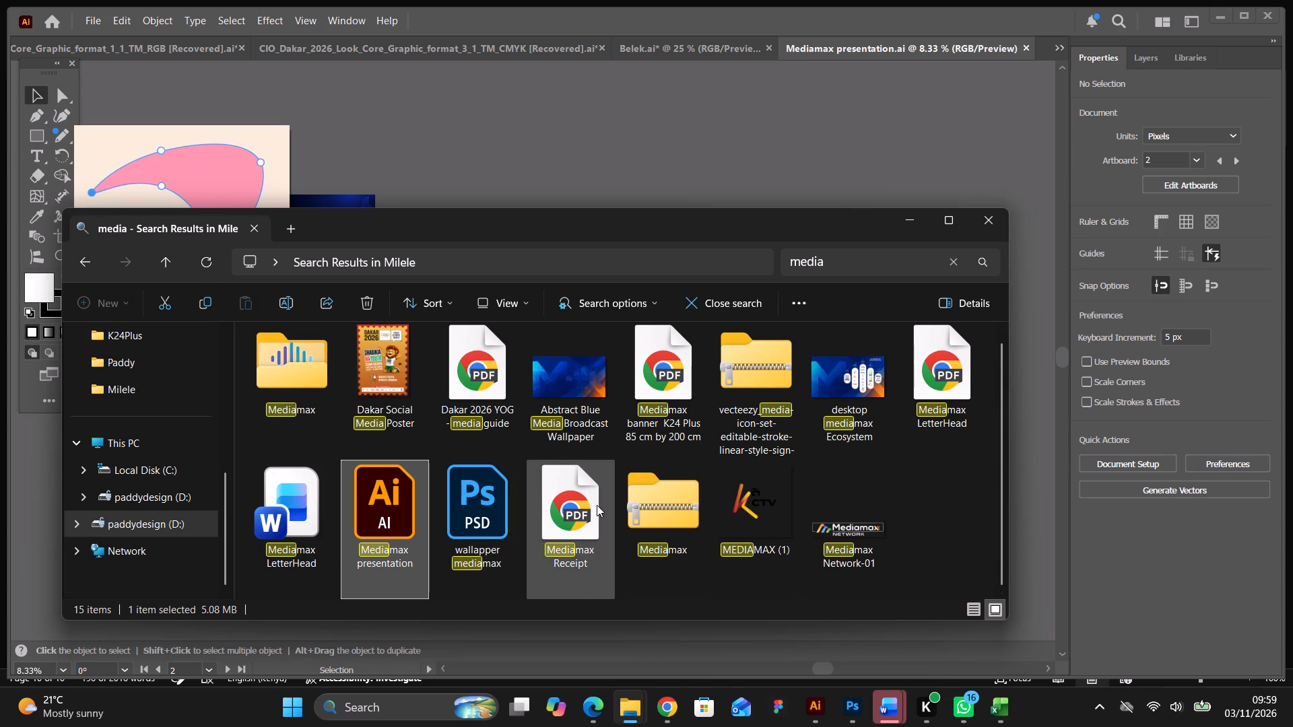
left_click(92, 257)
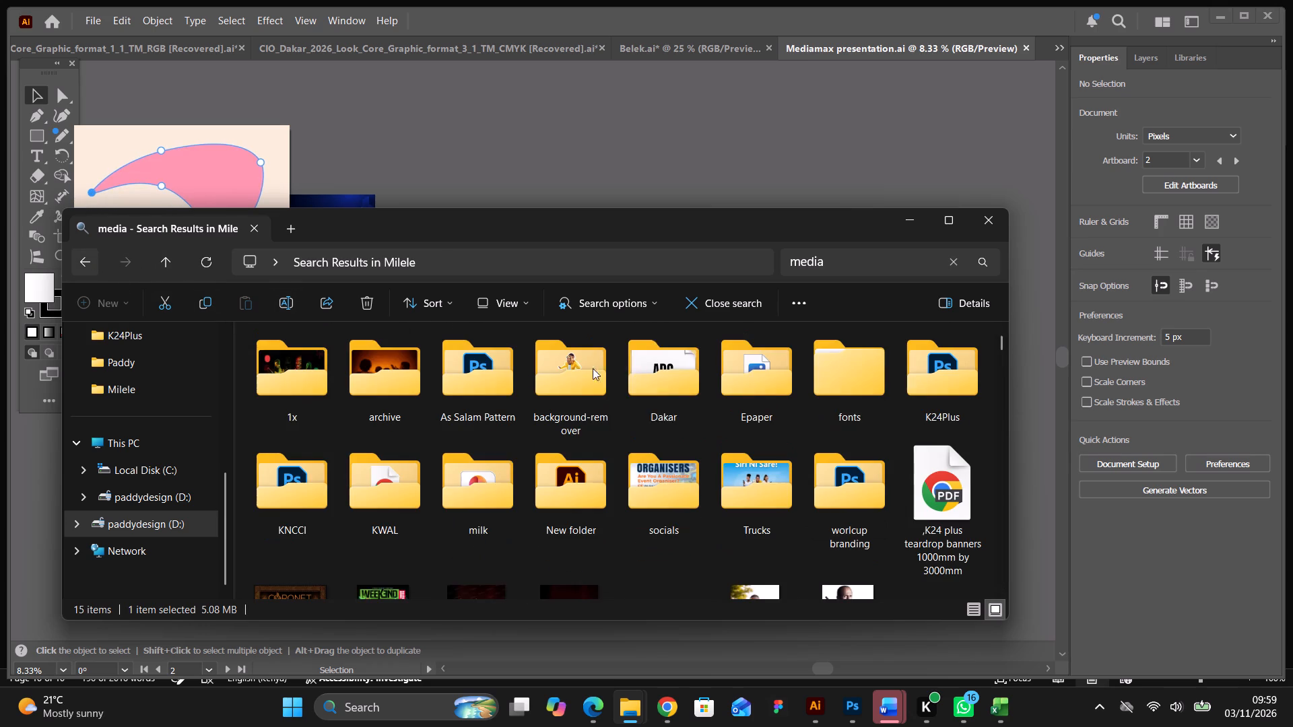
left_click(857, 261)
type("presentation")
key("Return")
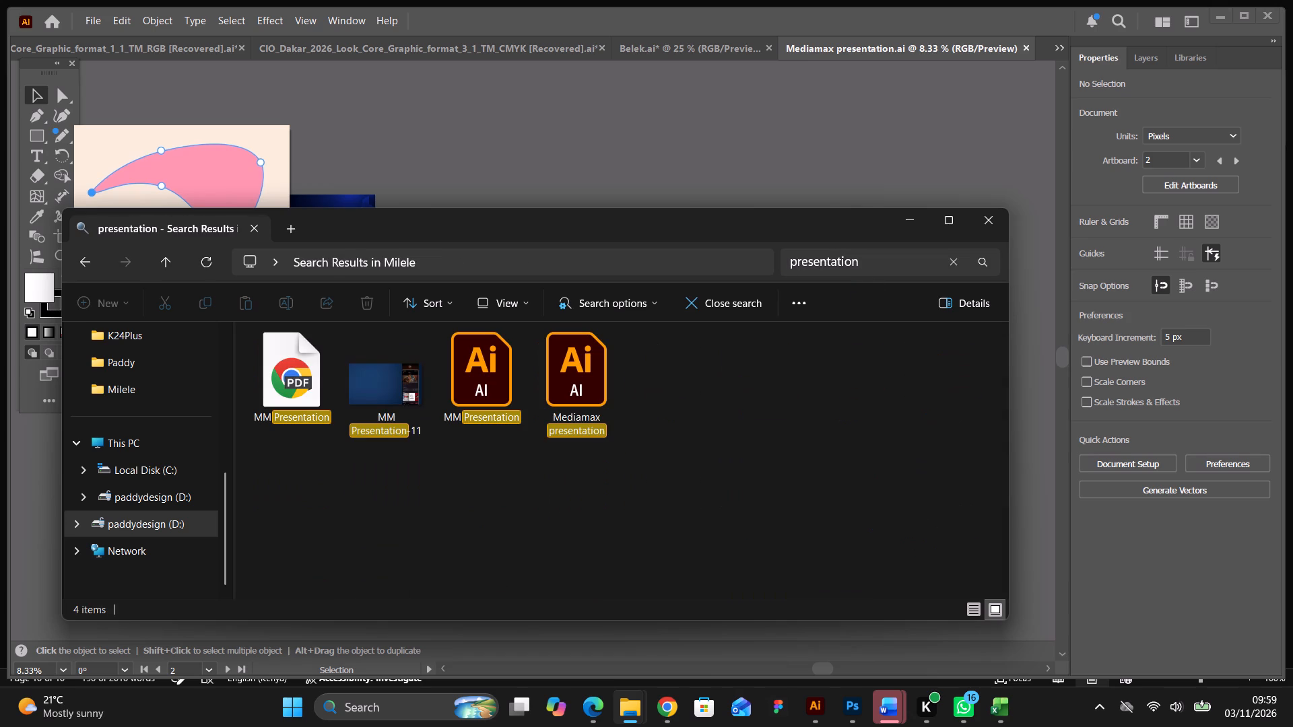
double_click(504, 384)
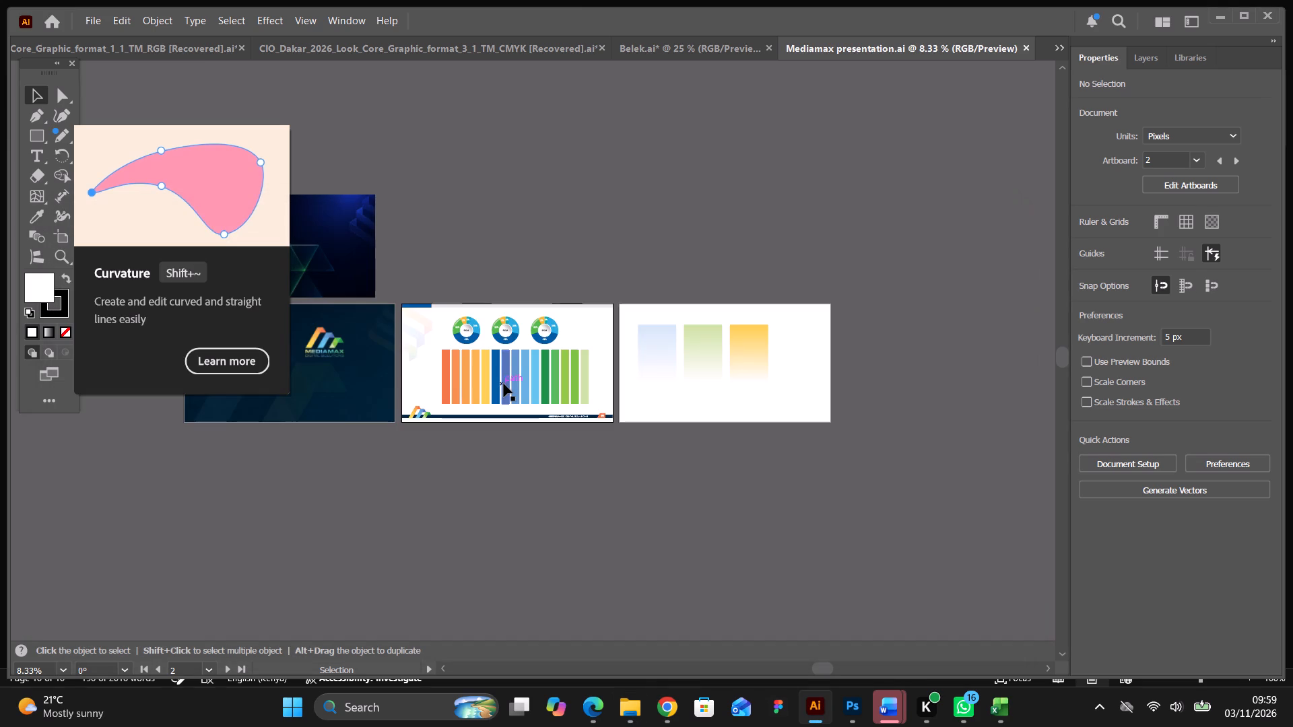
left_click(675, 711)
left_click(849, 708)
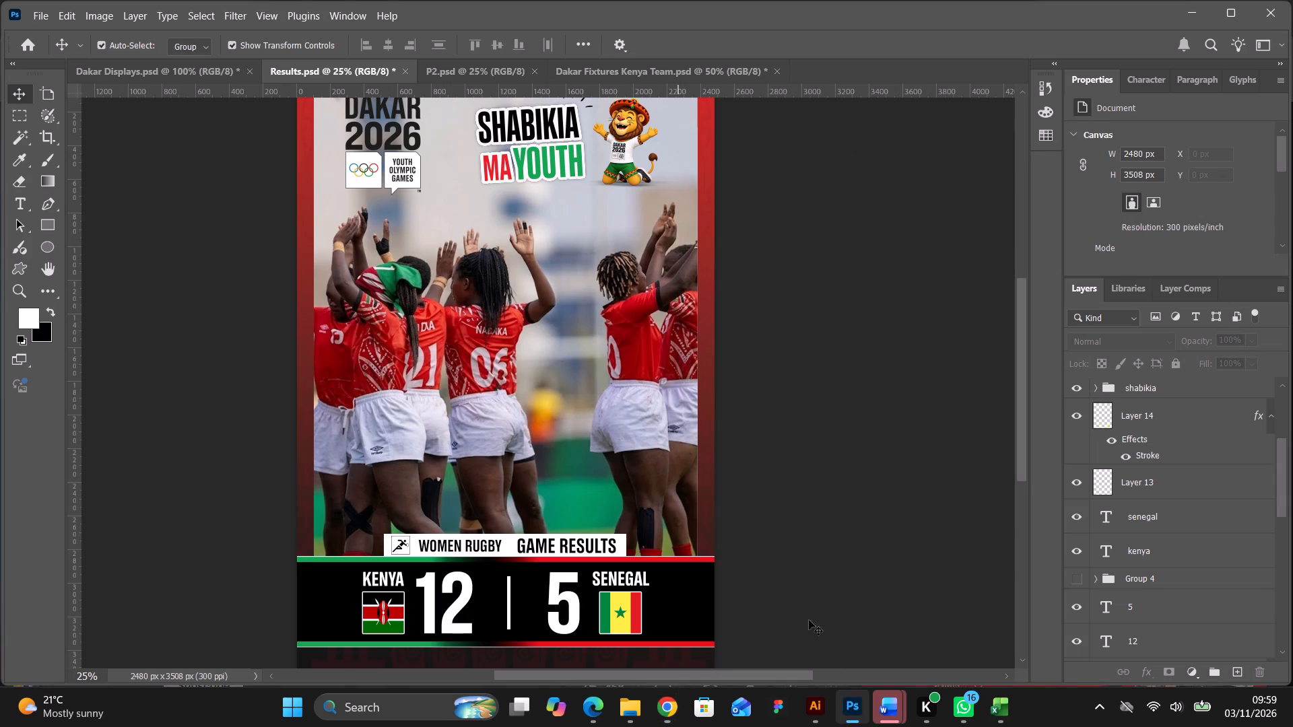
left_click(662, 709)
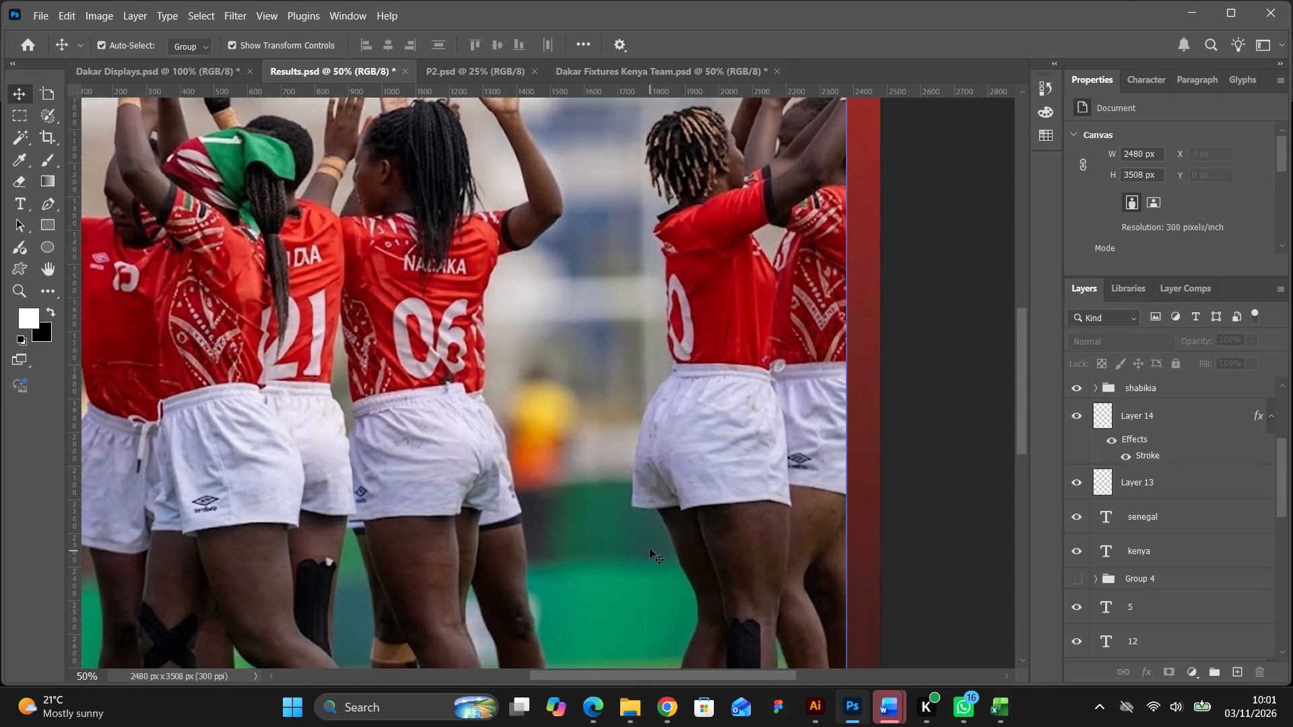
scroll(650, 549, "down", 20)
scroll(650, 549, "down", 7)
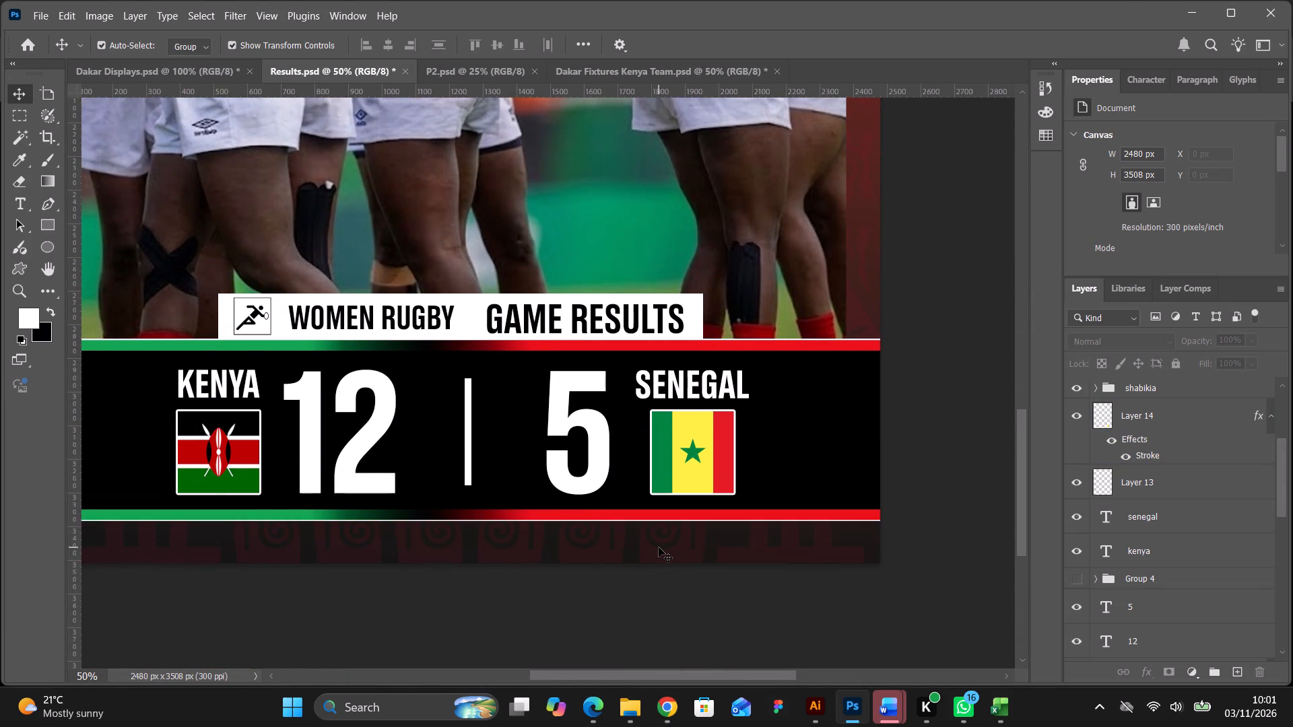
scroll(659, 547, "up", 1)
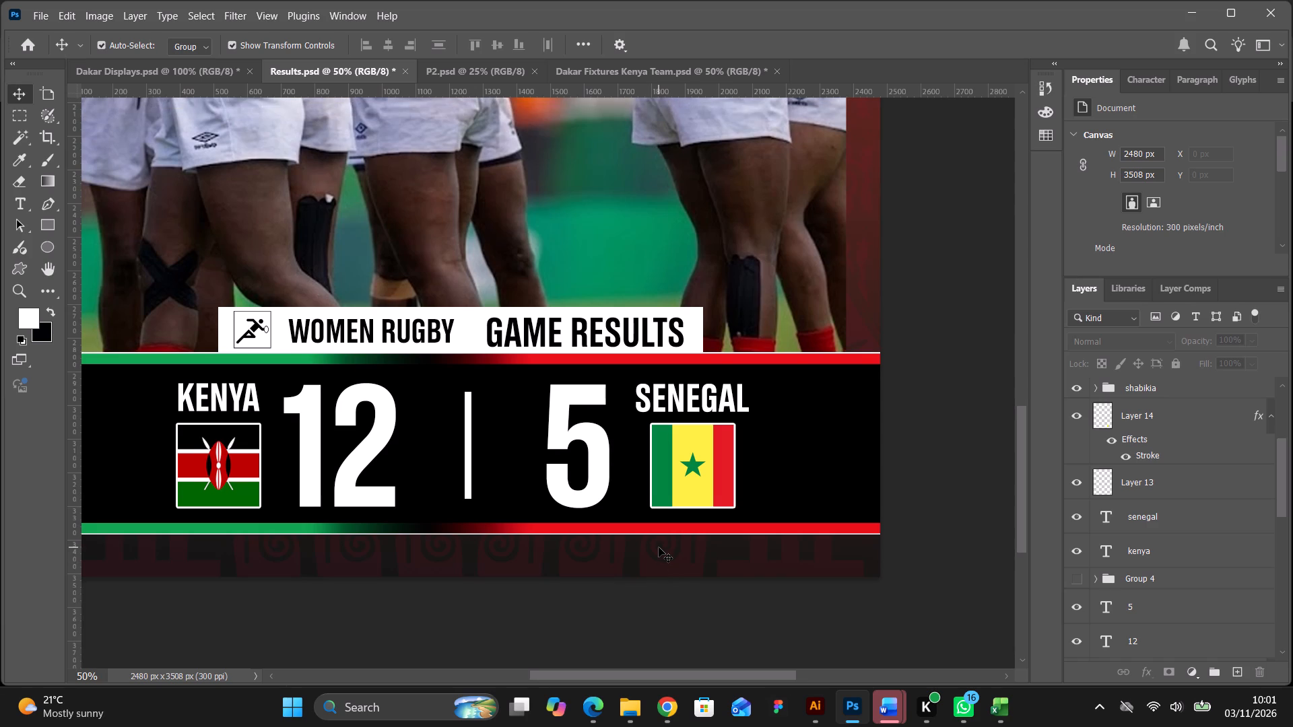
scroll(659, 547, "up", 5)
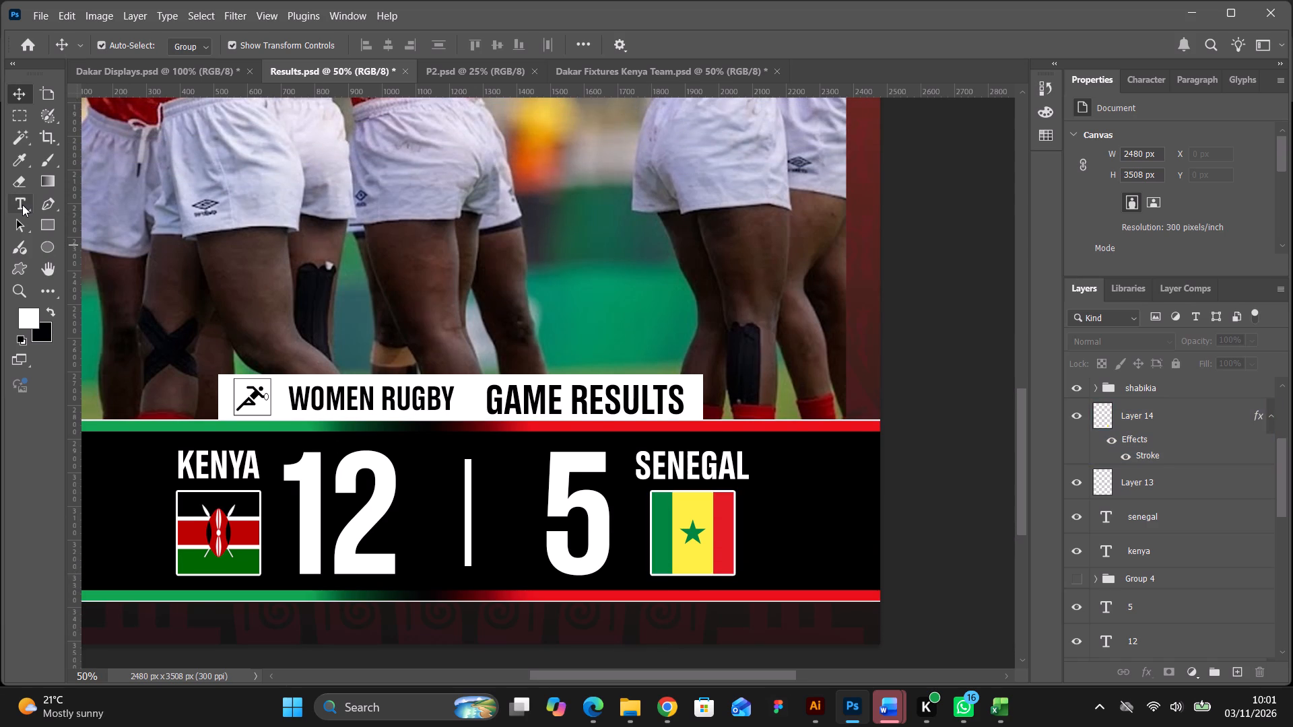
left_click(22, 205)
left_click_drag(349, 472, 375, 498)
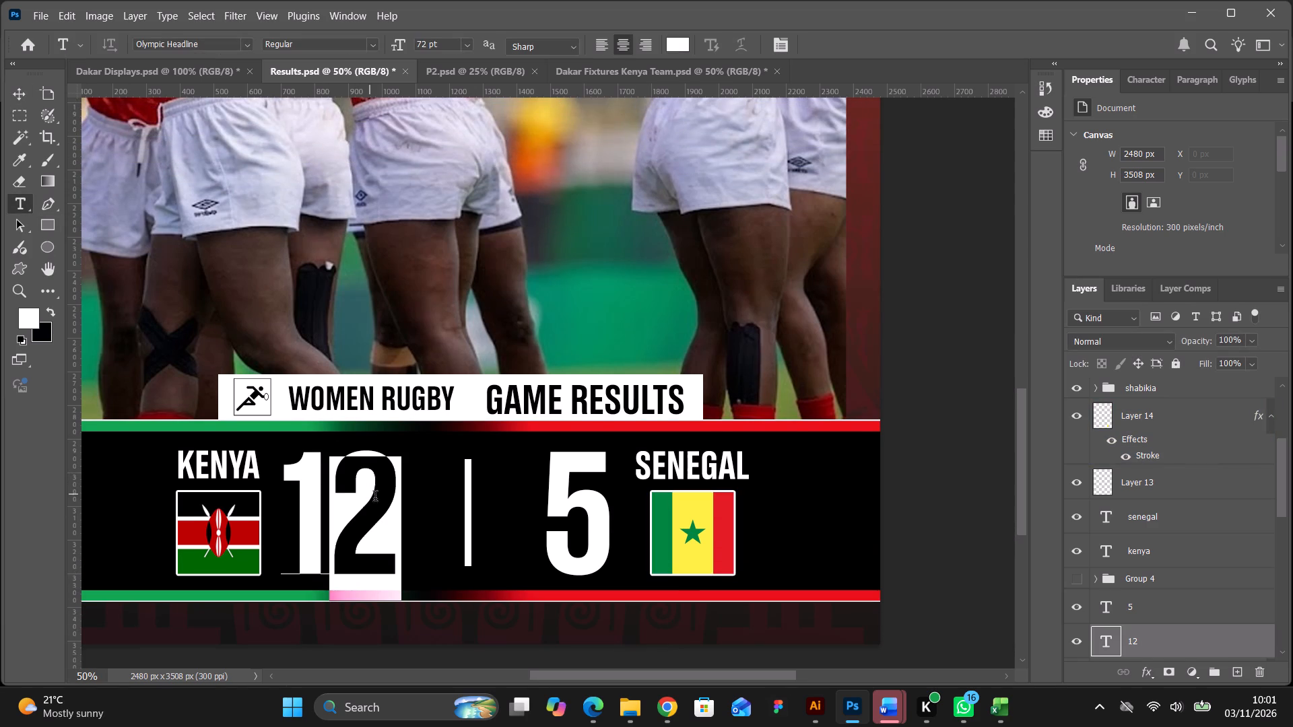
left_click_drag(375, 498, 379, 501)
left_click_drag(290, 471, 327, 475)
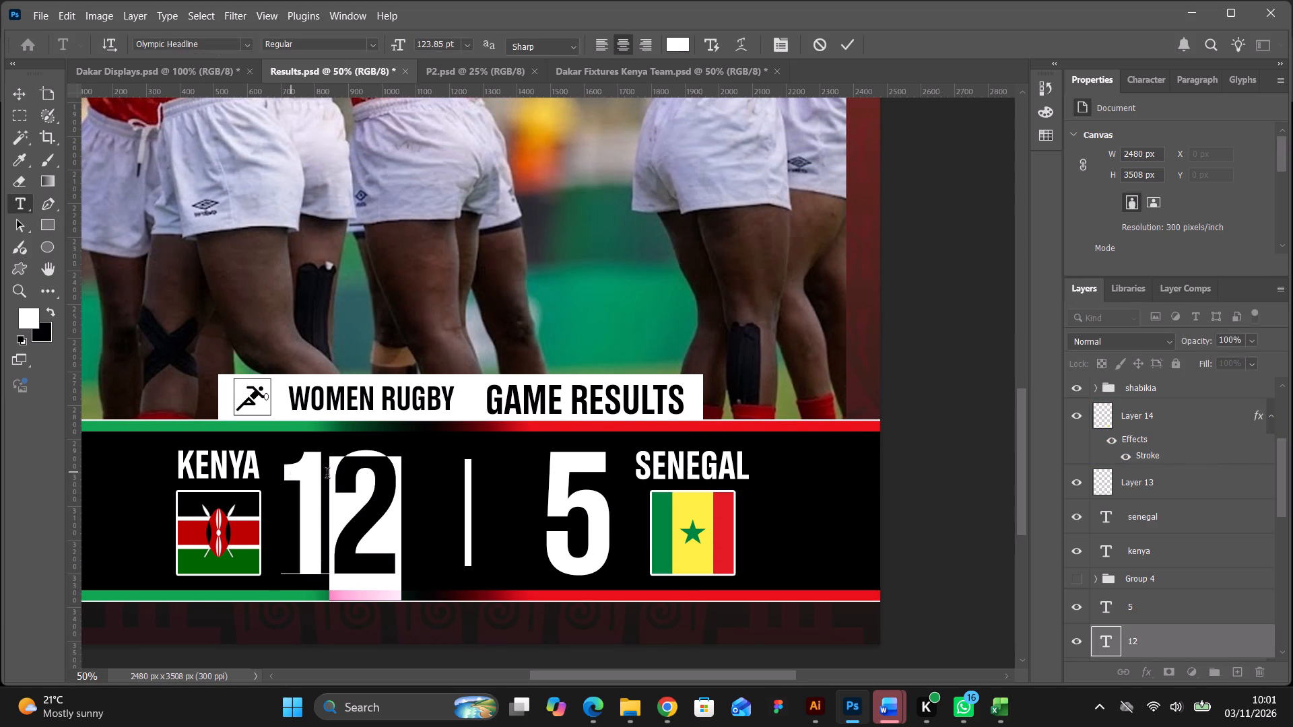
left_click_drag(327, 475, 401, 519)
key("2")
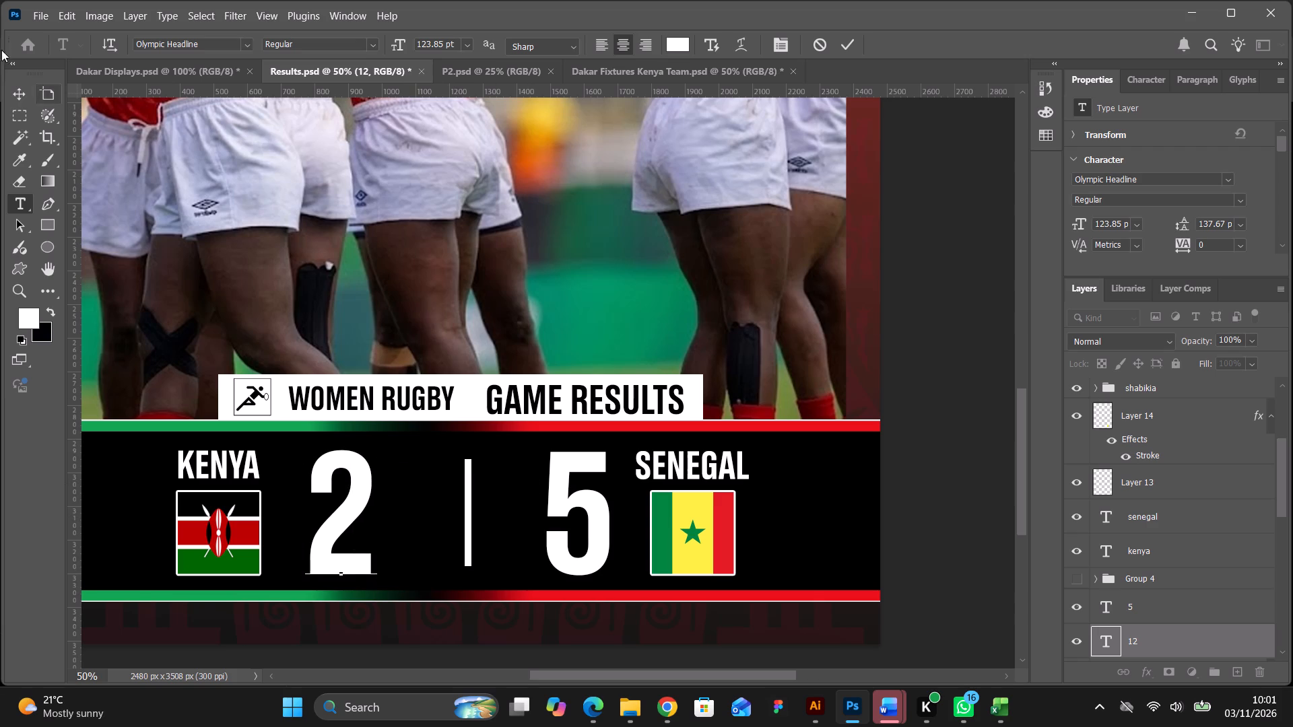
left_click(22, 90)
Replace Senegal's score on the game results banner with 2.
left_click(28, 203)
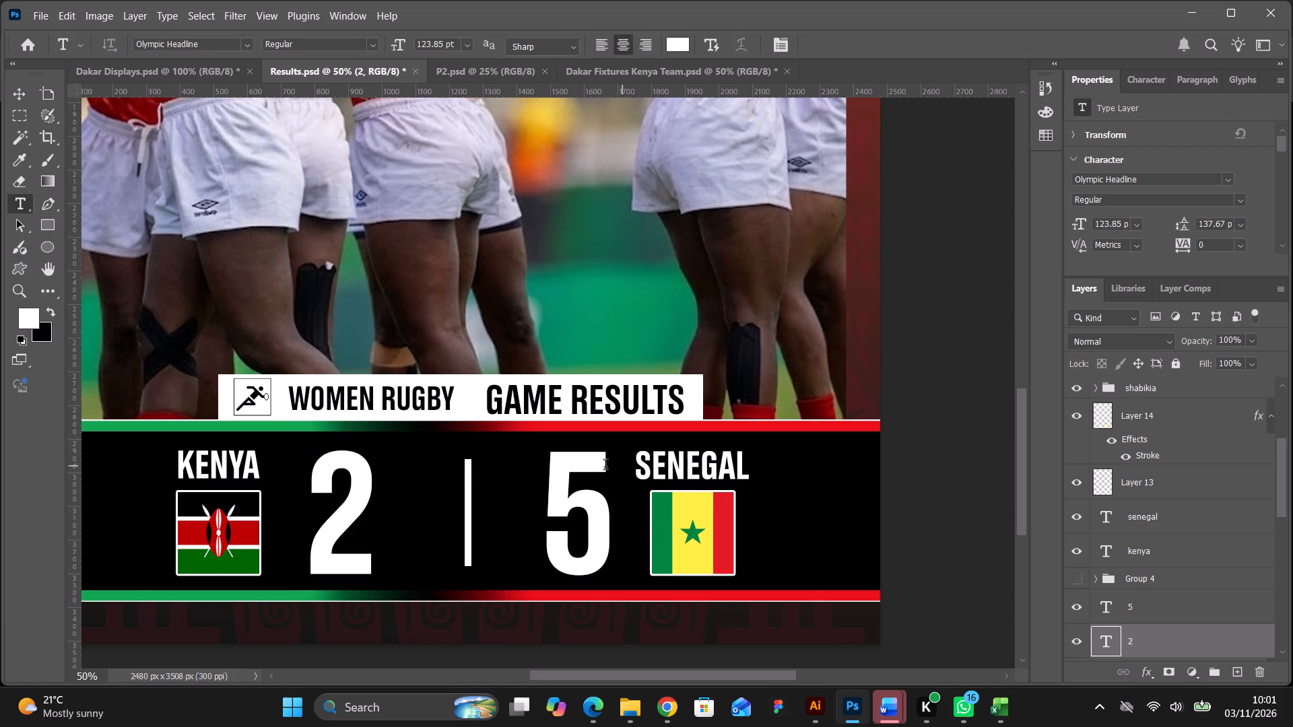
left_click_drag(557, 469, 605, 508)
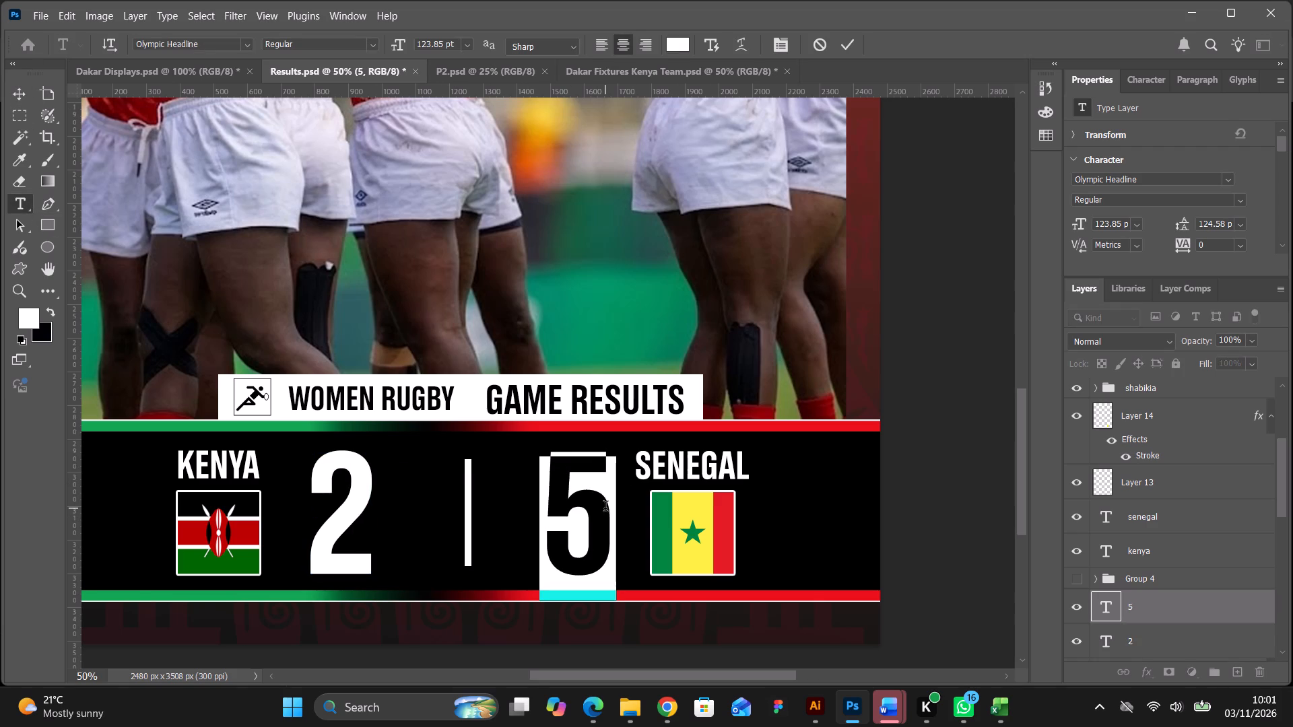
key("2")
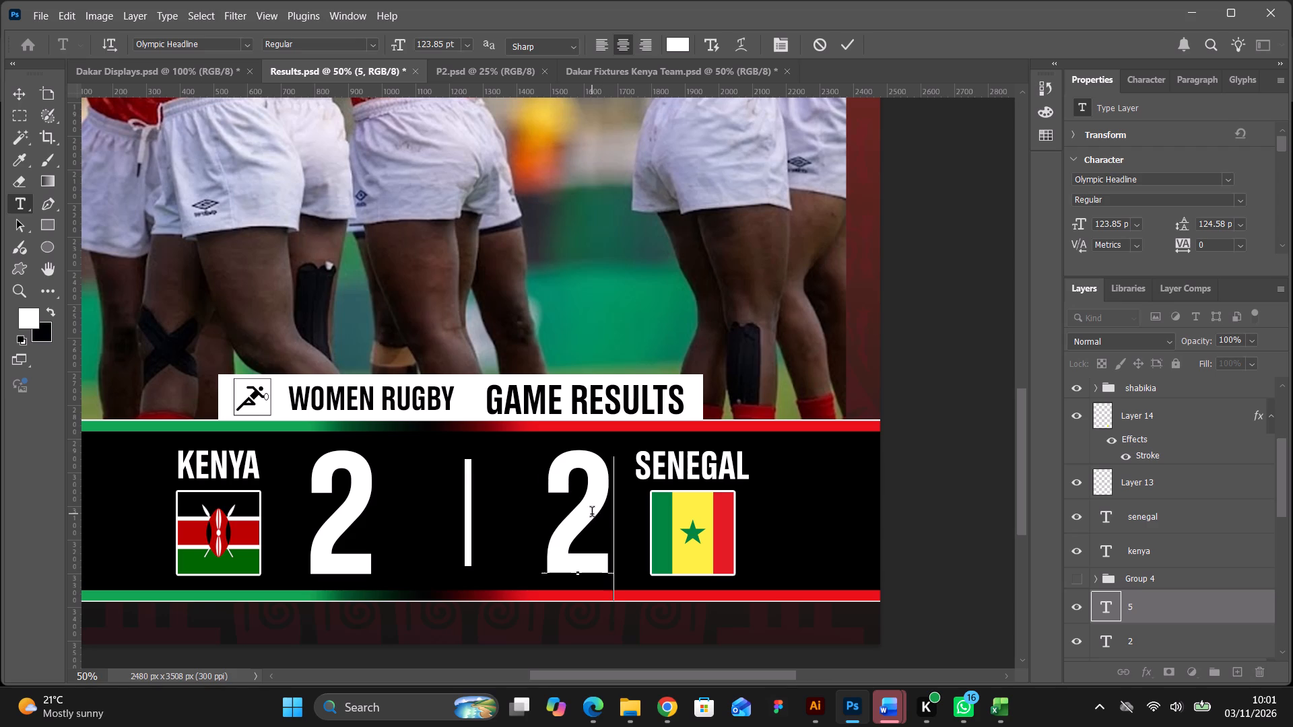
left_click(15, 92)
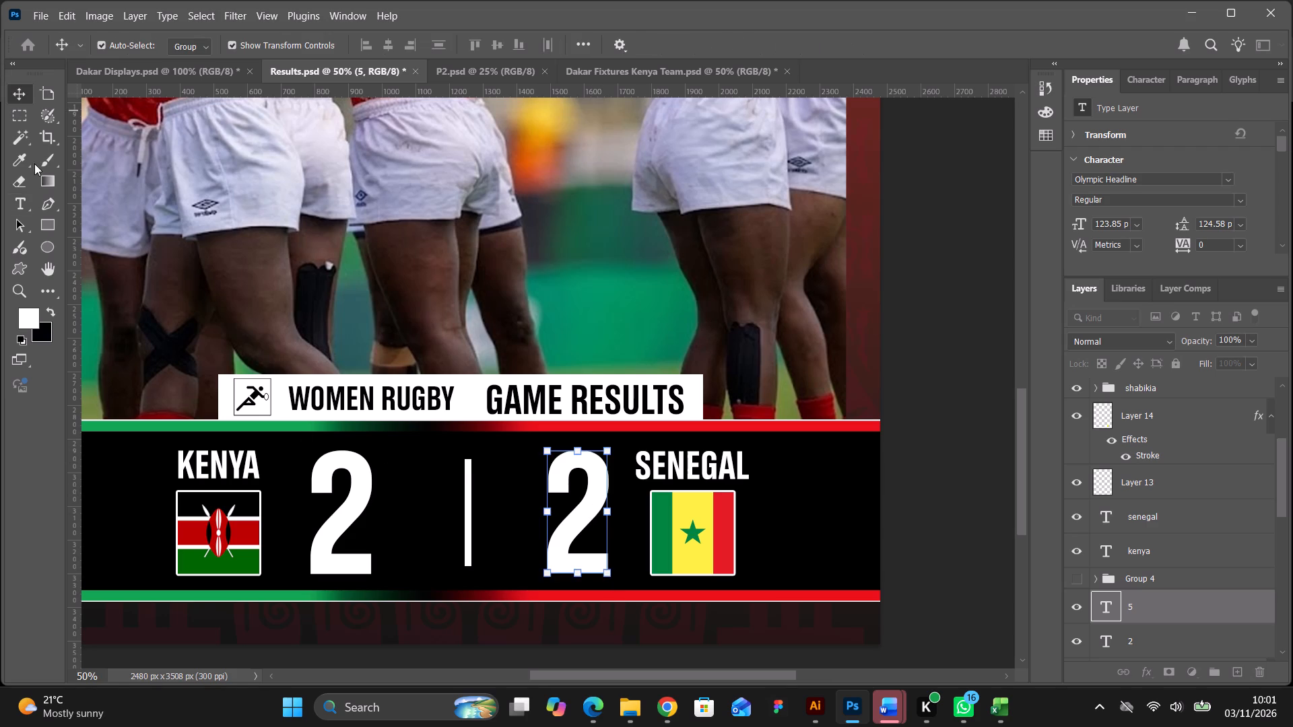
Replace Kenya's score on the banner with 0 and deselect the text.
left_click(24, 203)
left_click_drag(374, 493, 315, 495)
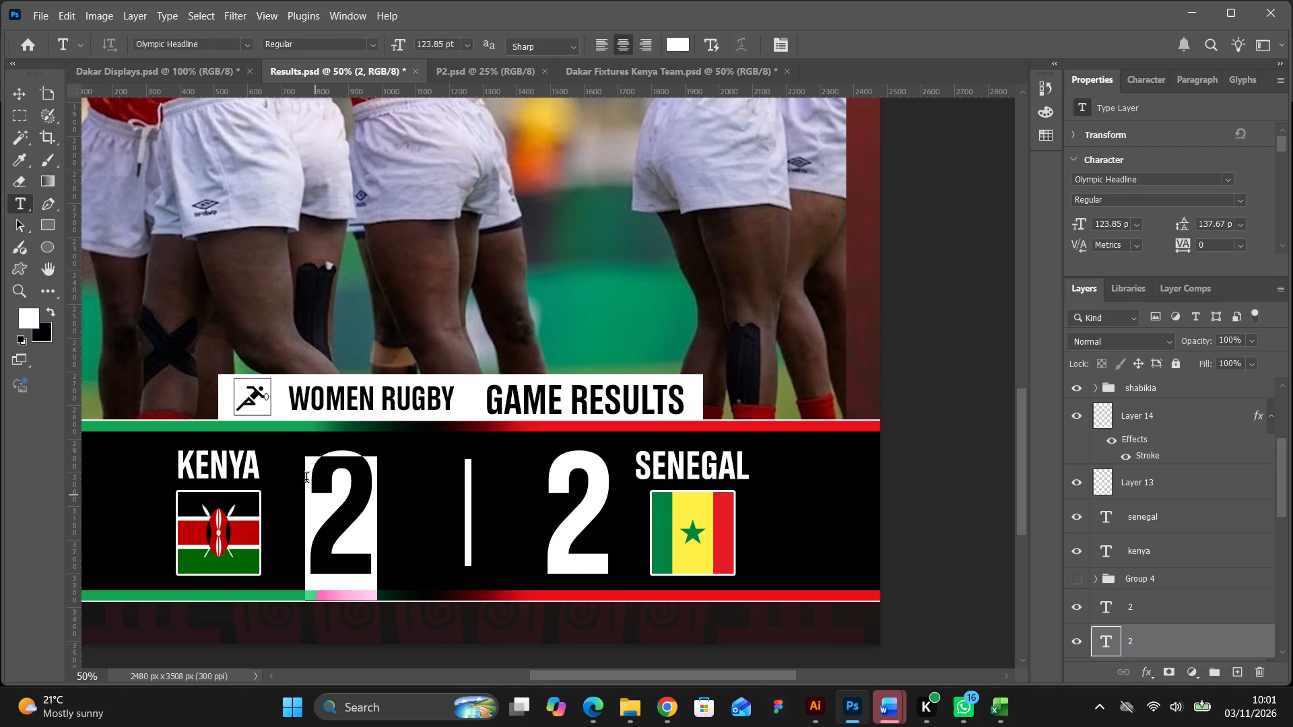
key("0")
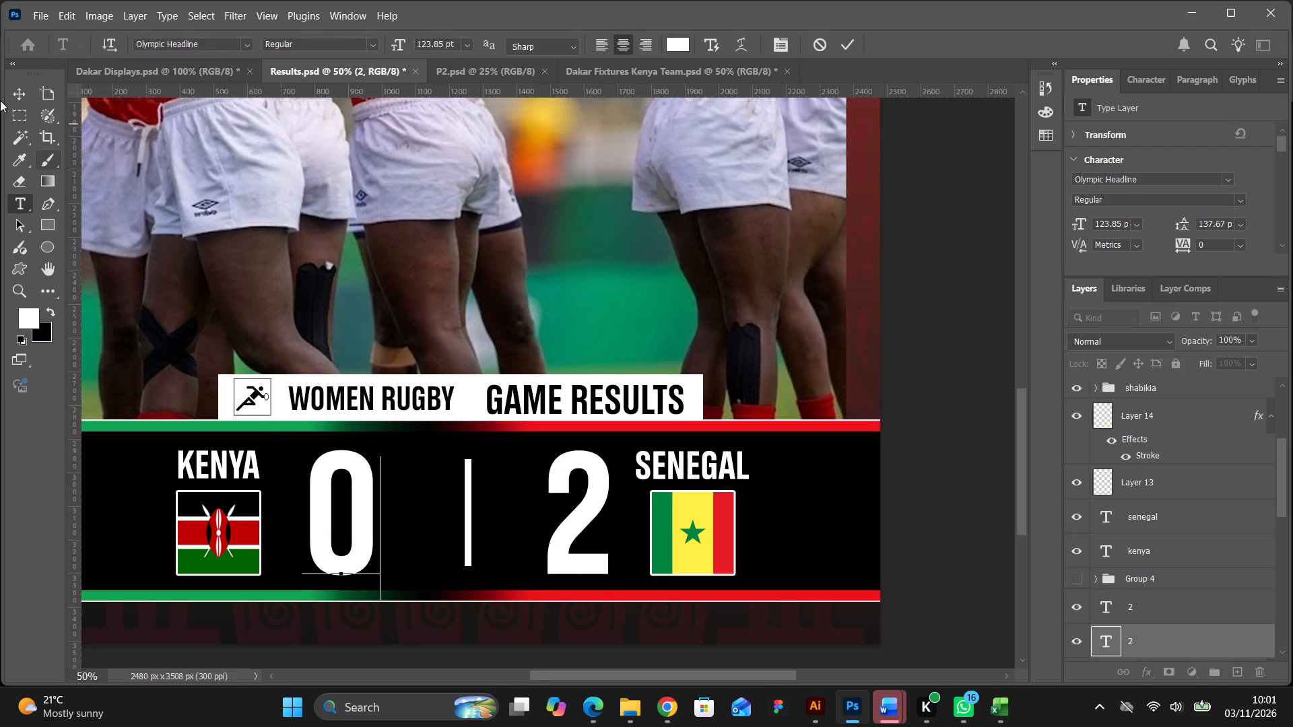
left_click(29, 93)
left_click(960, 450)
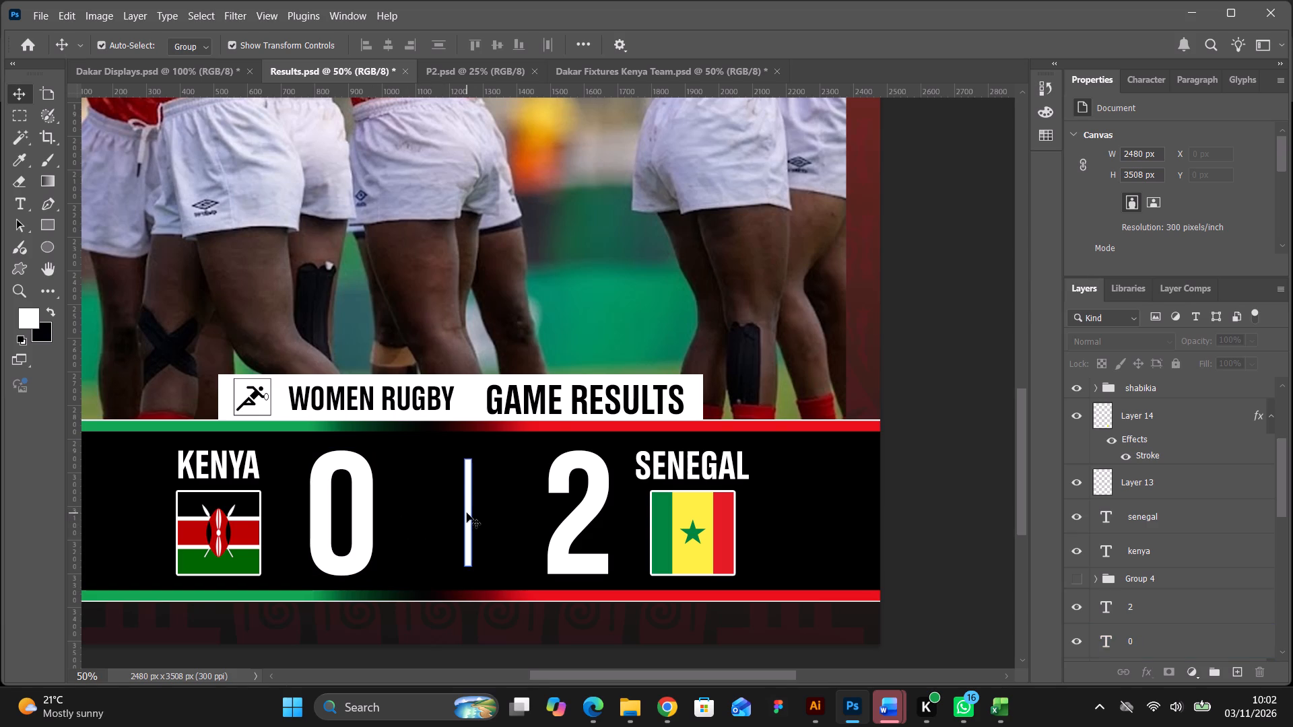
Replace the "WOMEN RUGBY" heading with "baseball5" and shift it about 50 px left, closer to the sport icon.
triple_click(422, 400)
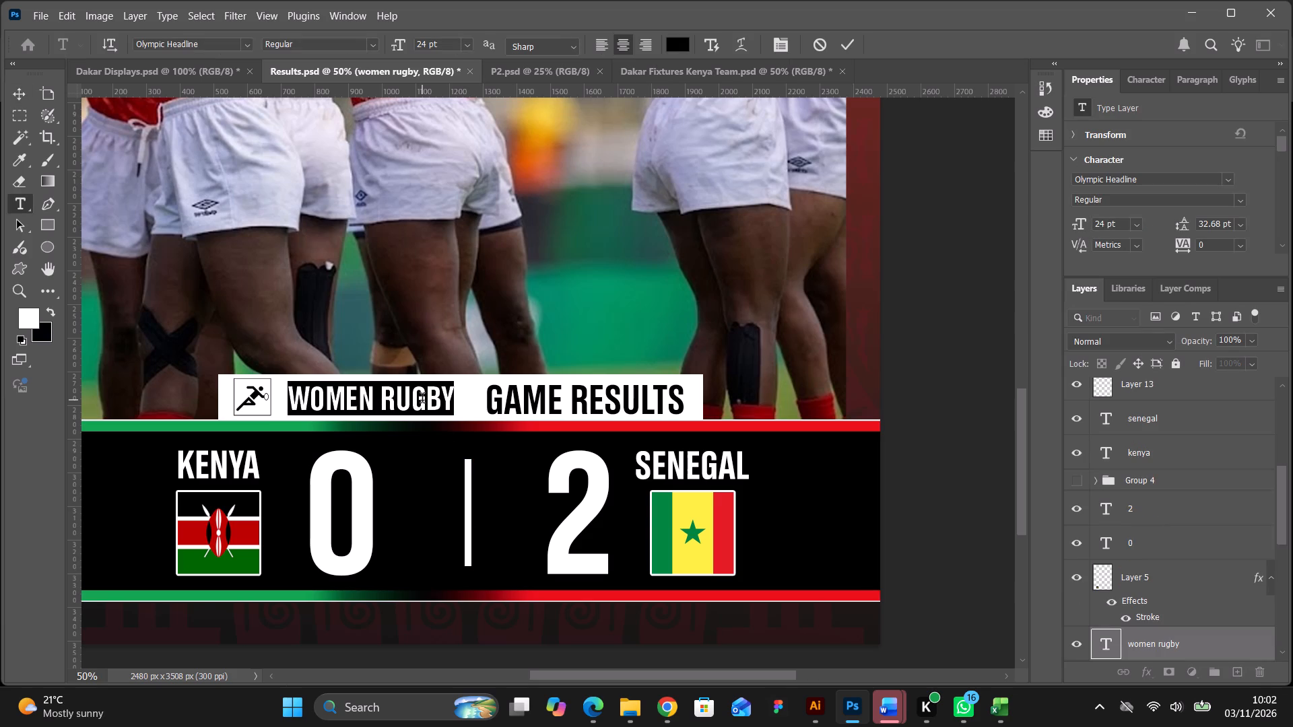
type("base")
type("ball")
key("5")
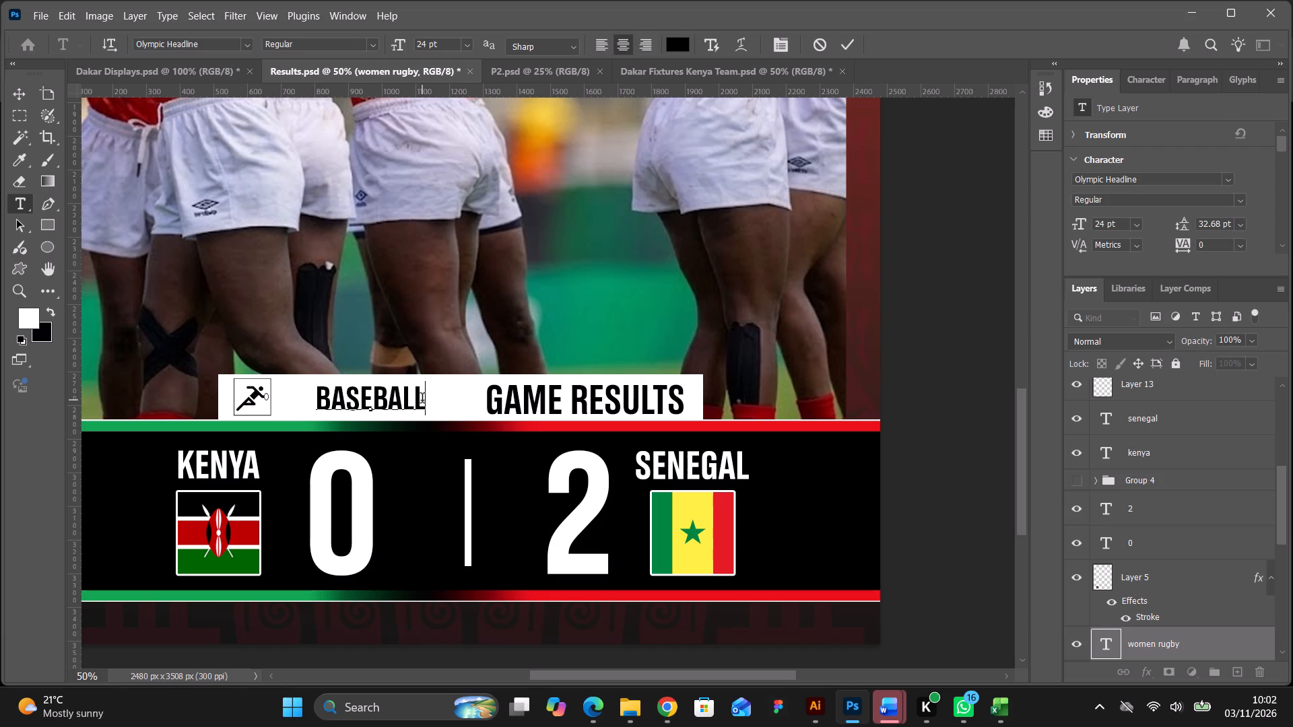
left_click(20, 88)
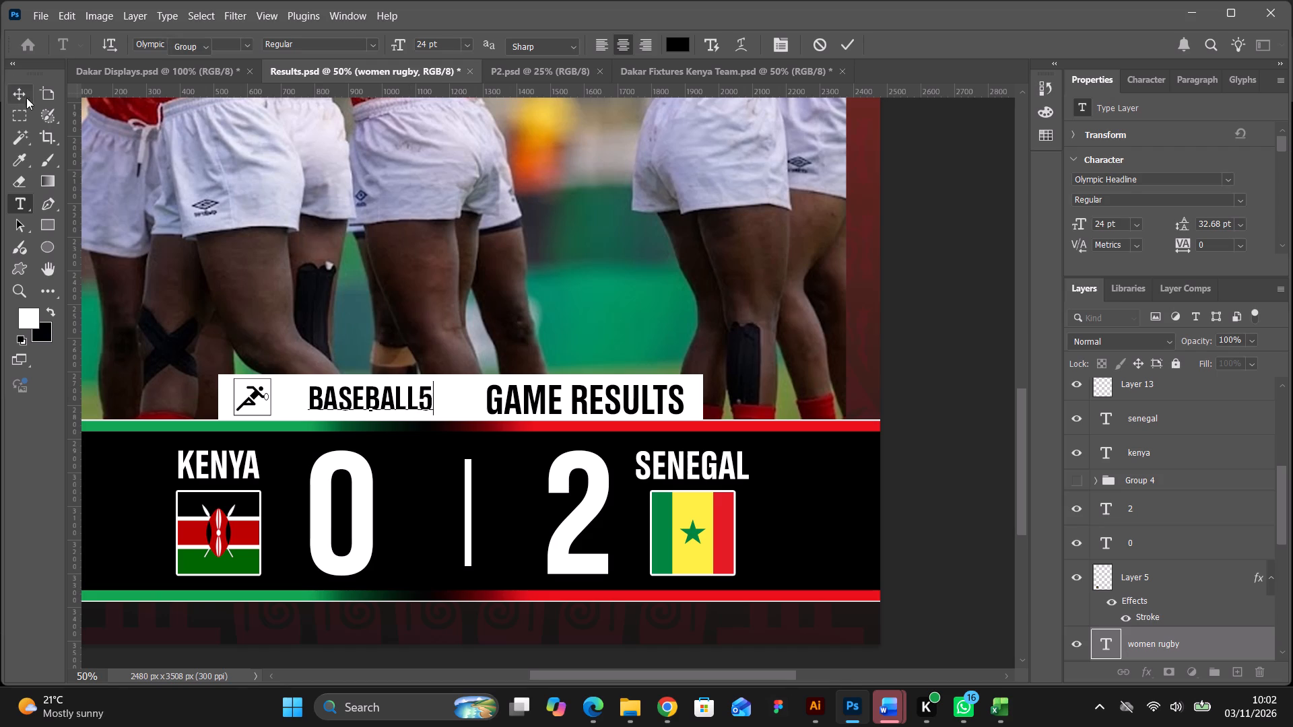
left_click_drag(346, 400, 329, 401)
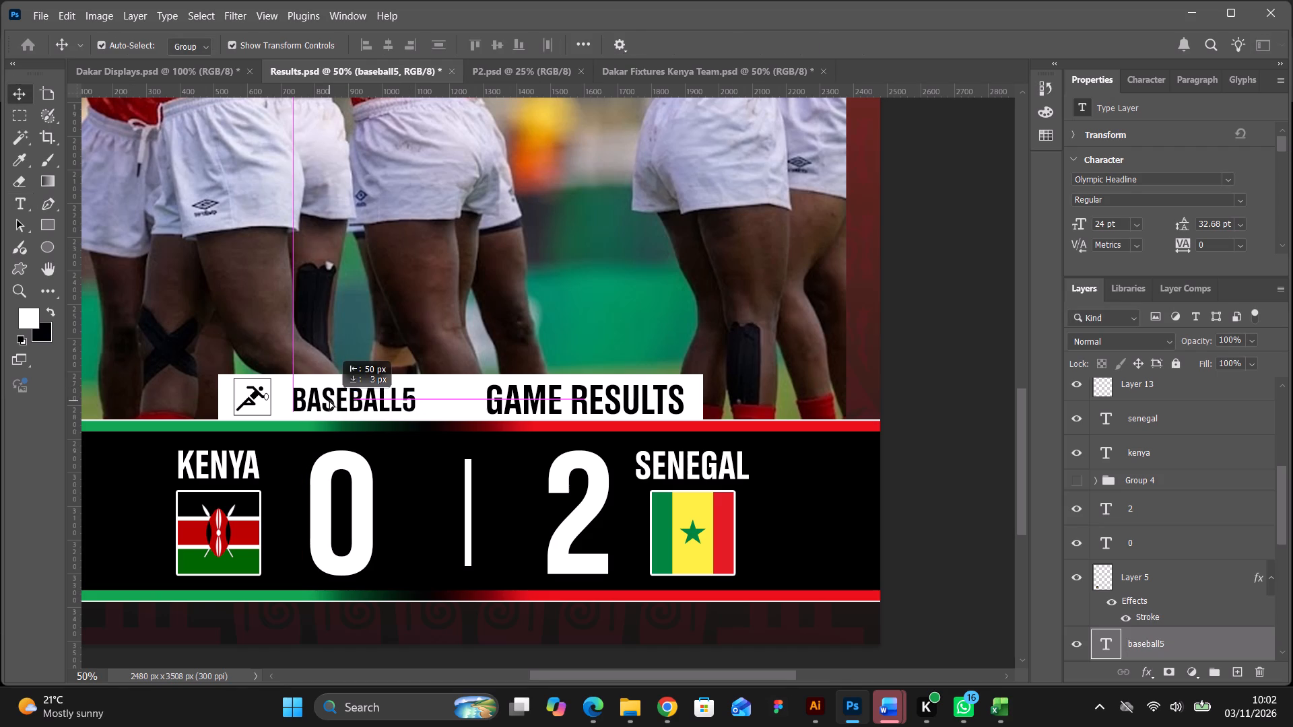
left_click_drag(329, 401, 328, 399)
Delete the "GAME RESULTS" text from the white strip above the scores.
left_click(517, 402)
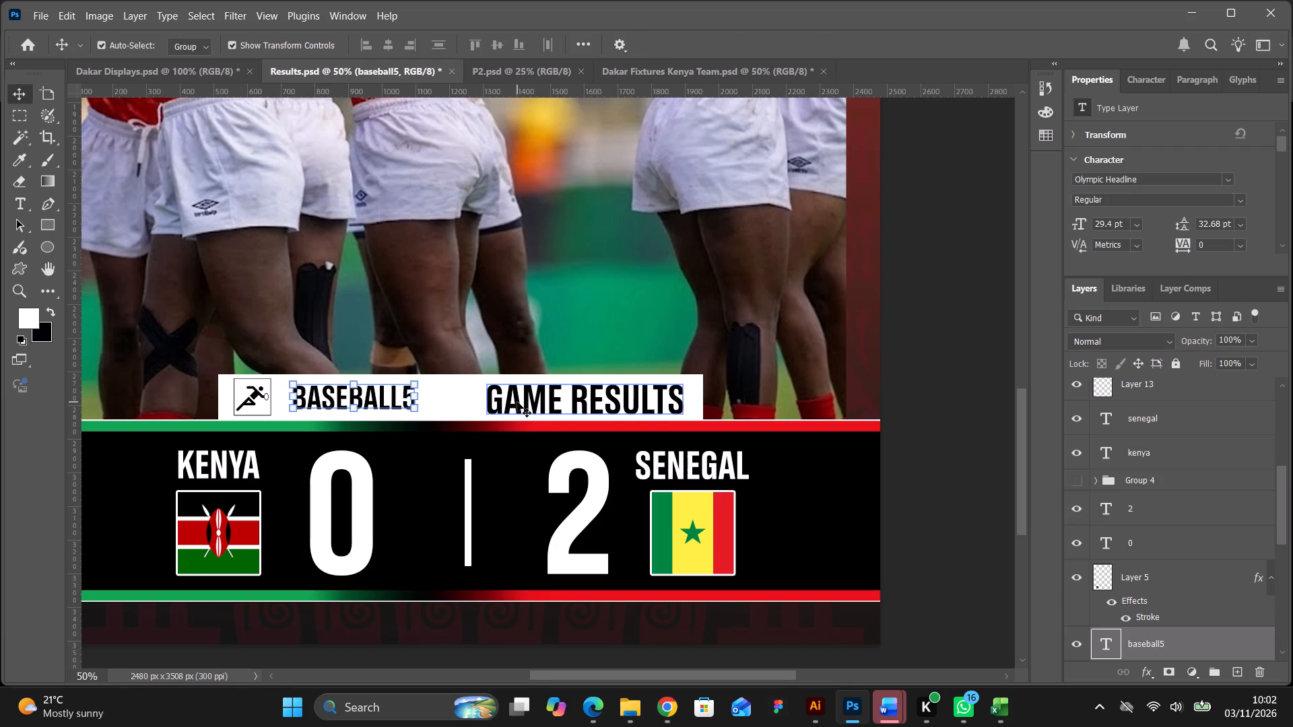
key("BackSpace")
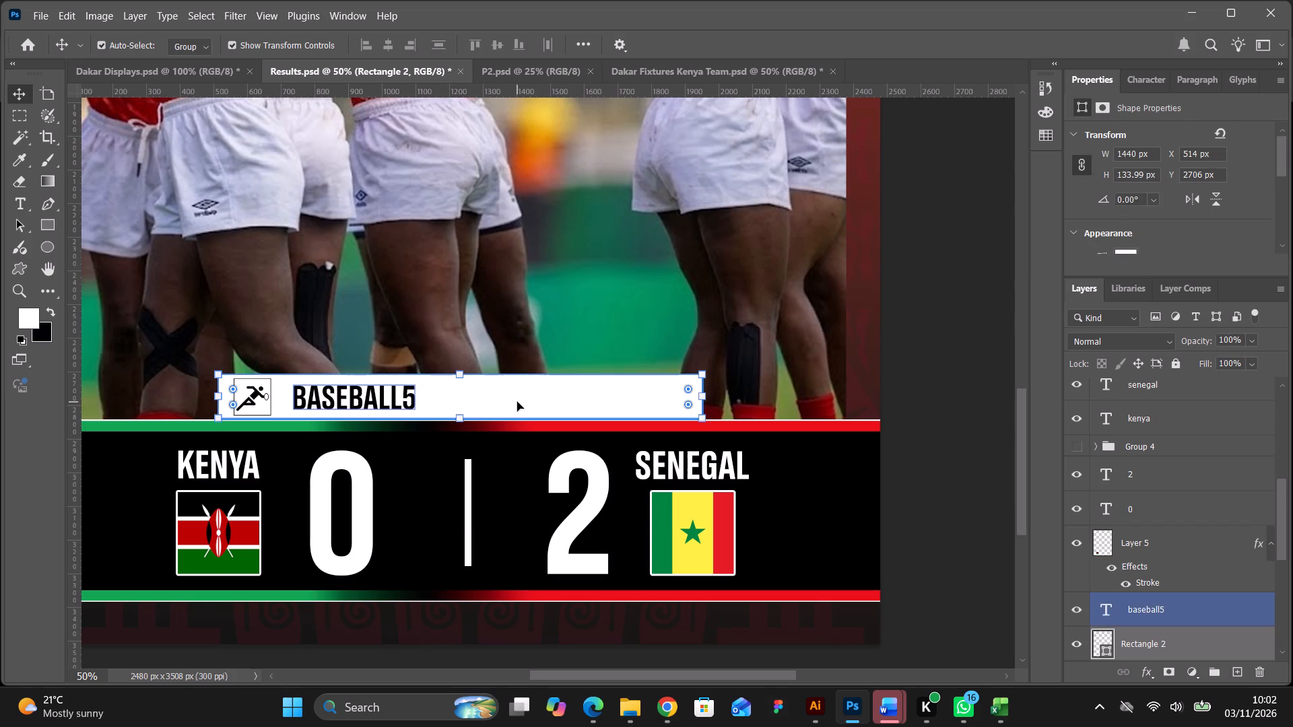
left_click(990, 397)
Duplicate the Baseball5 heading, place the copy to its right on the white strip and change its text to "set 1".
left_click(391, 399)
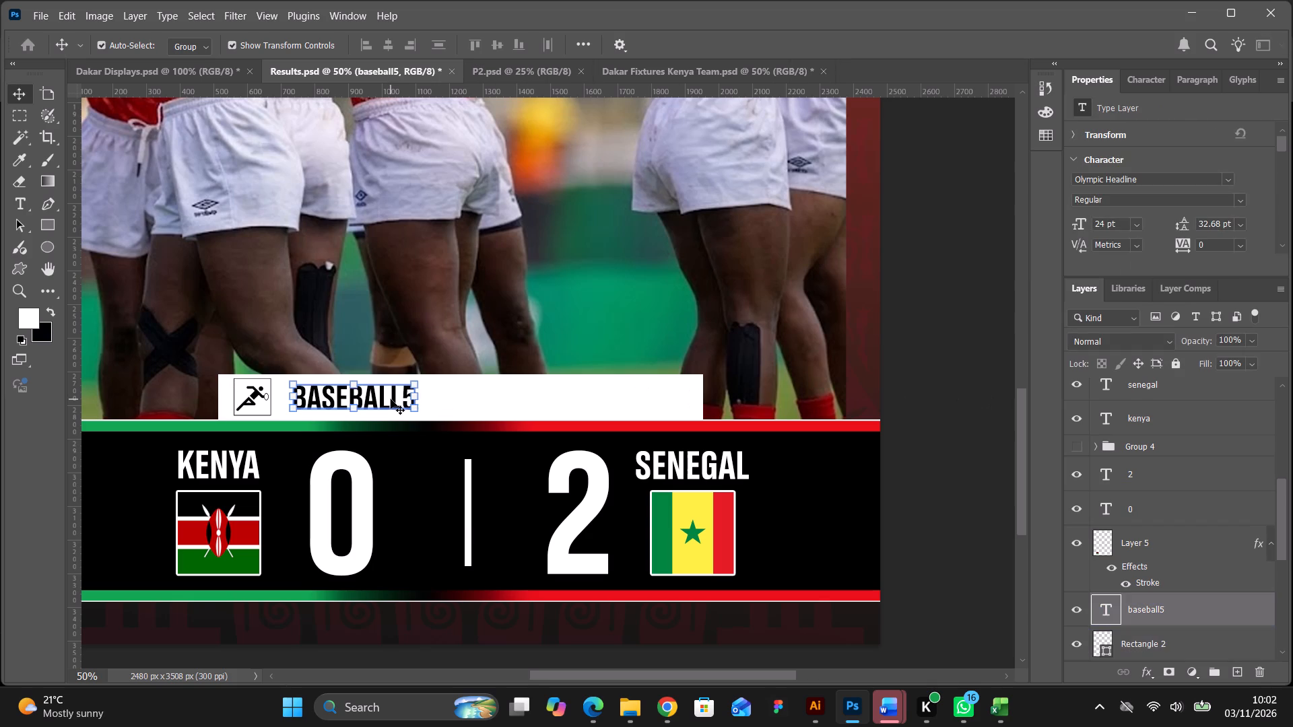
left_click_drag(391, 399, 437, 402)
key("ctrl+z")
key("ctrl+j")
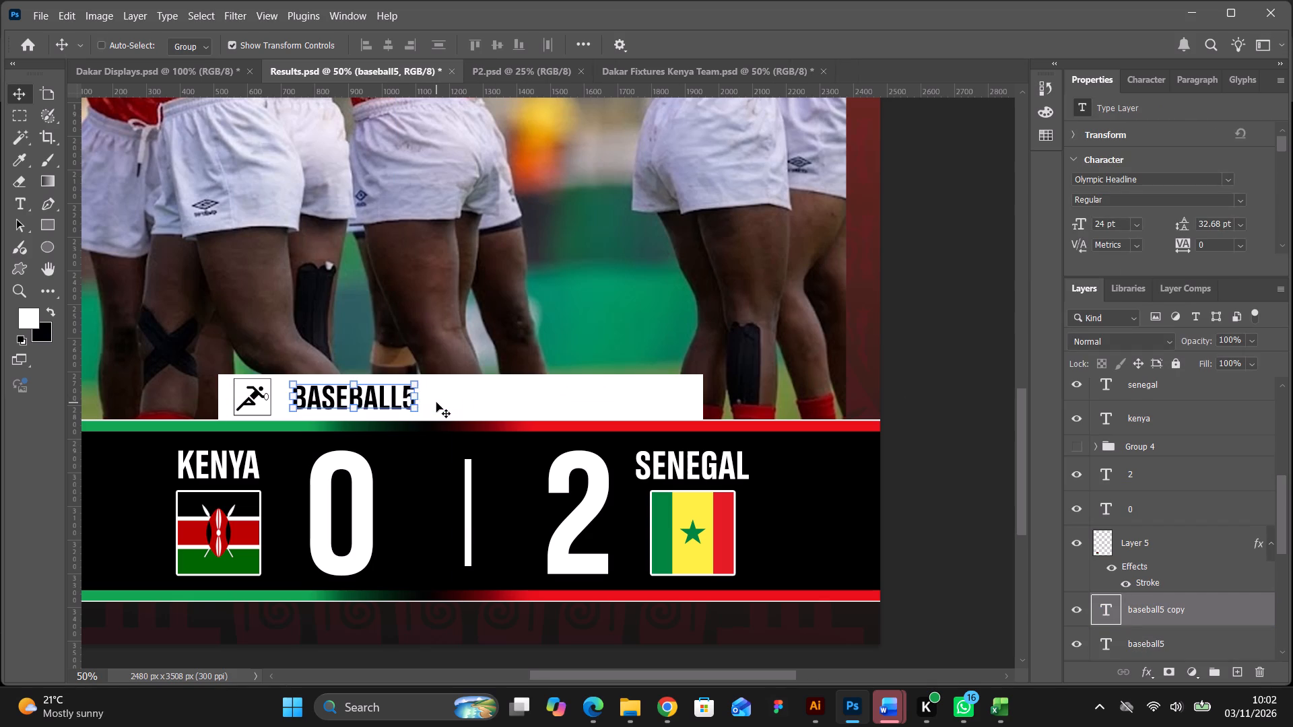
left_click_drag(381, 401, 538, 402)
double_click(537, 401)
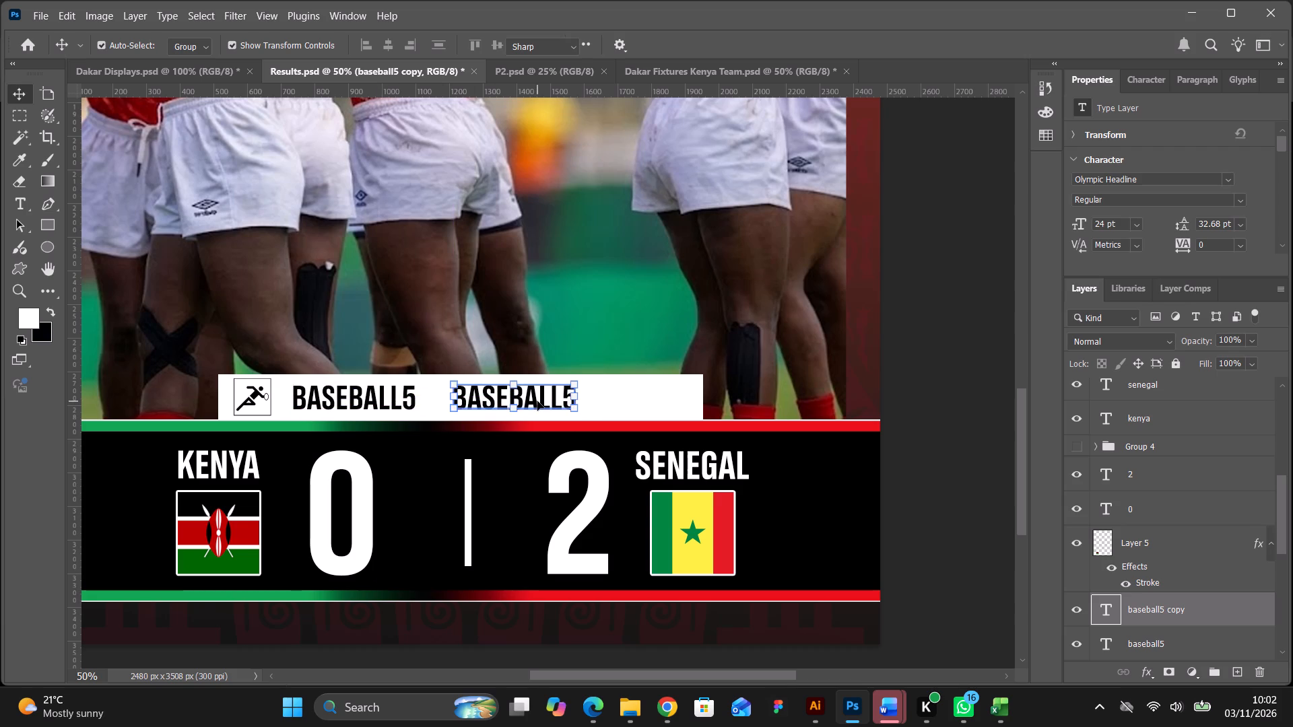
type("set")
key("space")
type("1")
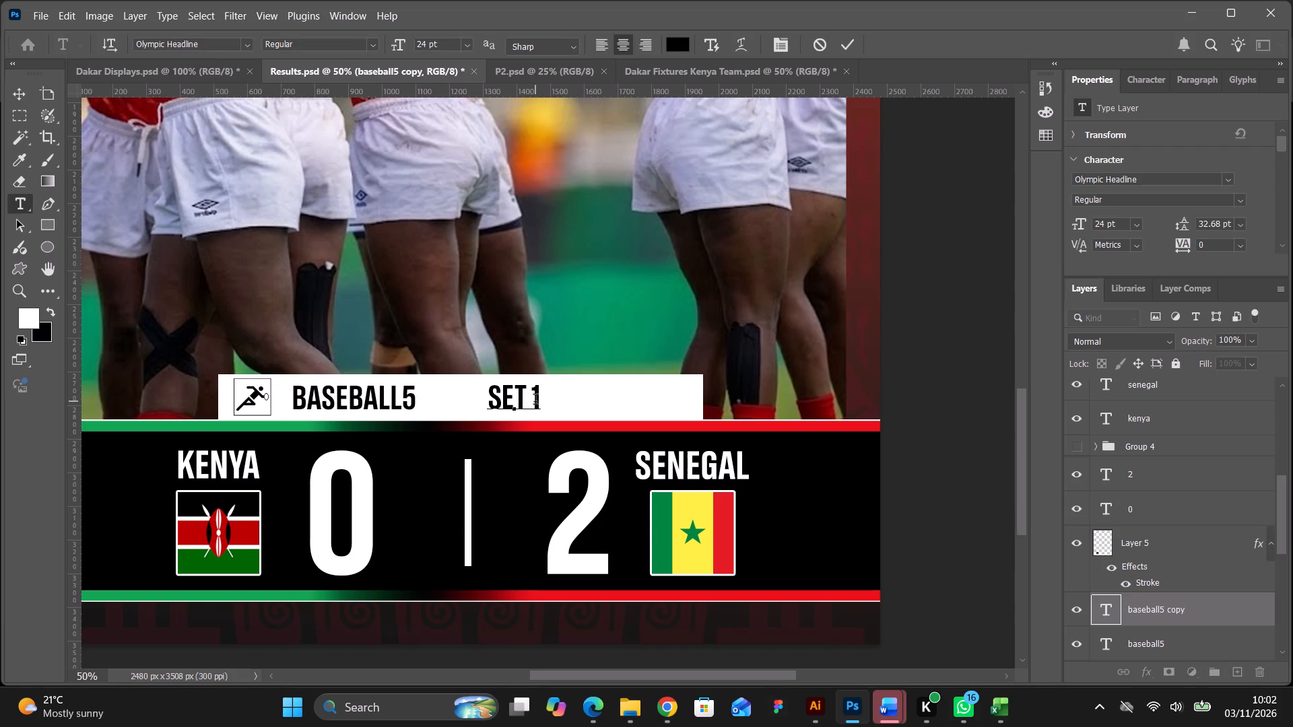
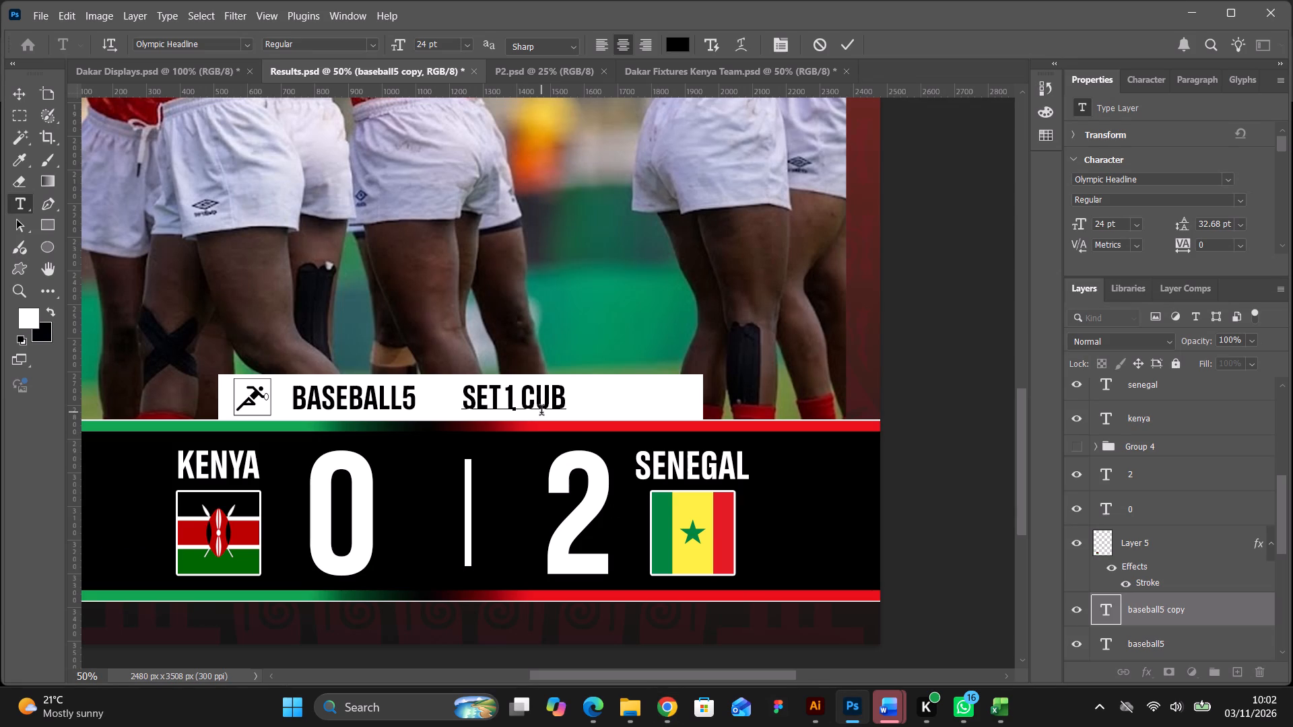
key("a")
key("space")
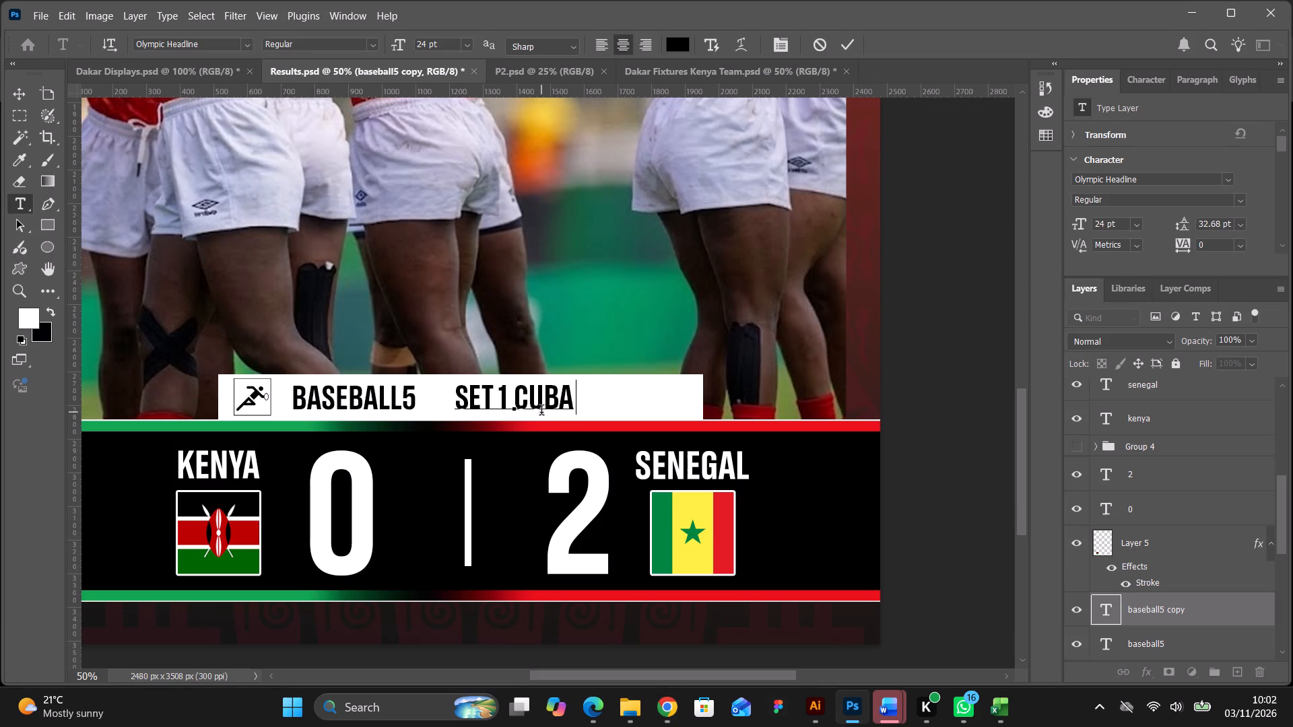
type("14")
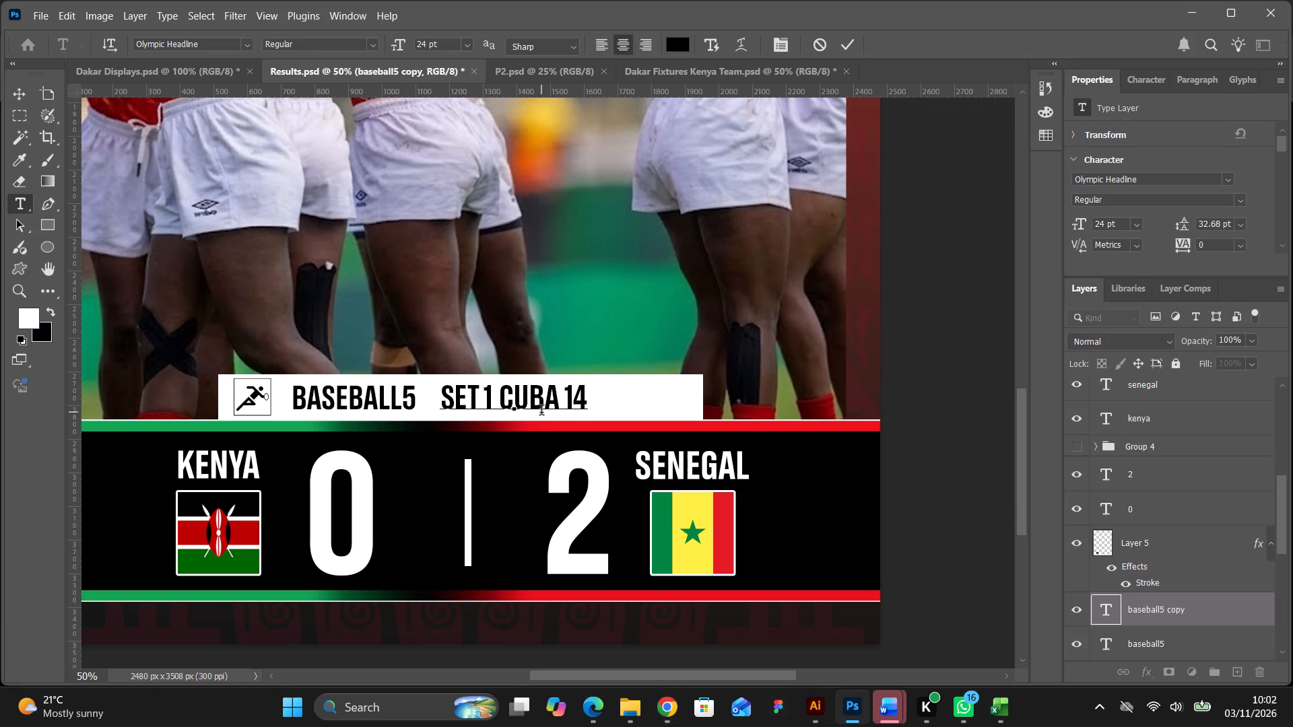
key("space")
type("kenya")
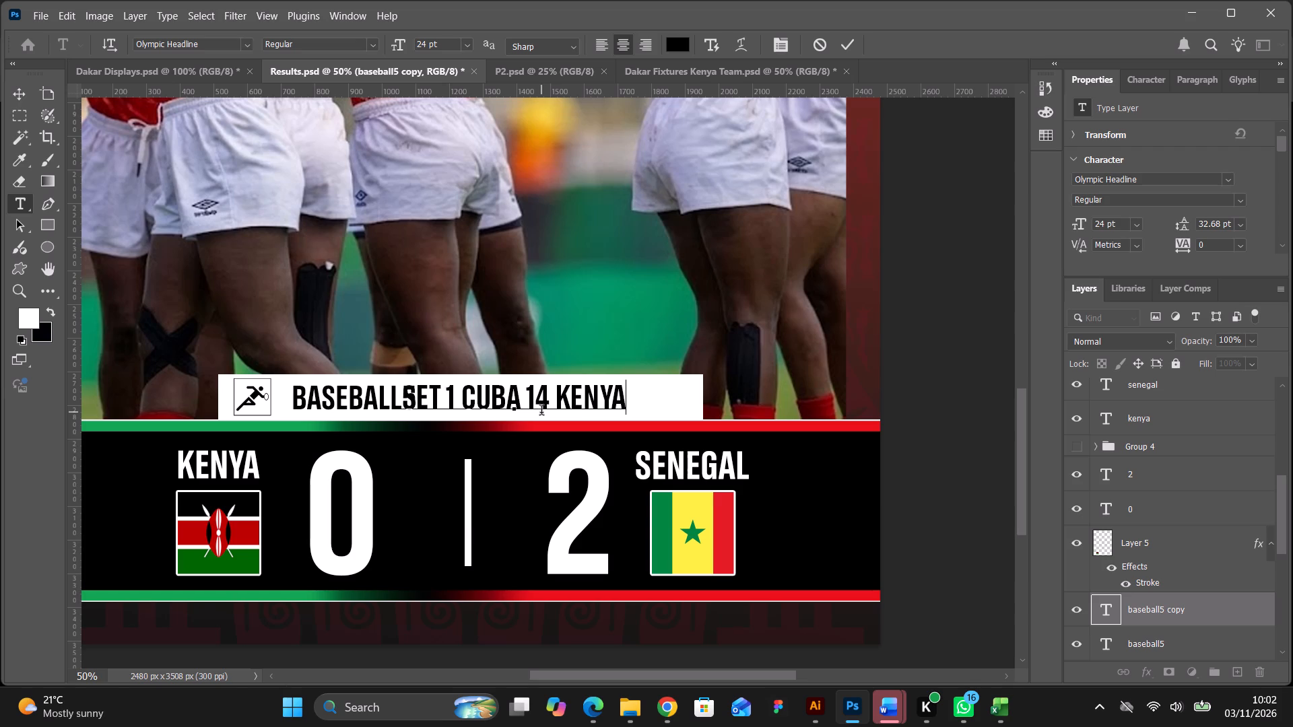
key("space")
key("7")
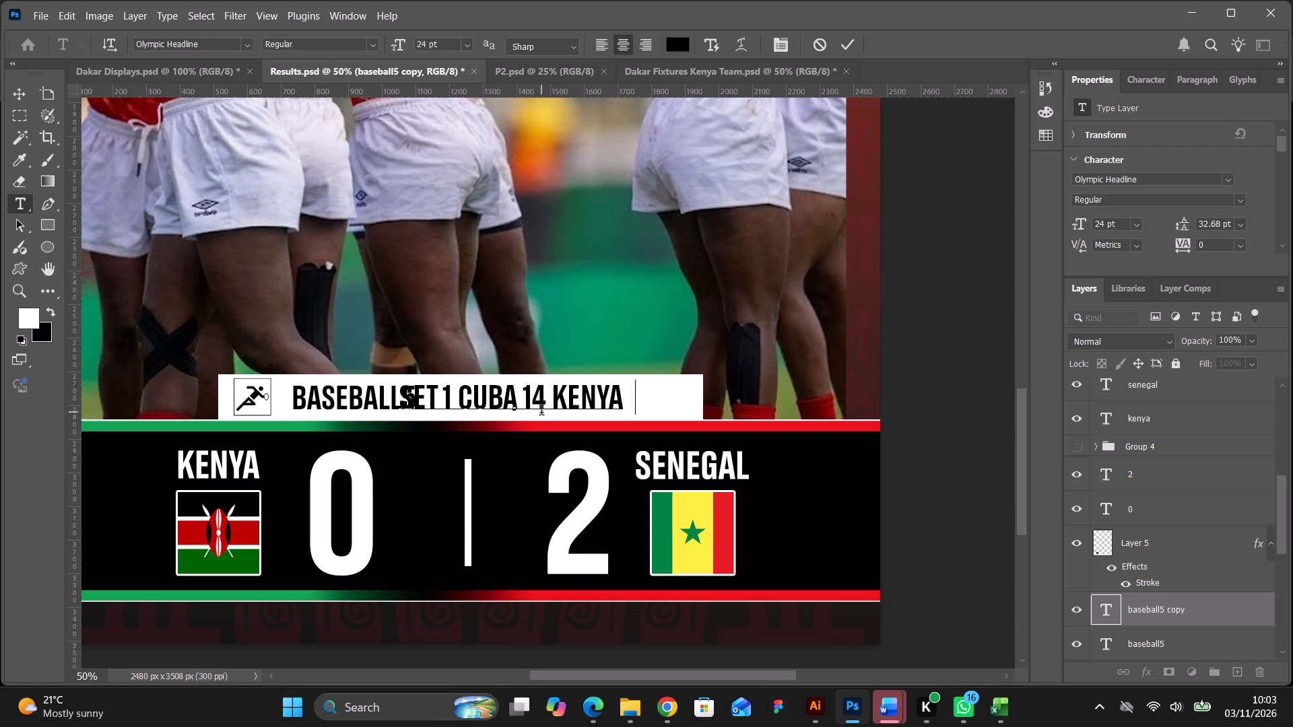
left_click(28, 92)
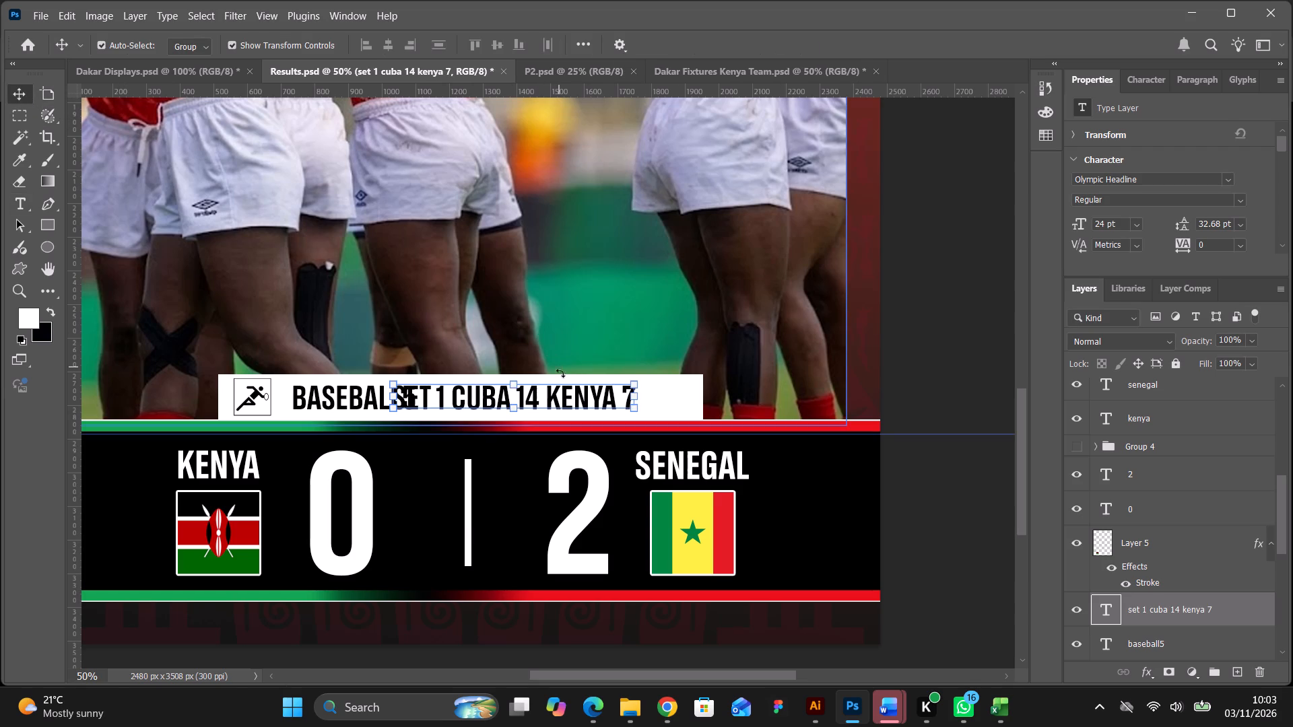
left_click_drag(537, 402, 575, 401)
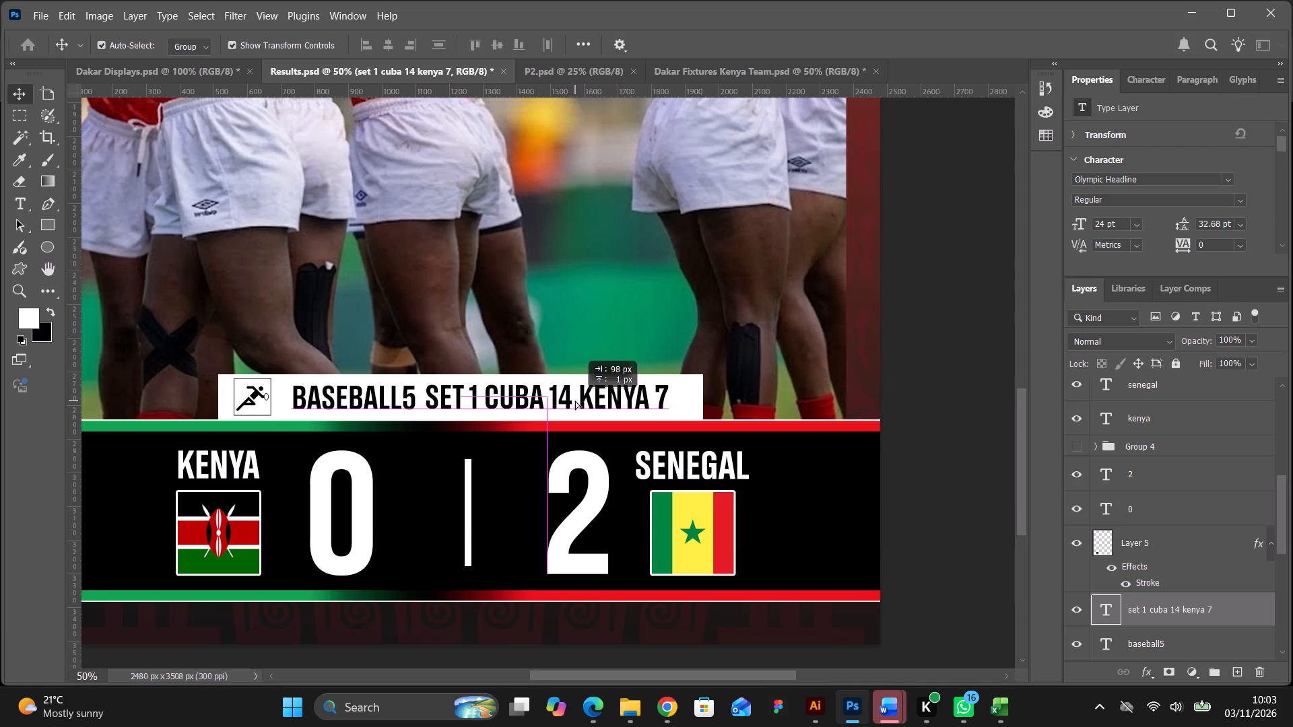
left_click_drag(575, 401, 581, 402)
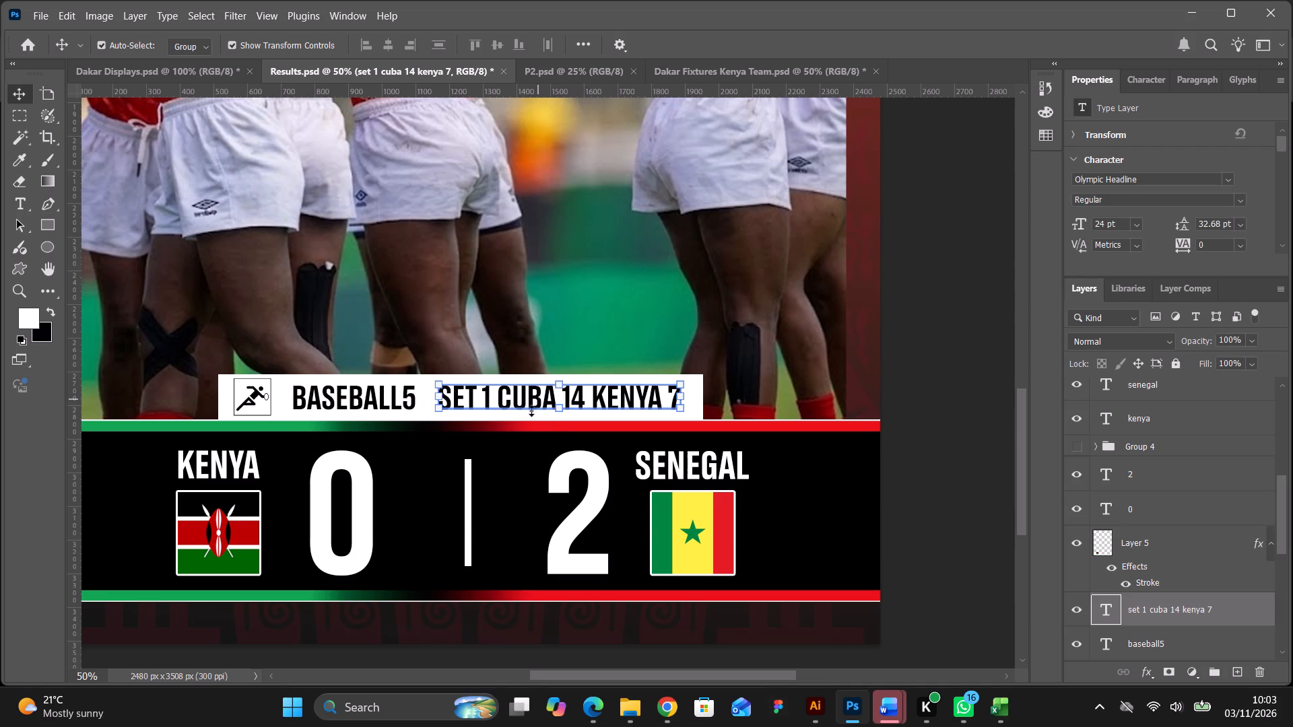
Extend the white strip behind the heading to the left until it is about 1738 px wide.
left_click_drag(626, 677, 583, 668)
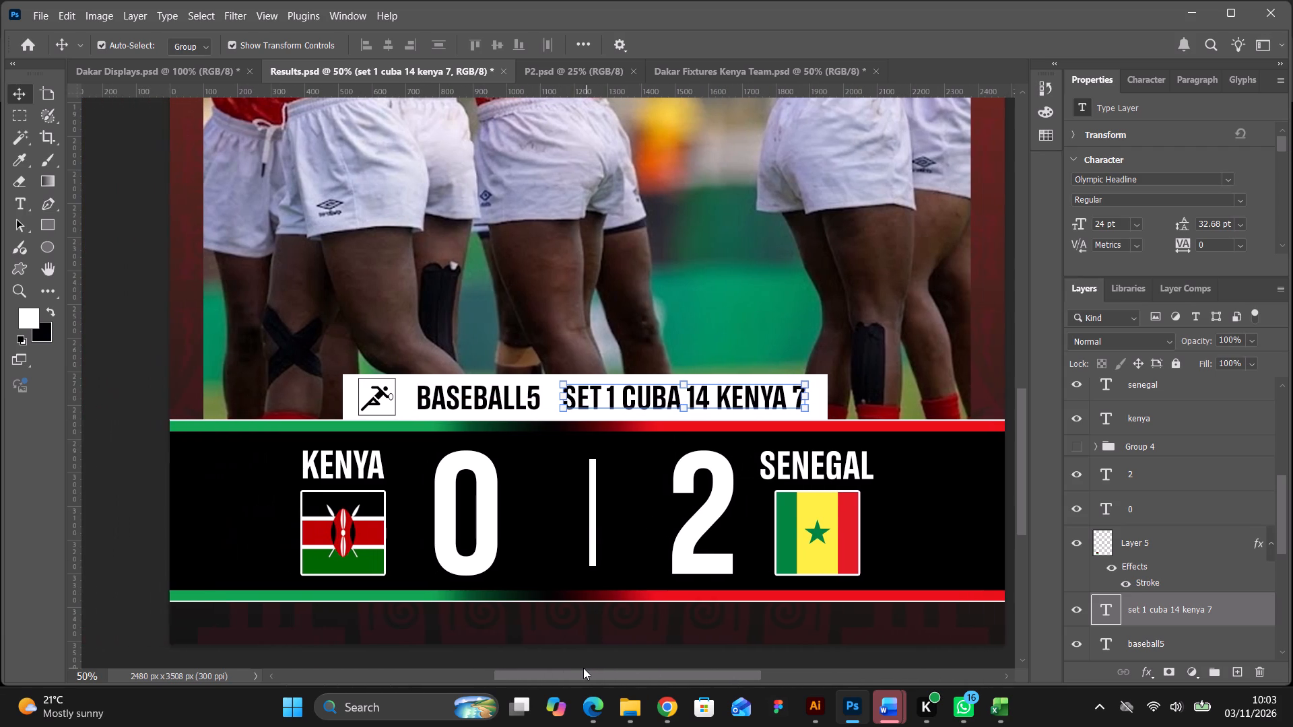
left_click_drag(583, 668, 581, 667)
left_click(387, 396)
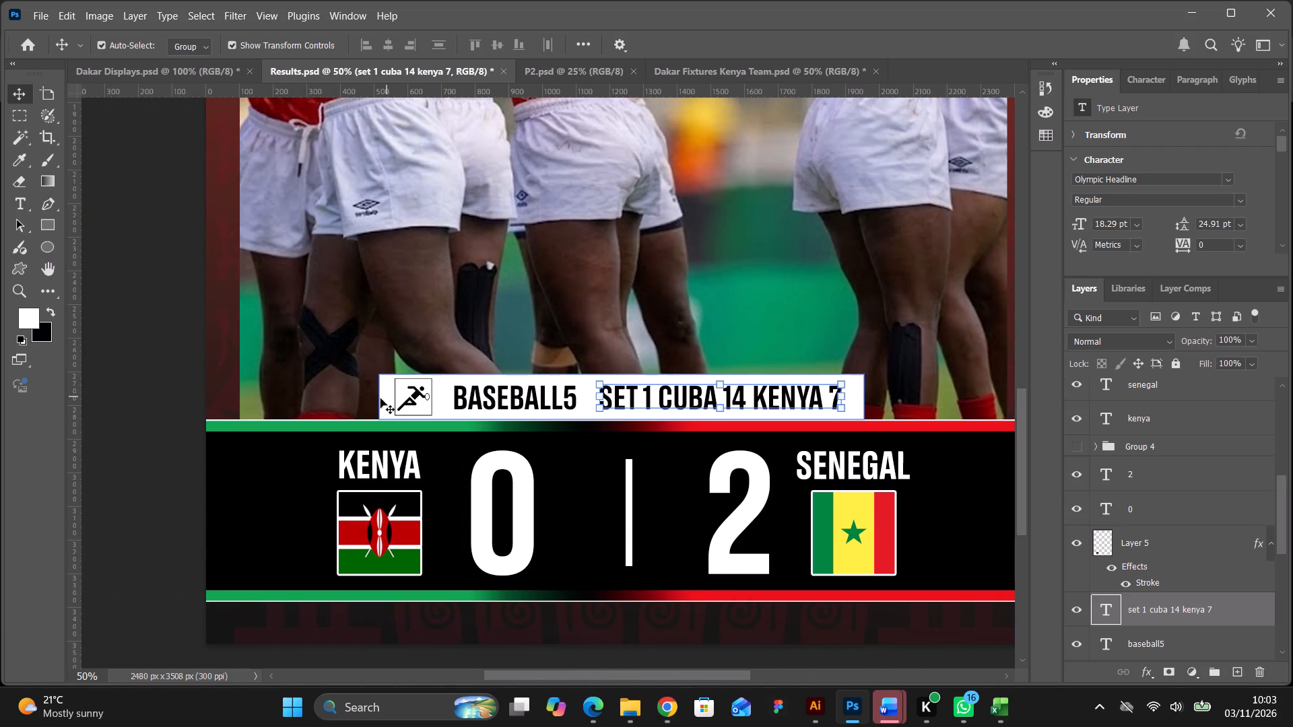
left_click_drag(381, 399, 315, 401)
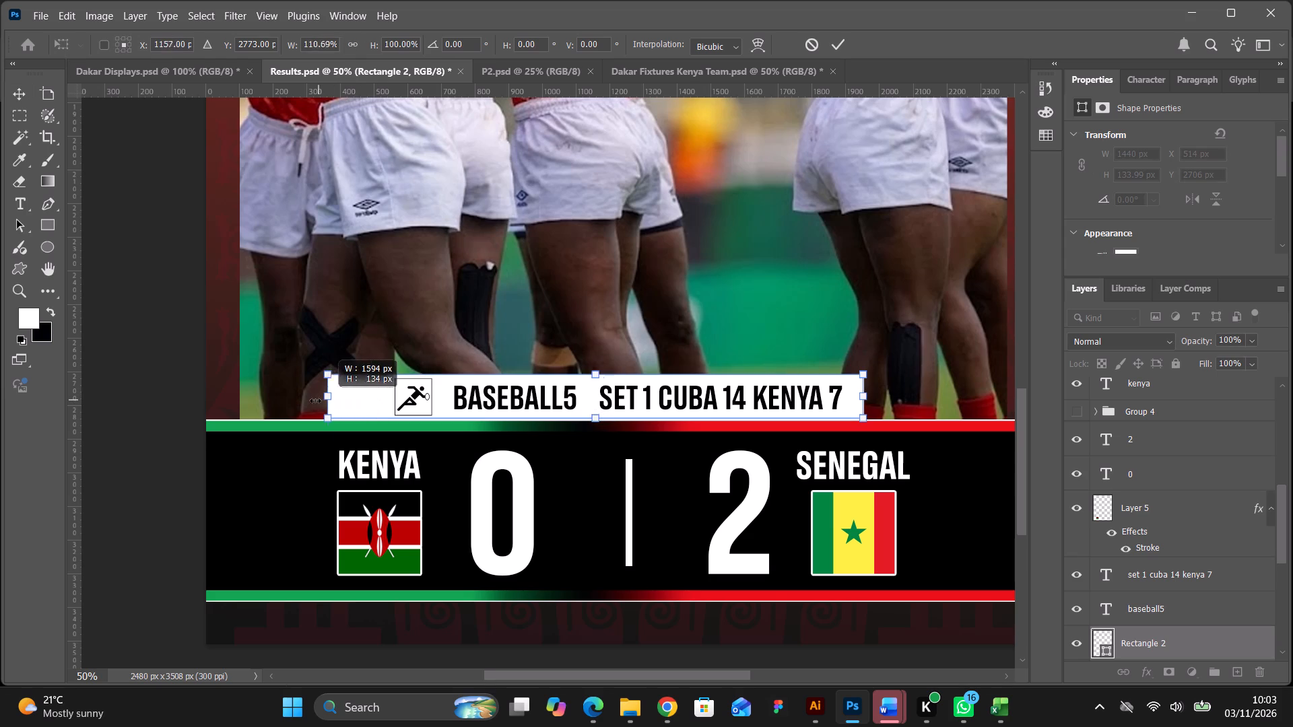
left_click_drag(315, 401, 281, 403)
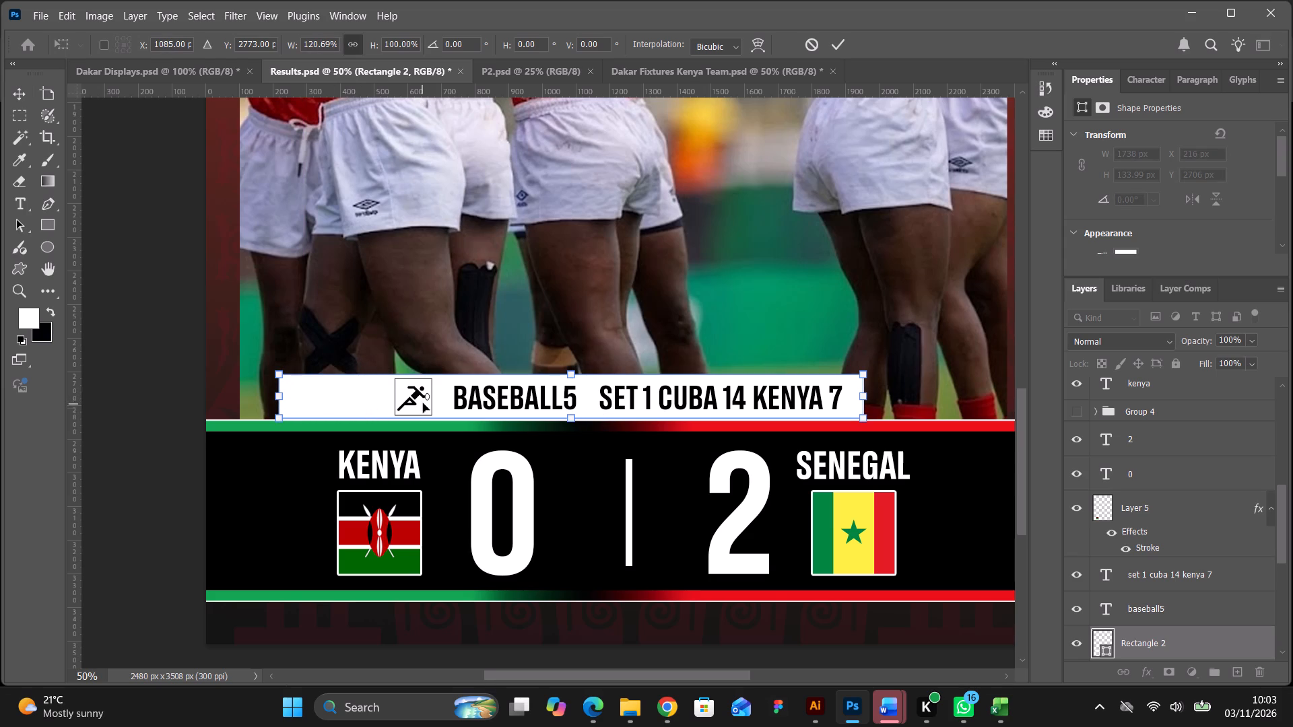
left_click(421, 394)
left_click(420, 394)
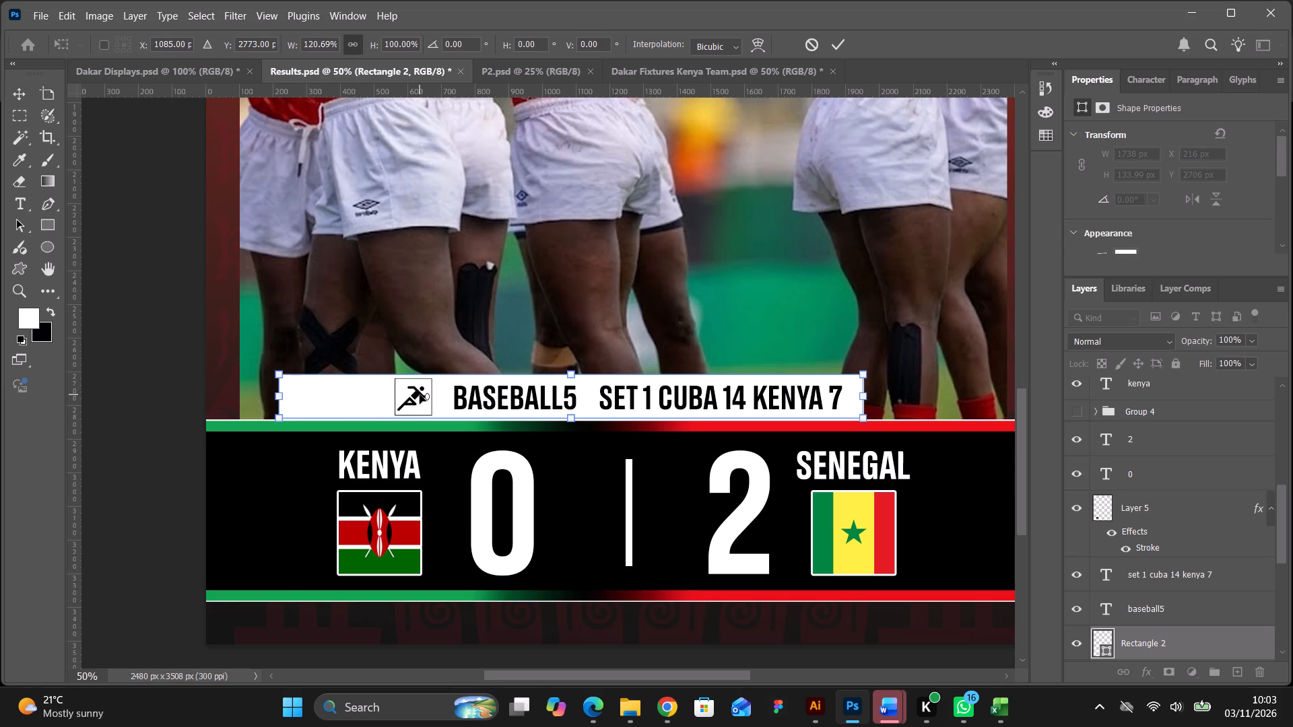
left_click(420, 394)
left_click(837, 46)
left_click(646, 631)
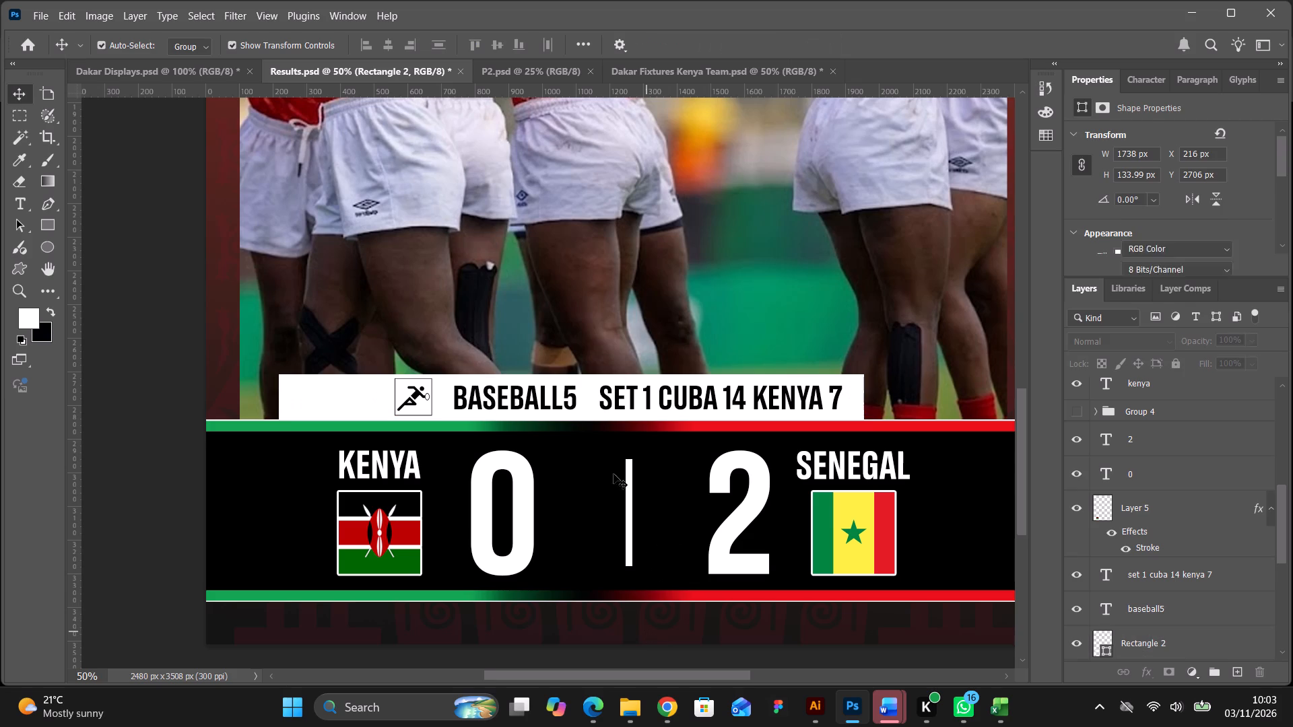
Shift the sport icon, the Baseball5 heading and the set 1 score text about 270 px left along the white strip.
left_click(420, 394)
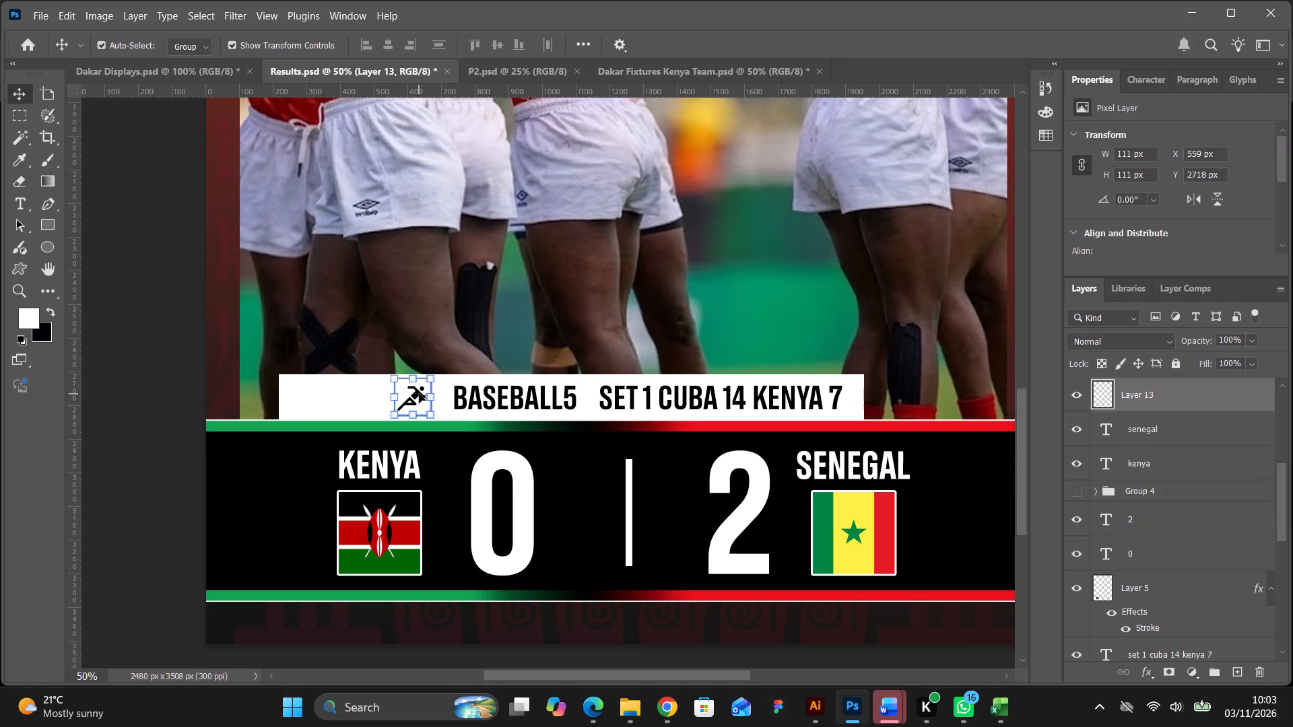
left_click_drag(419, 394, 329, 395)
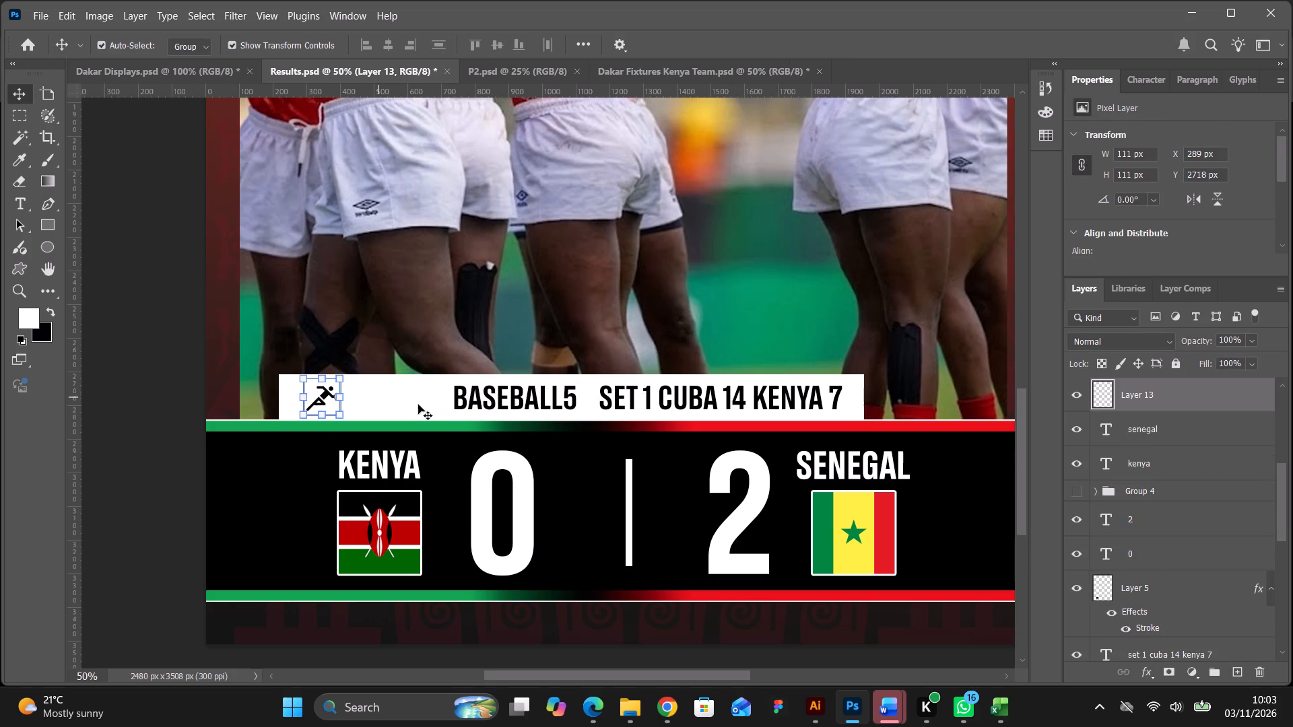
left_click(493, 397)
left_click_drag(494, 397, 405, 400)
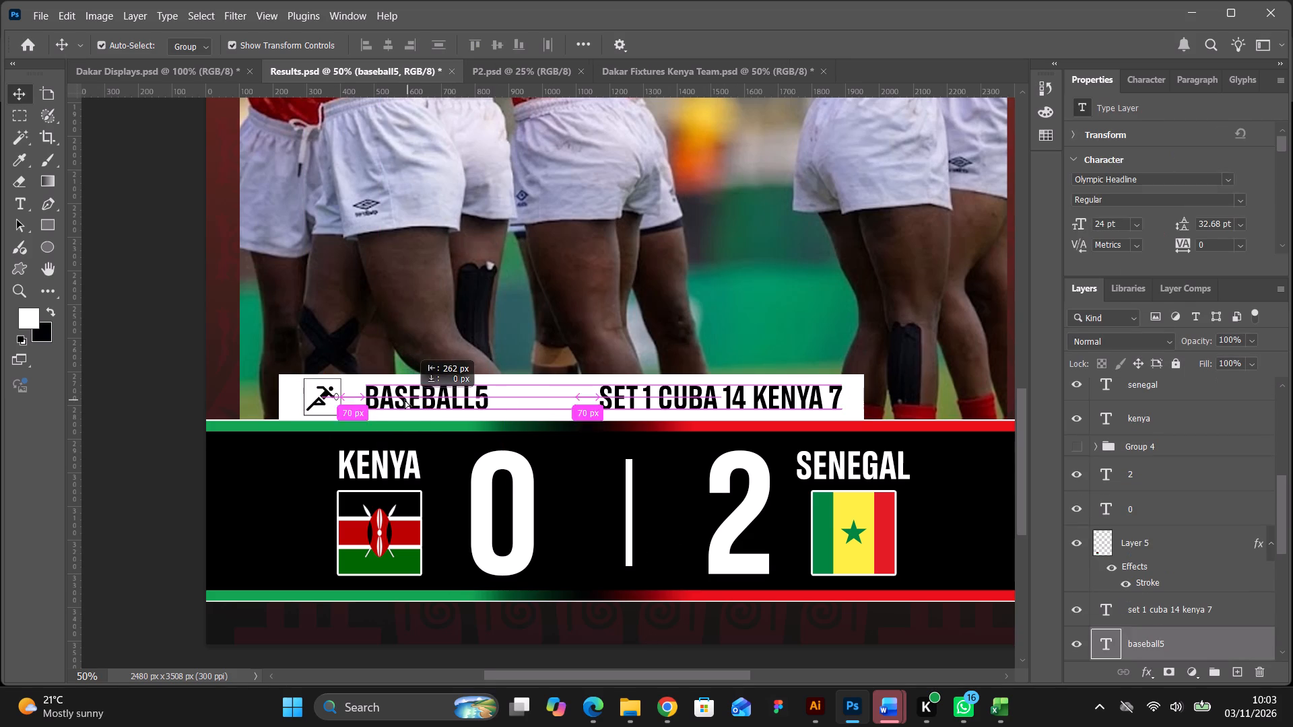
left_click_drag(405, 400, 396, 403)
left_click_drag(617, 398, 578, 400)
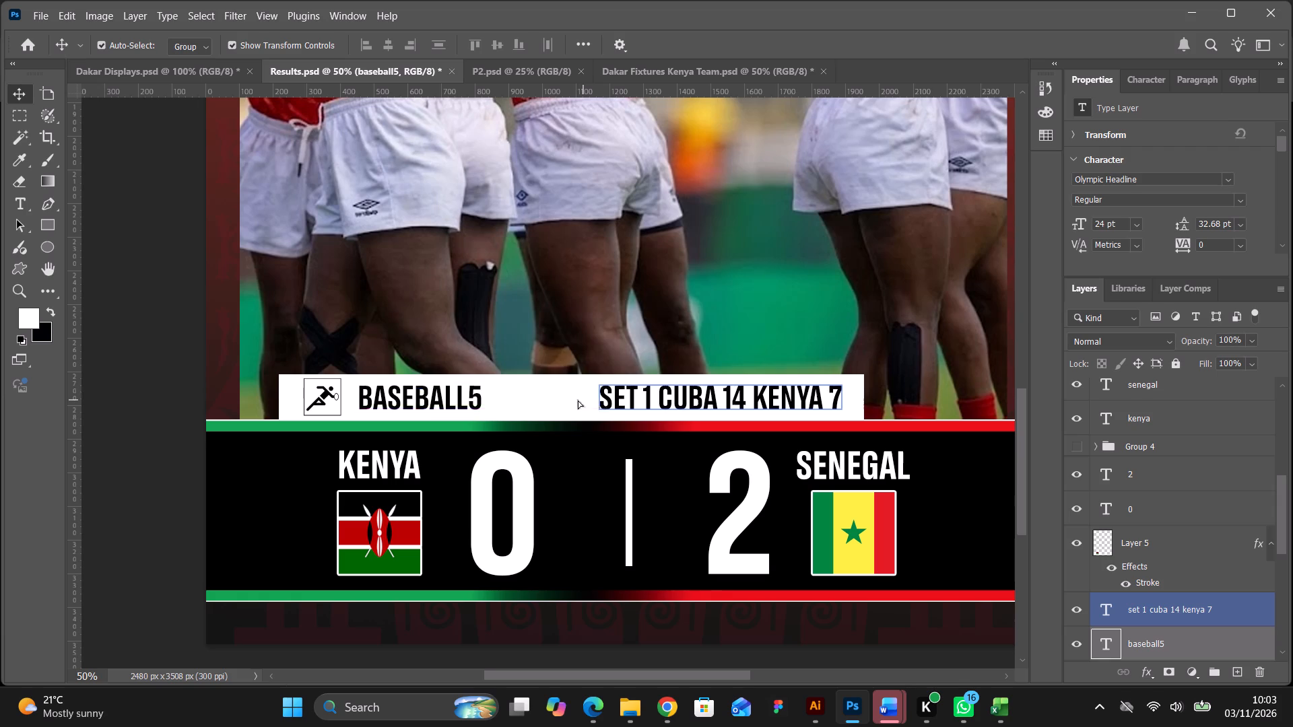
left_click_drag(578, 400, 524, 404)
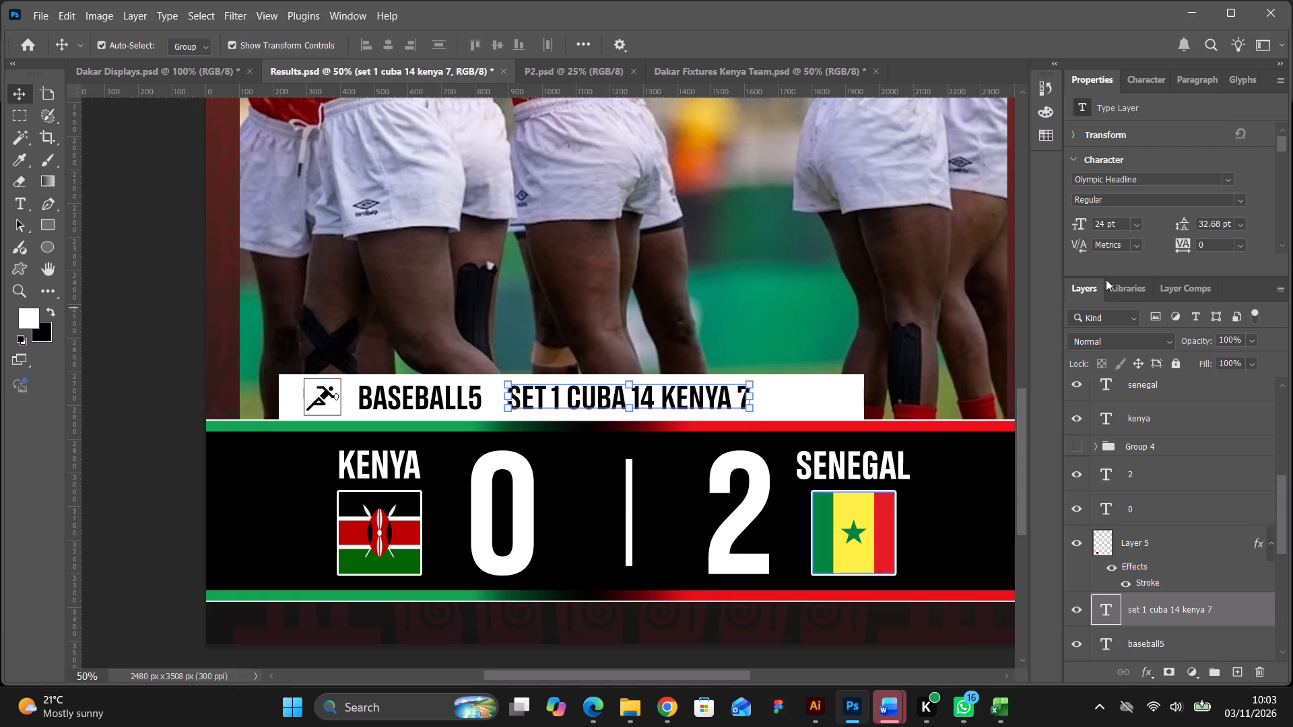
Set the set 1 score text to 20 pt and move it about 80 px left, closer to the Baseball5 heading.
left_click_drag(1102, 221, 1066, 228)
type("20")
key("Return")
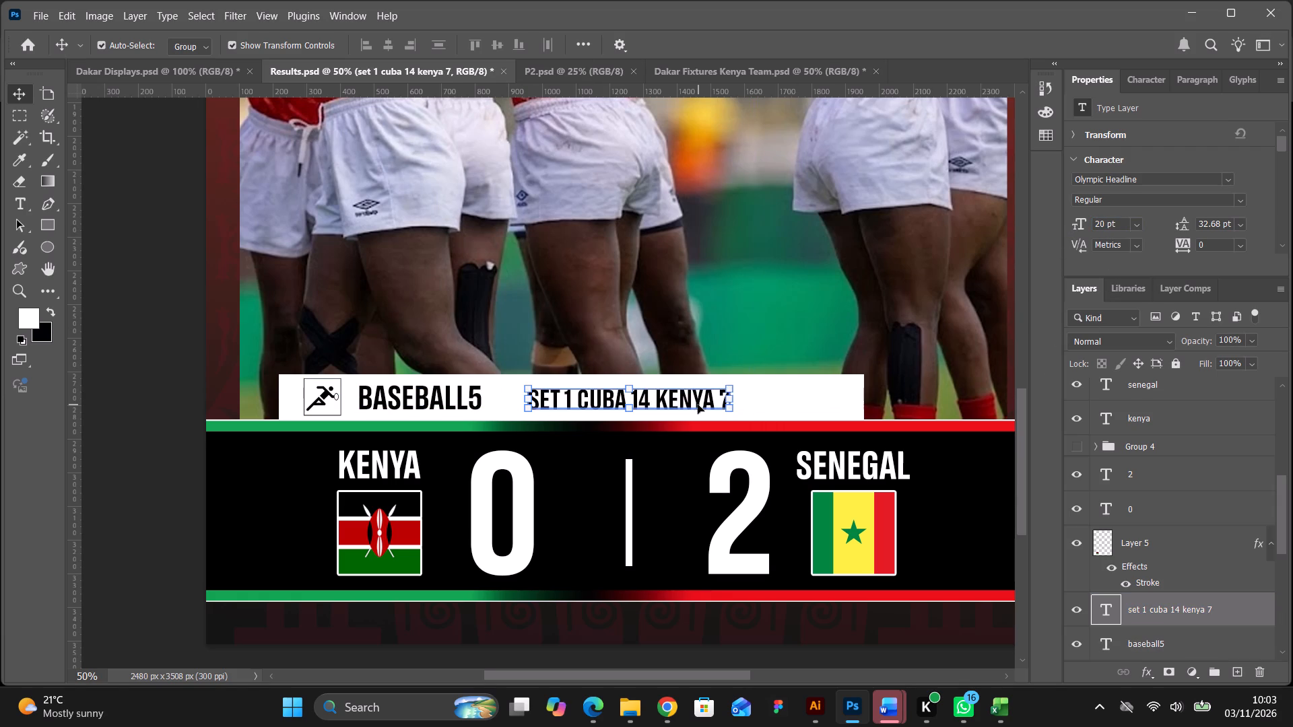
left_click_drag(698, 405, 672, 405)
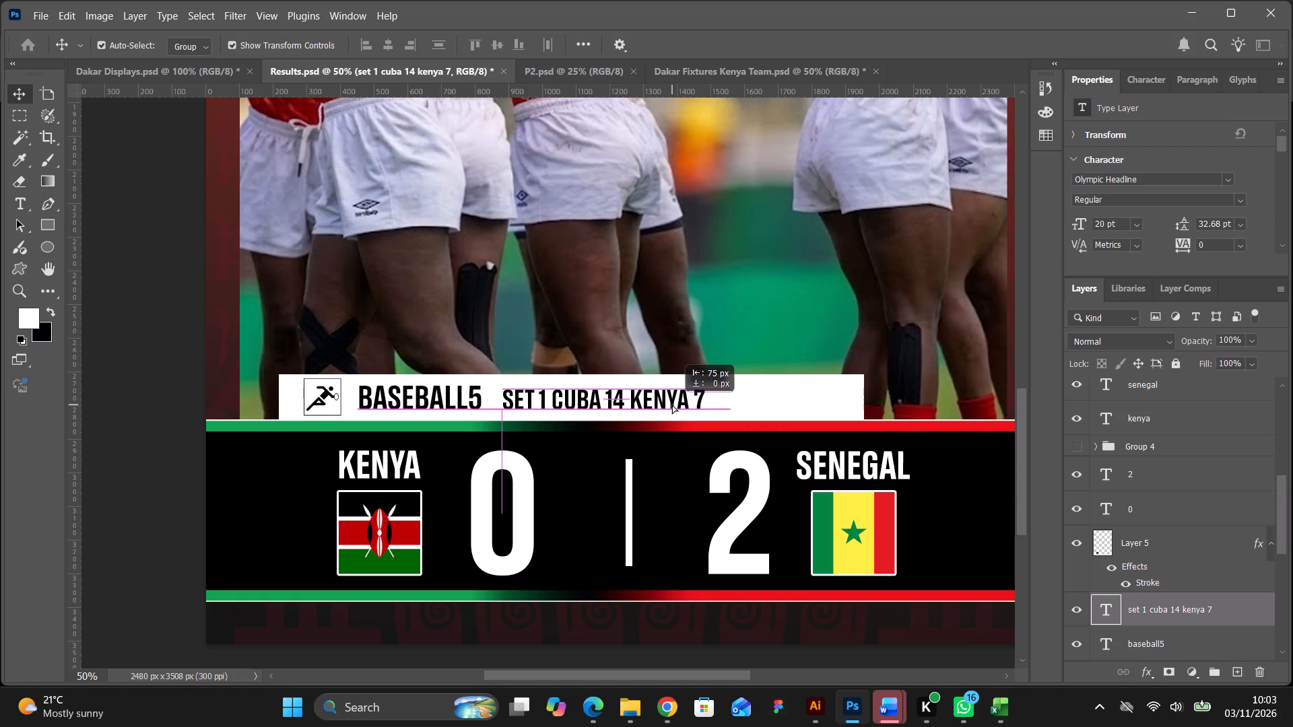
left_click_drag(672, 405, 669, 405)
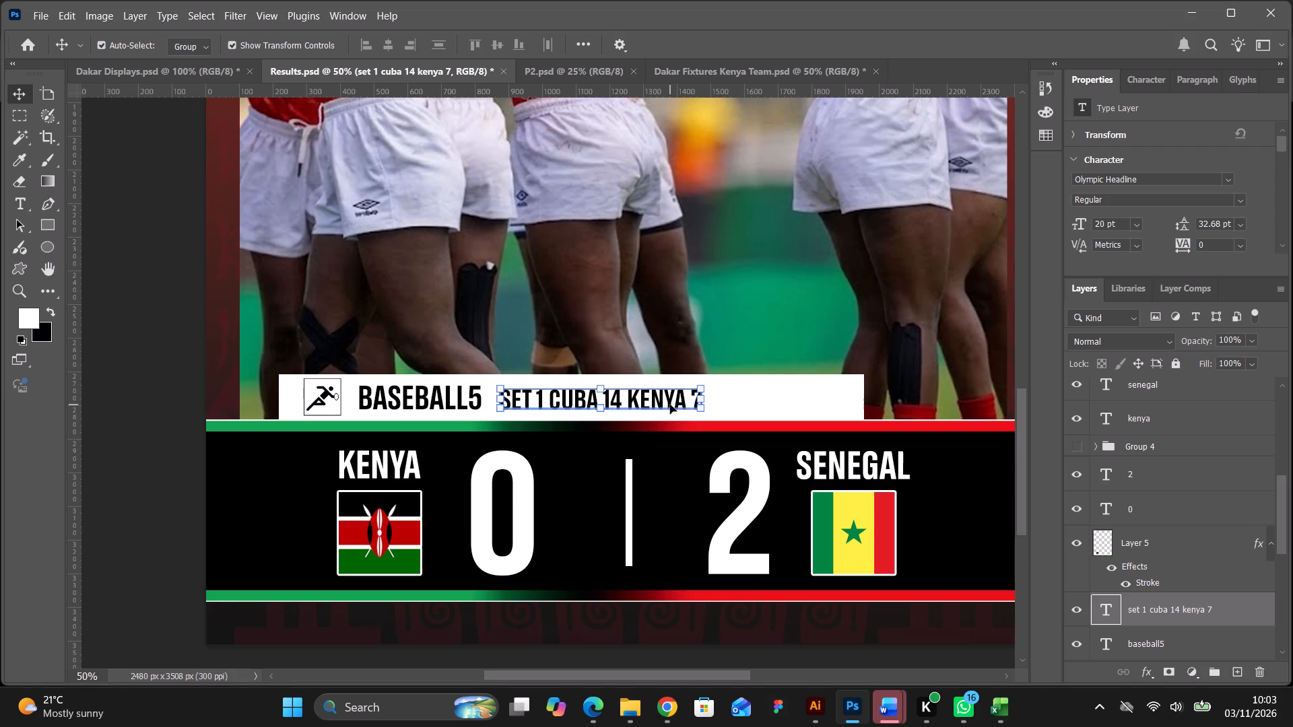
Reduce the set 1 score text to 18 pt and move it about 31 px left beside the Baseball5 heading.
left_click_drag(1102, 223, 1091, 226)
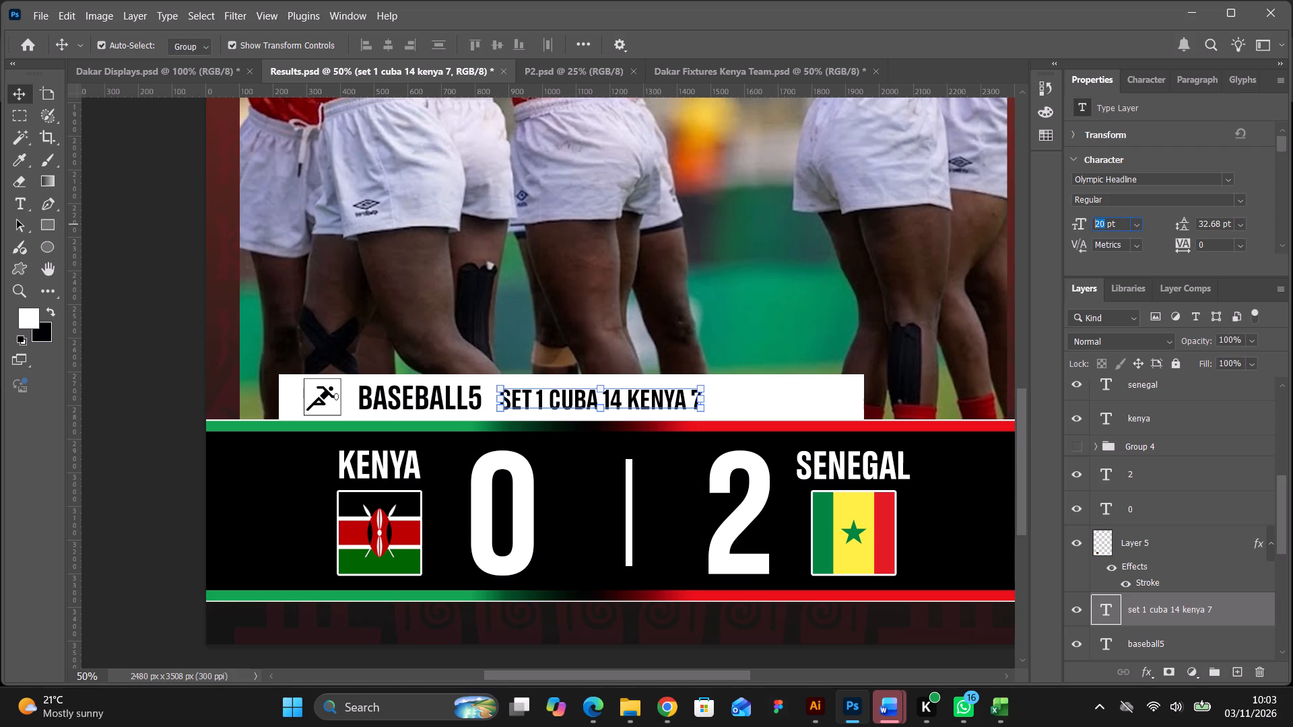
left_click_drag(1091, 226, 1089, 226)
key("1")
key("8")
key("Return")
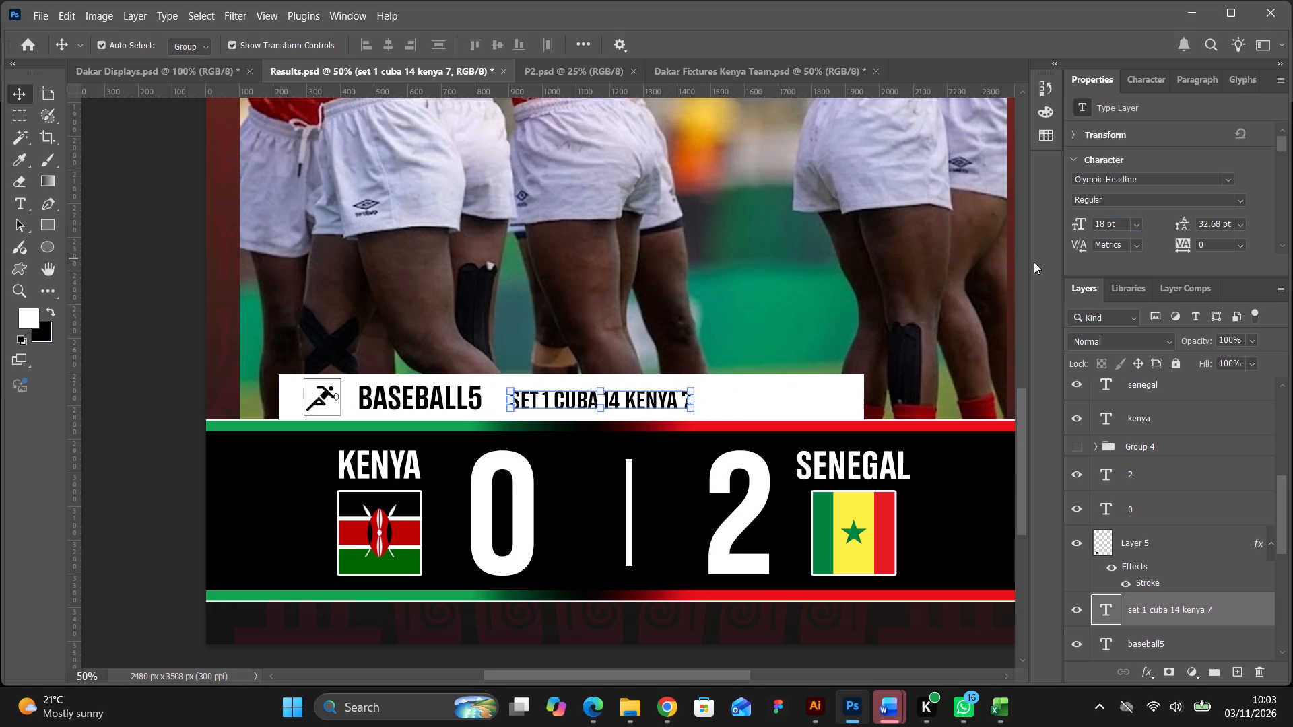
left_click_drag(661, 402, 651, 401)
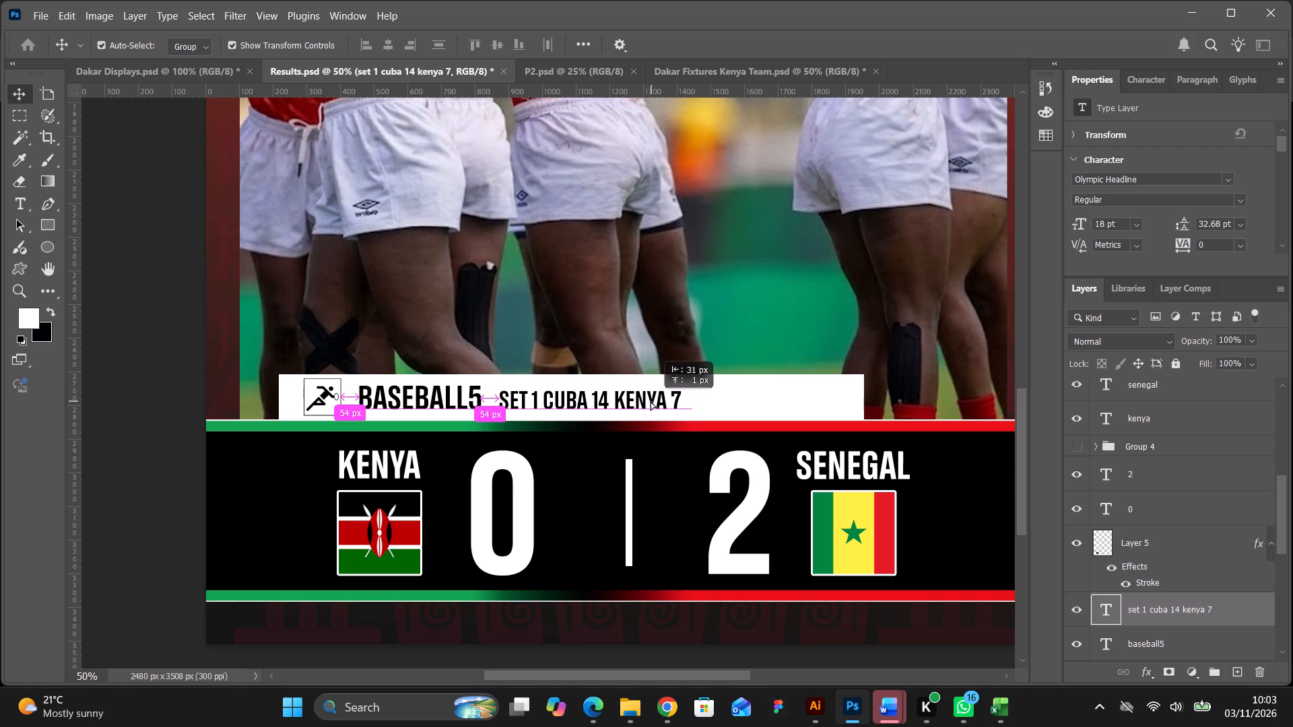
left_click_drag(651, 401, 650, 401)
Widen the white strip behind the Baseball5 heading to about 2275 px so it spans the photo from edge to edge.
left_click(855, 396)
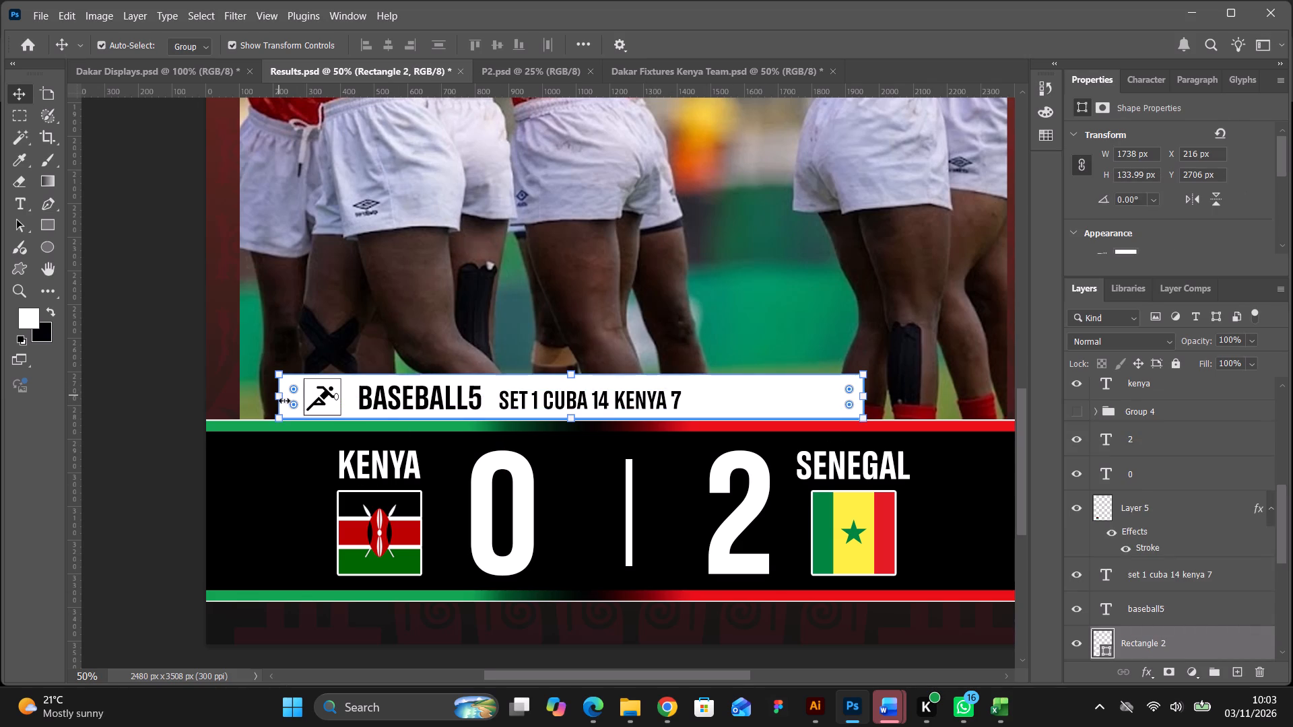
left_click_drag(644, 671, 704, 679)
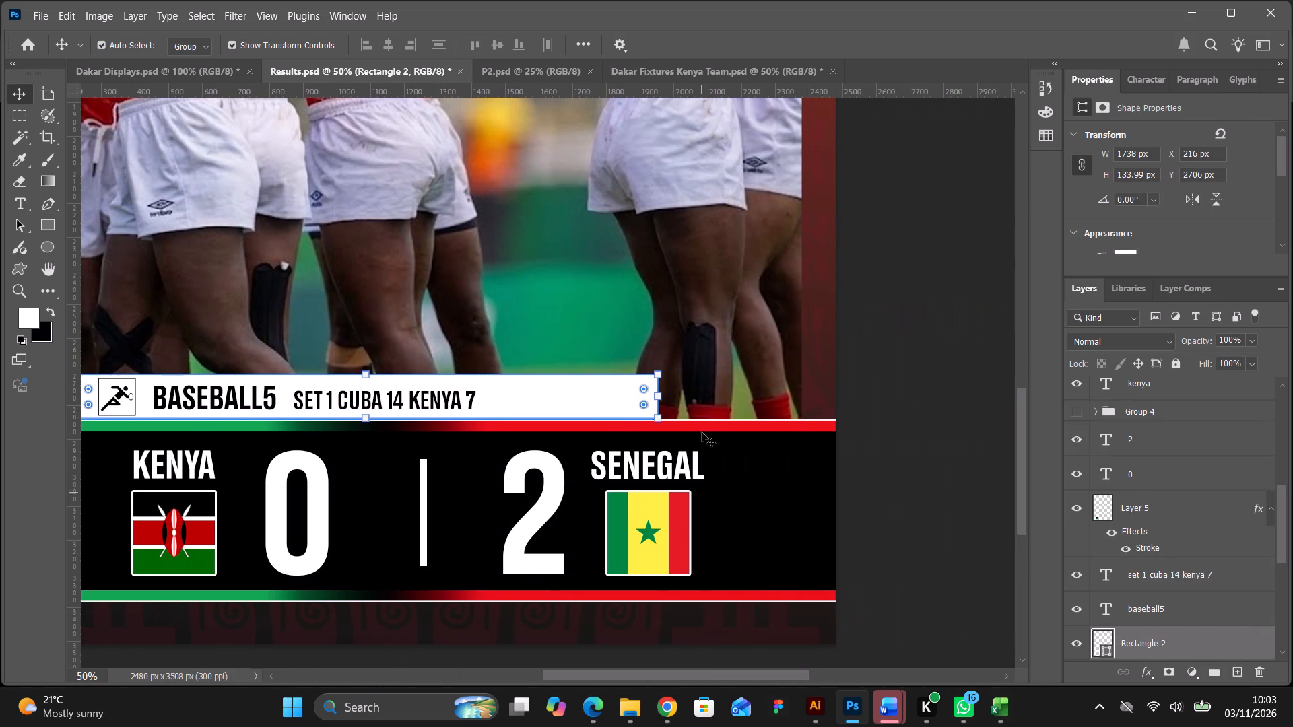
left_click_drag(658, 397, 721, 398)
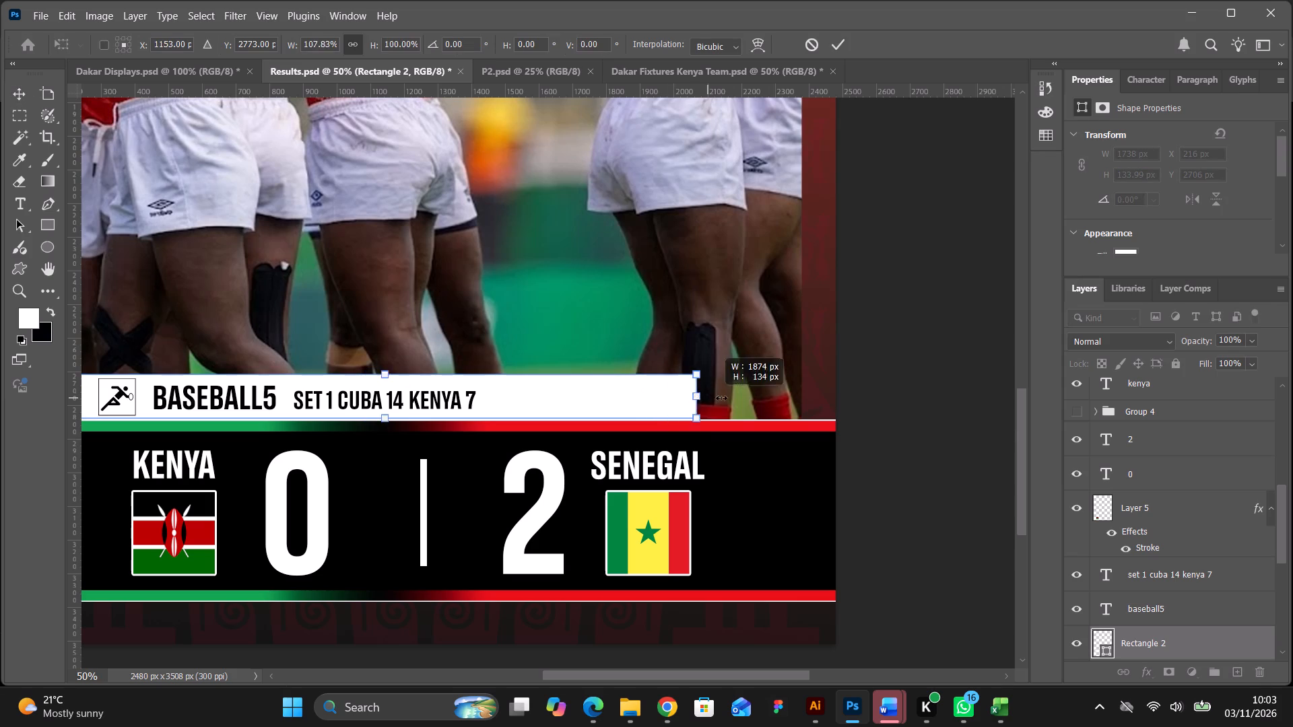
left_click_drag(721, 398, 797, 397)
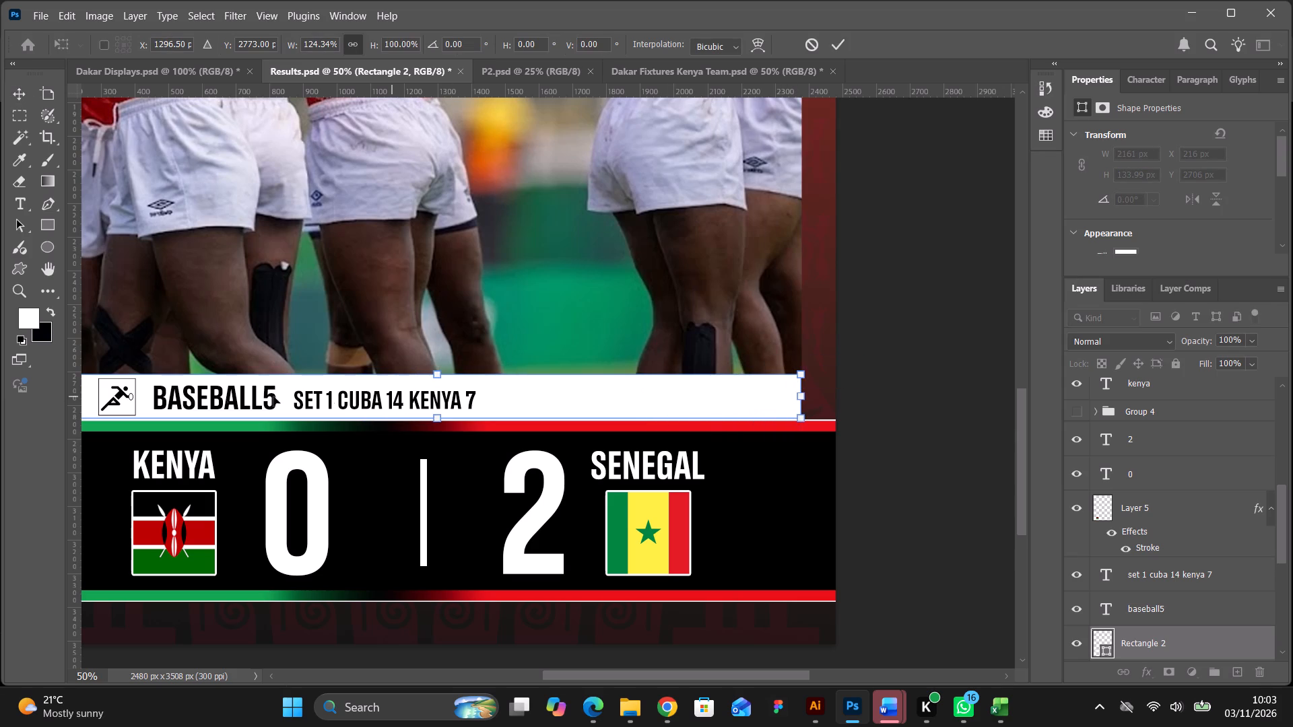
left_click_drag(586, 677, 578, 676)
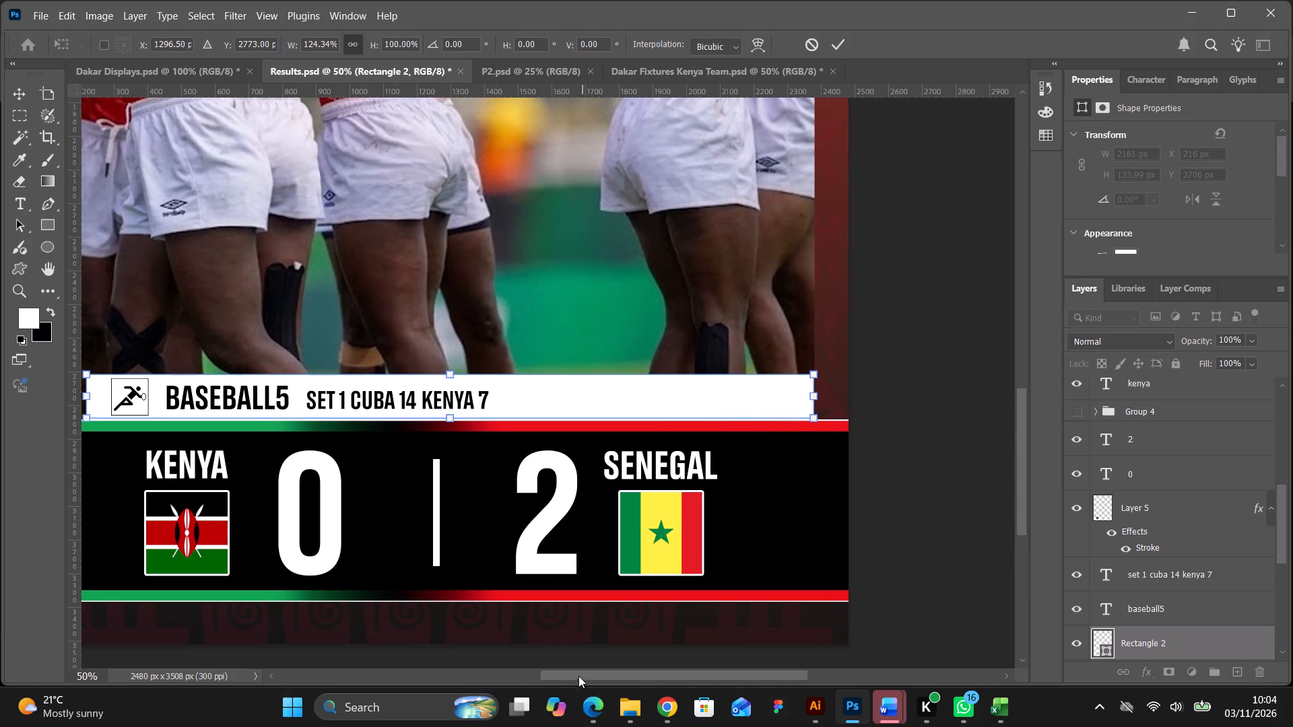
left_click_drag(578, 676, 514, 656)
left_click_drag(331, 399, 329, 399, "shift")
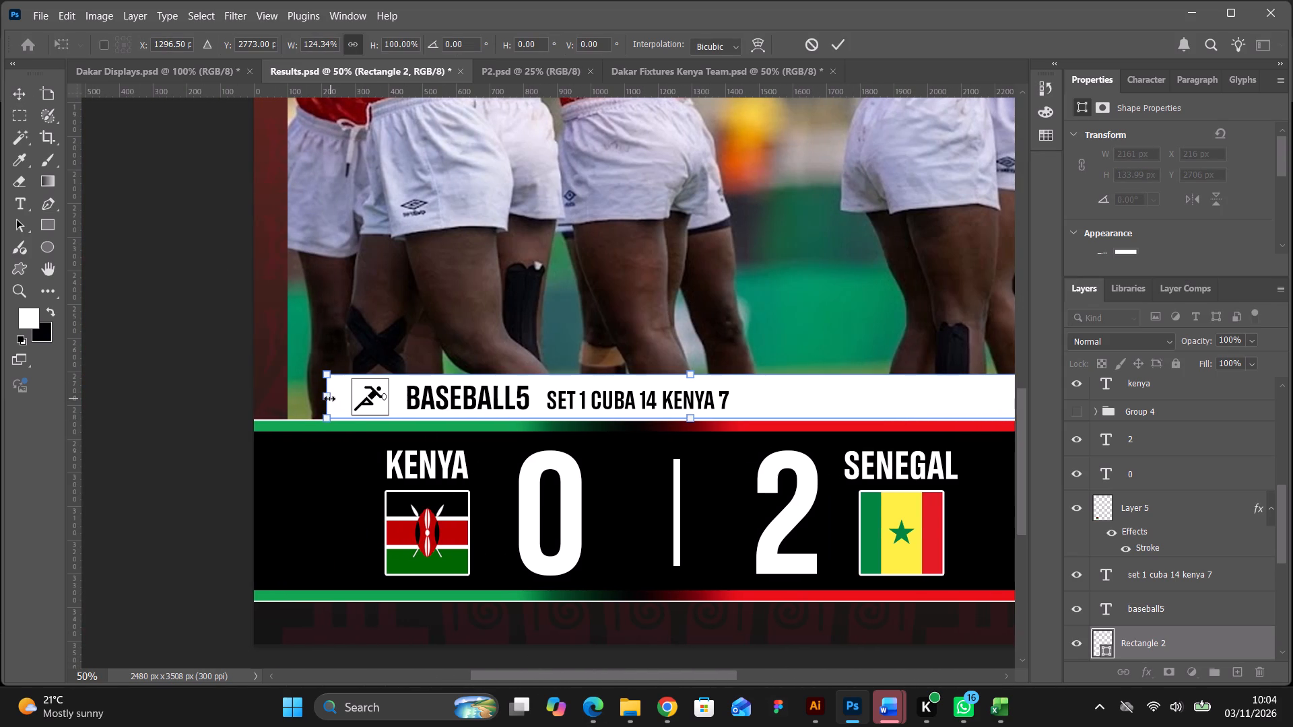
left_click_drag(329, 399, 306, 400, "shift")
left_click_drag(325, 398, 296, 399)
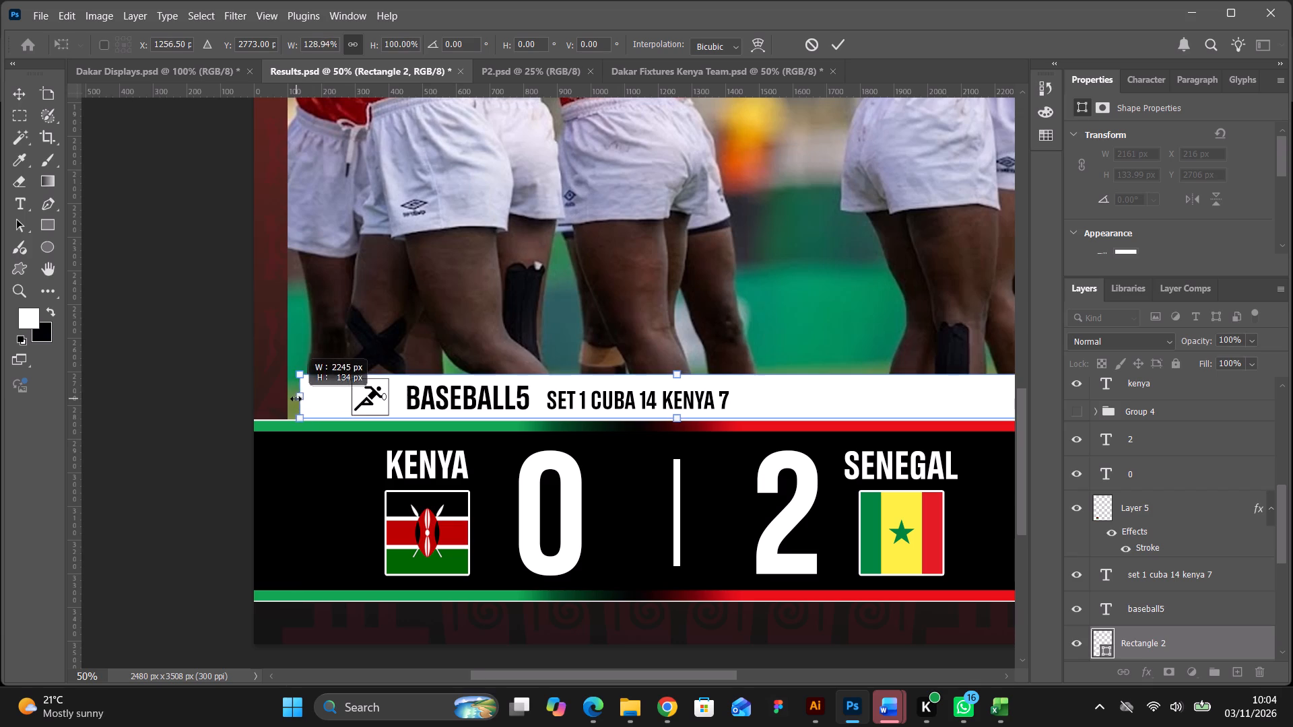
left_click_drag(296, 399, 290, 399)
left_click(372, 399)
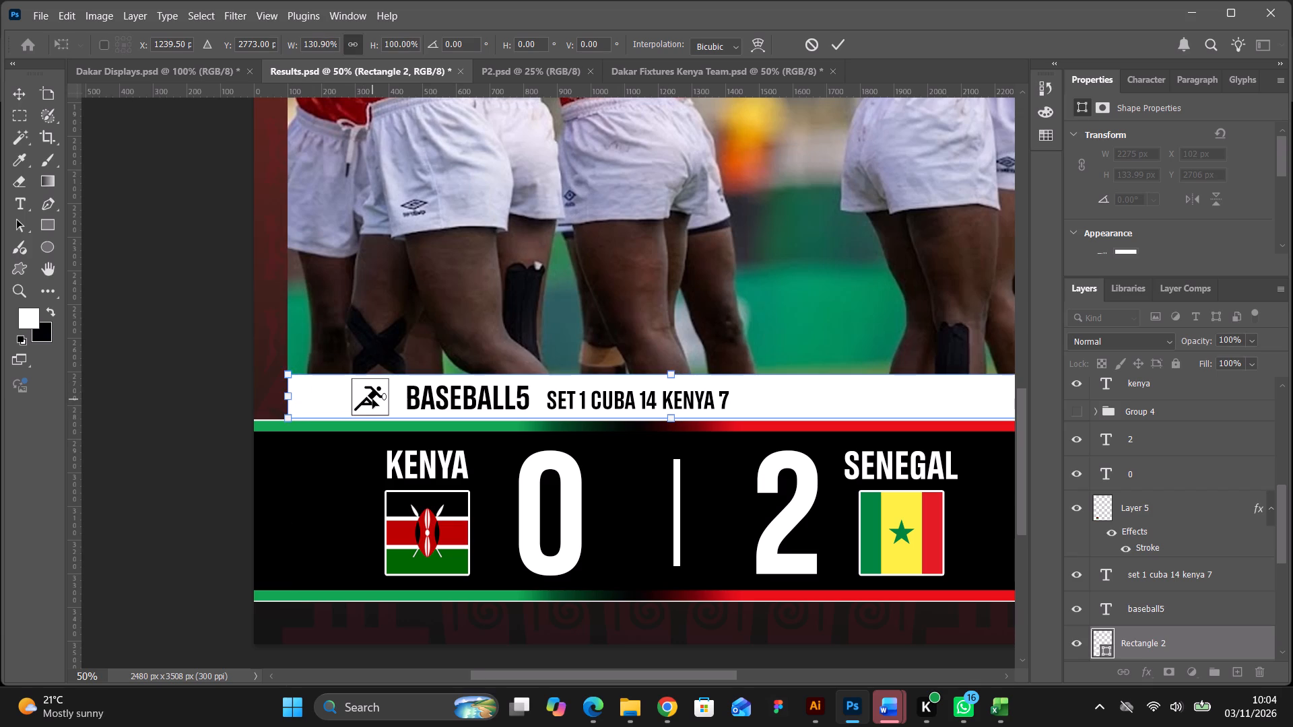
left_click(834, 47)
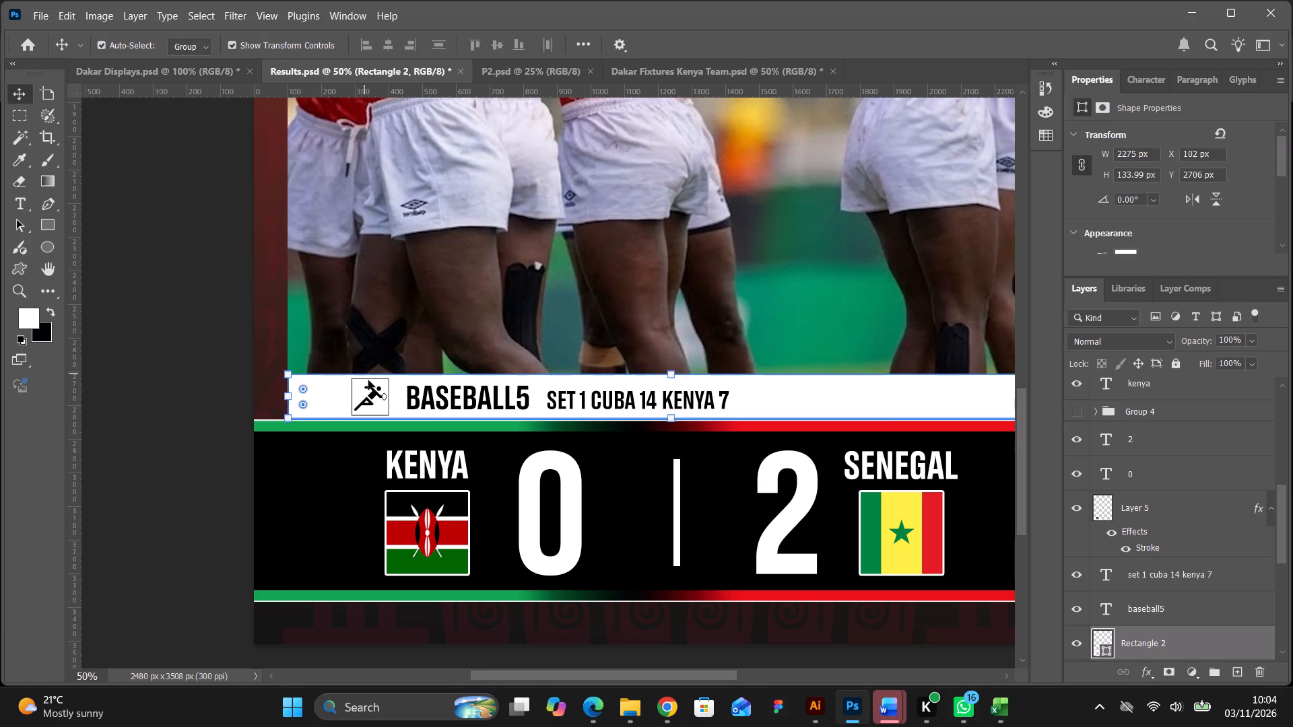
Shift the sport icon about 111 px left along the white strip and bring the Baseball5 heading and set 1 score text left after it.
left_click(377, 394)
left_click_drag(376, 394, 341, 386)
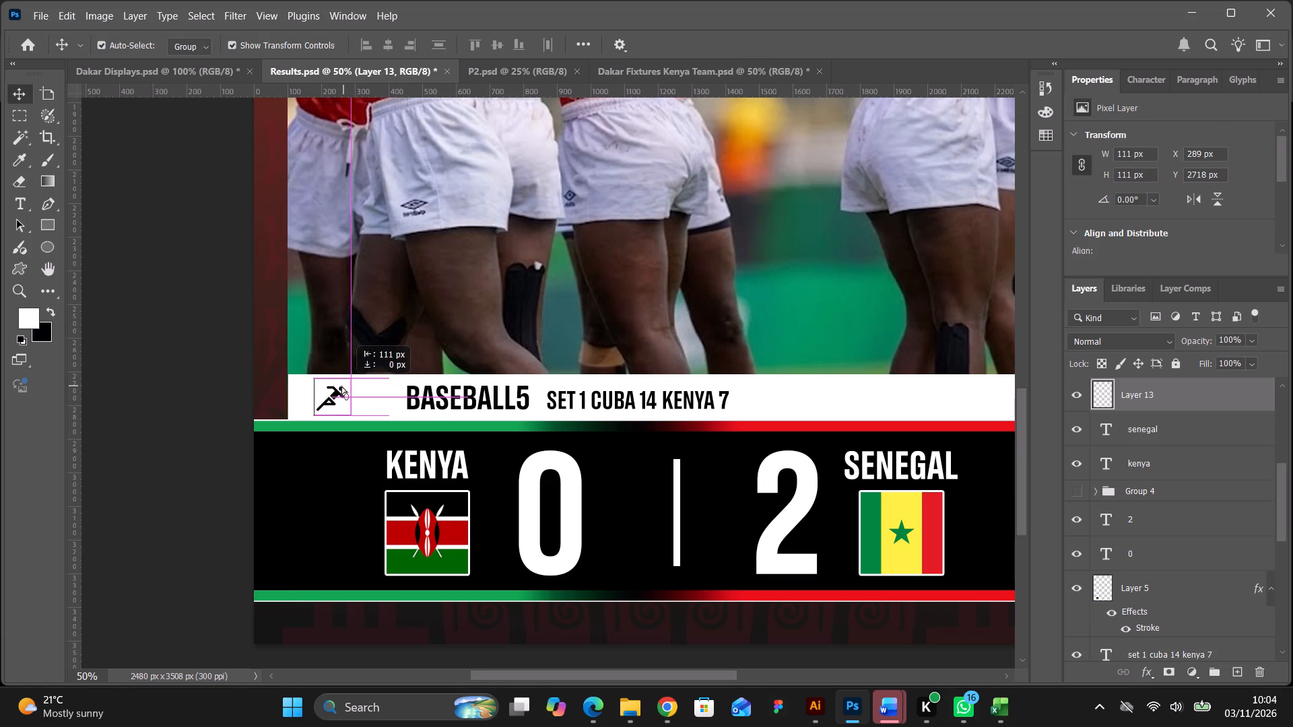
left_click_drag(341, 386, 340, 386)
left_click(439, 394)
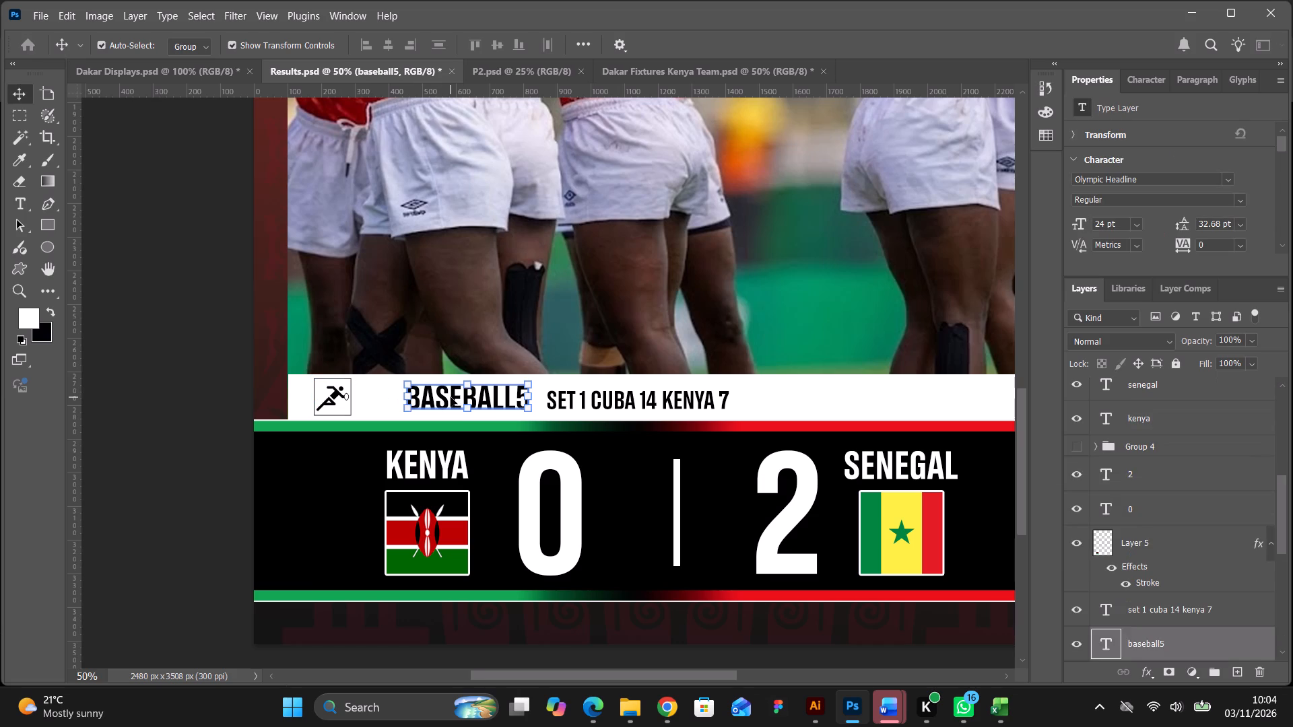
left_click_drag(451, 397, 412, 397)
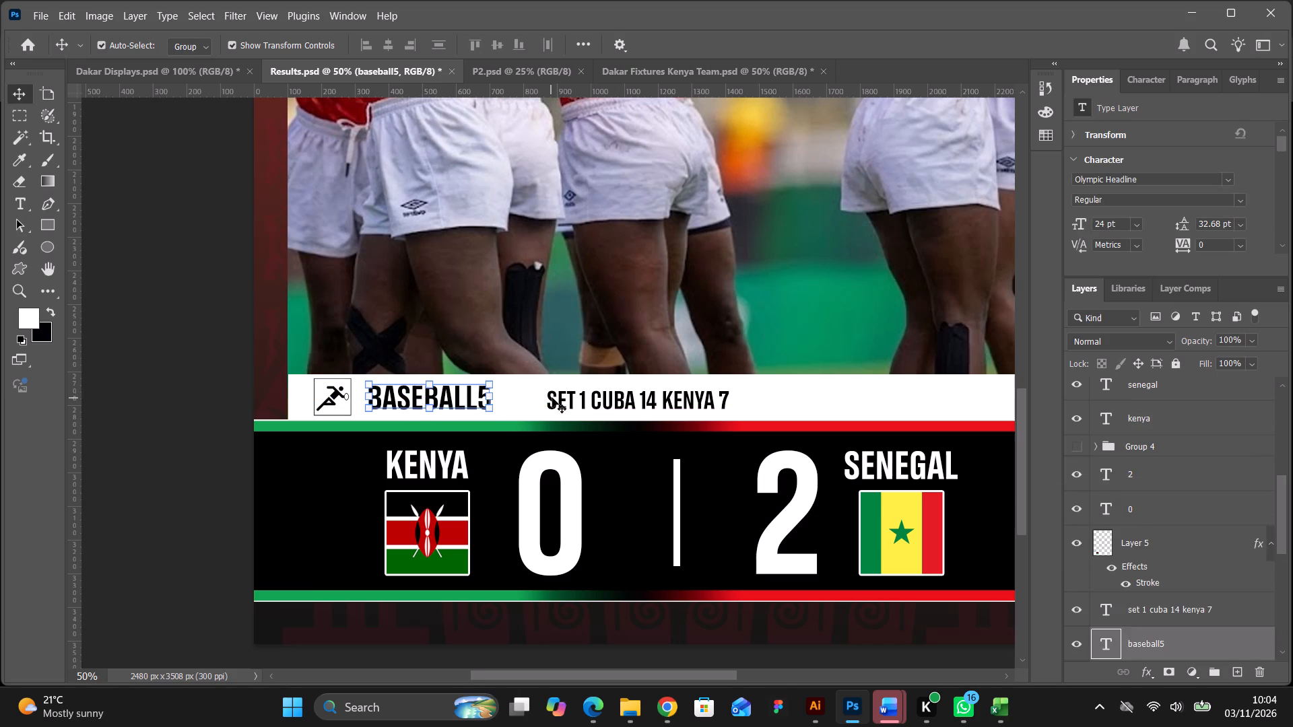
left_click(564, 399)
left_click_drag(564, 402, 541, 401)
Repeat the set 1 score after a four-space gap in the same text line and move the line right, clear of the Baseball5 heading.
double_click(640, 403)
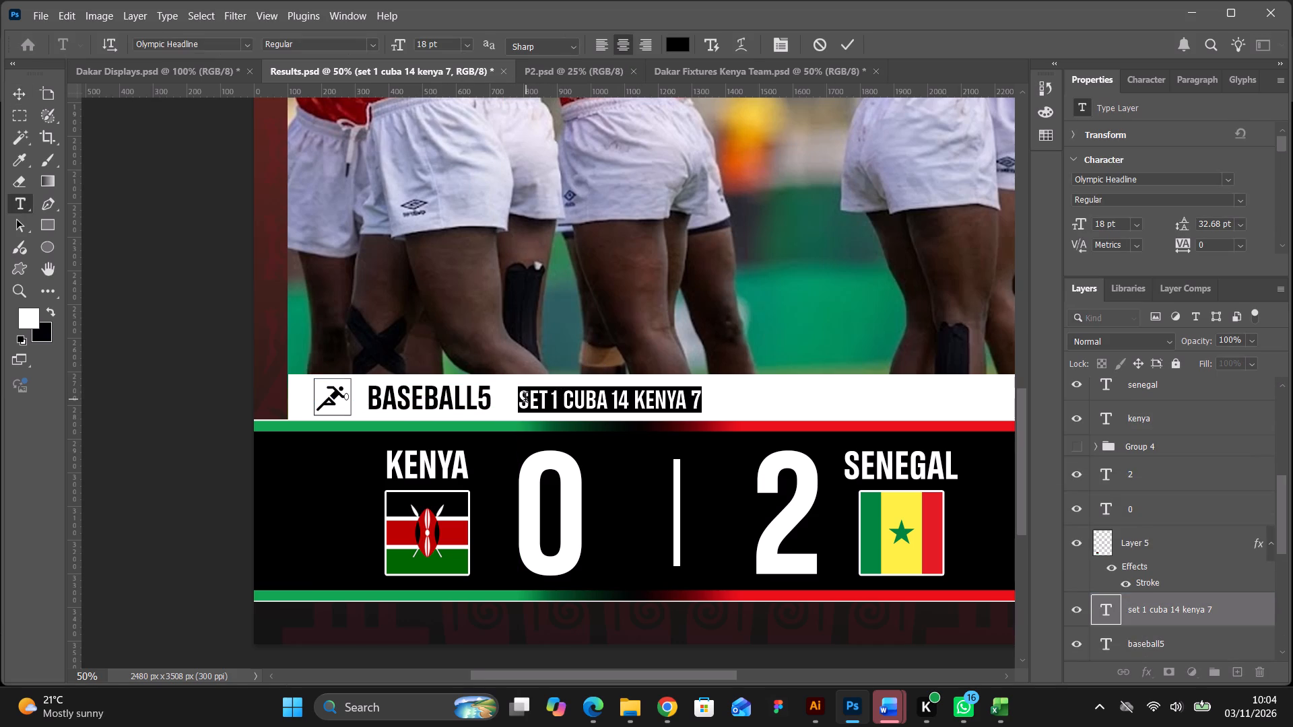
left_click(525, 399)
left_click_drag(521, 399, 741, 399)
key("ctrl+c")
left_click(704, 404)
key("space")
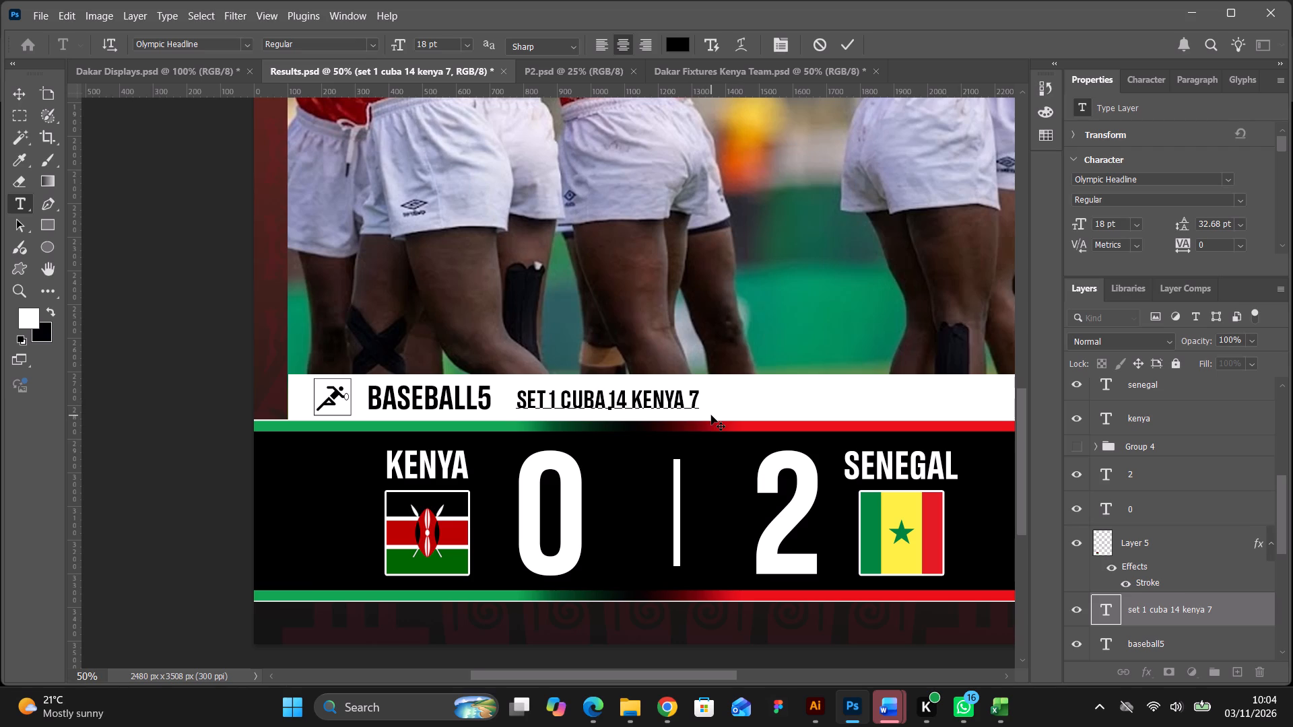
key("space")
key("space")
key("space")
key("ctrl+v")
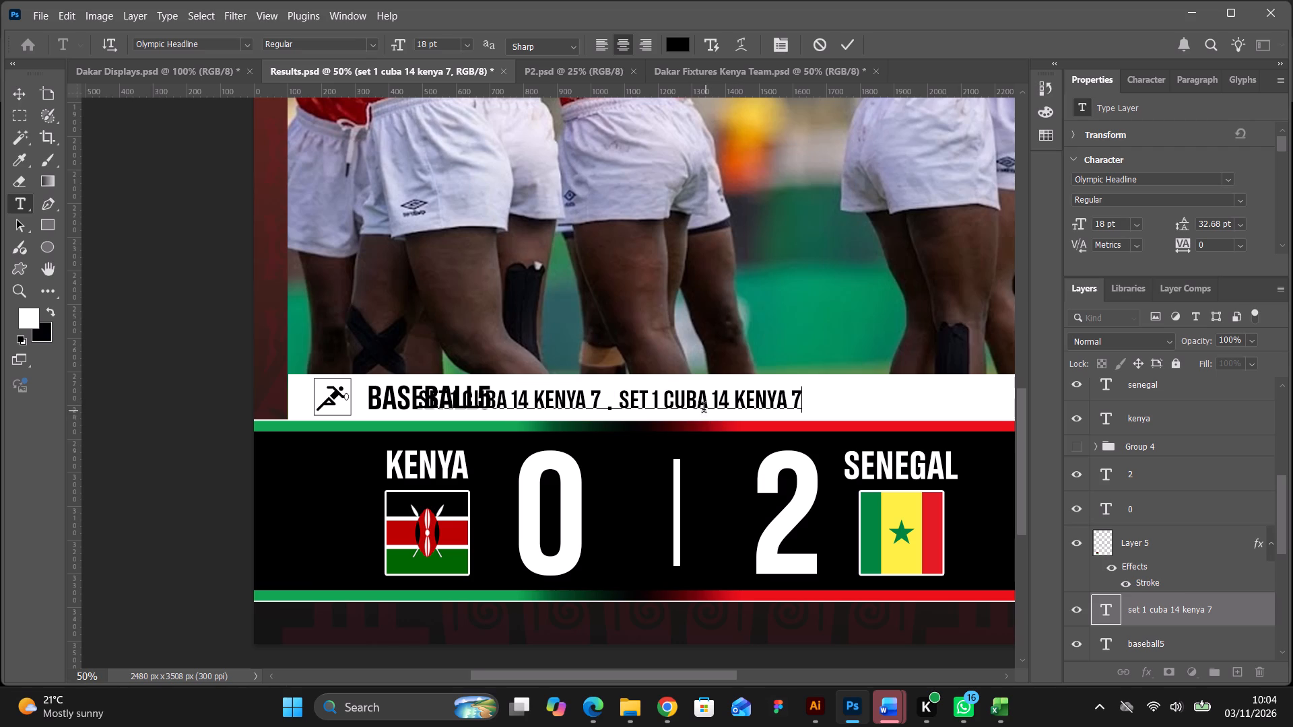
left_click(18, 95)
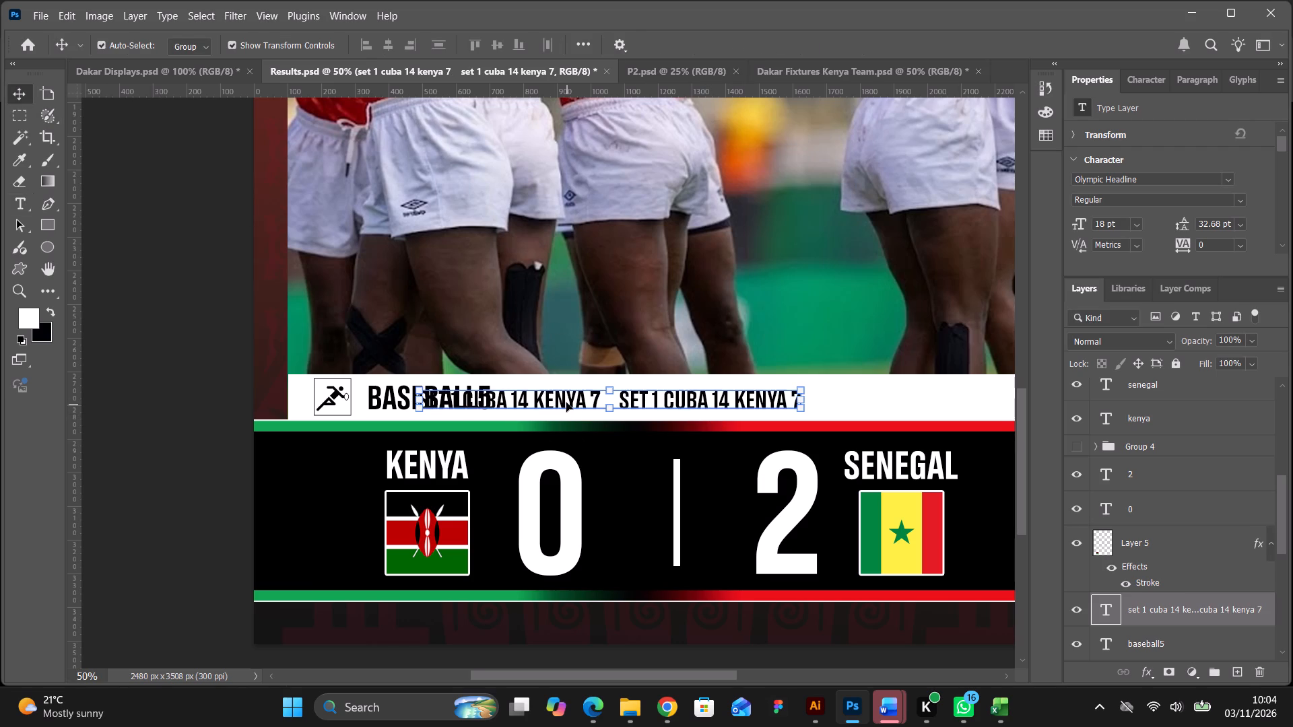
left_click_drag(566, 403, 674, 401)
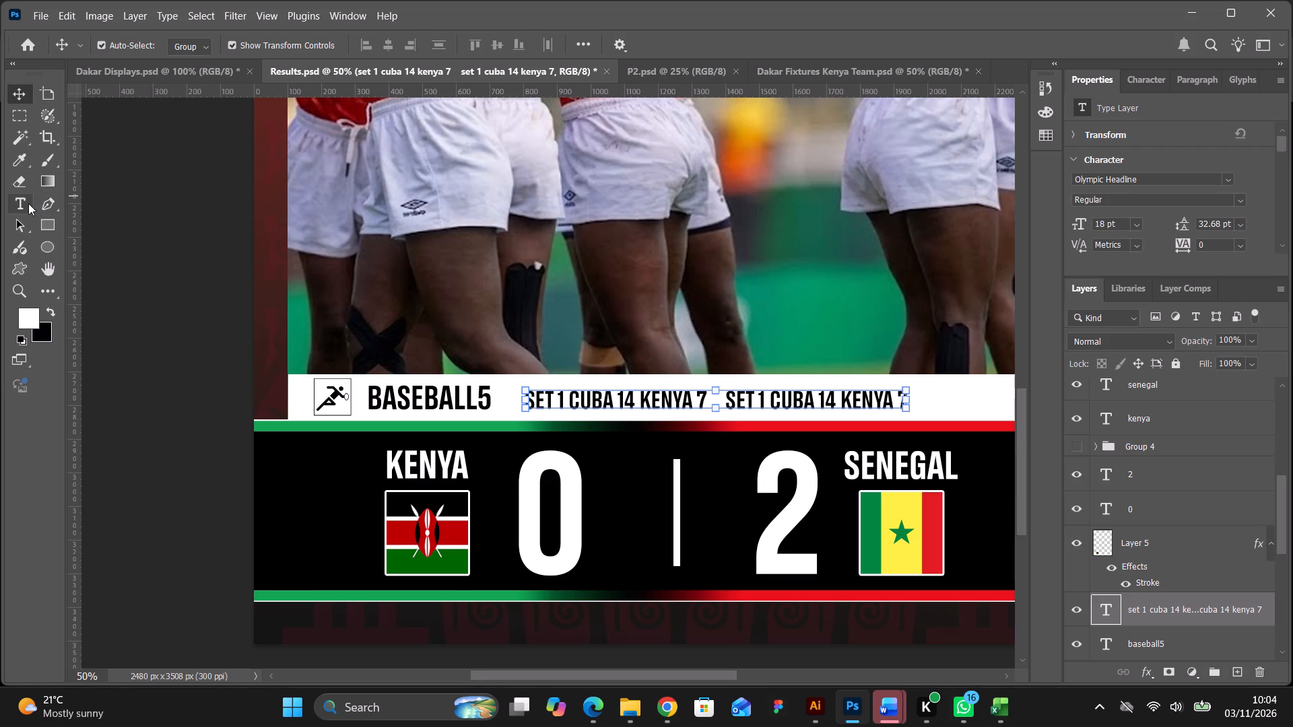
Edit the repeated score in the white strip to read SET 2 CUBA 11 KENYA 3.
left_click(28, 203)
left_click(764, 405)
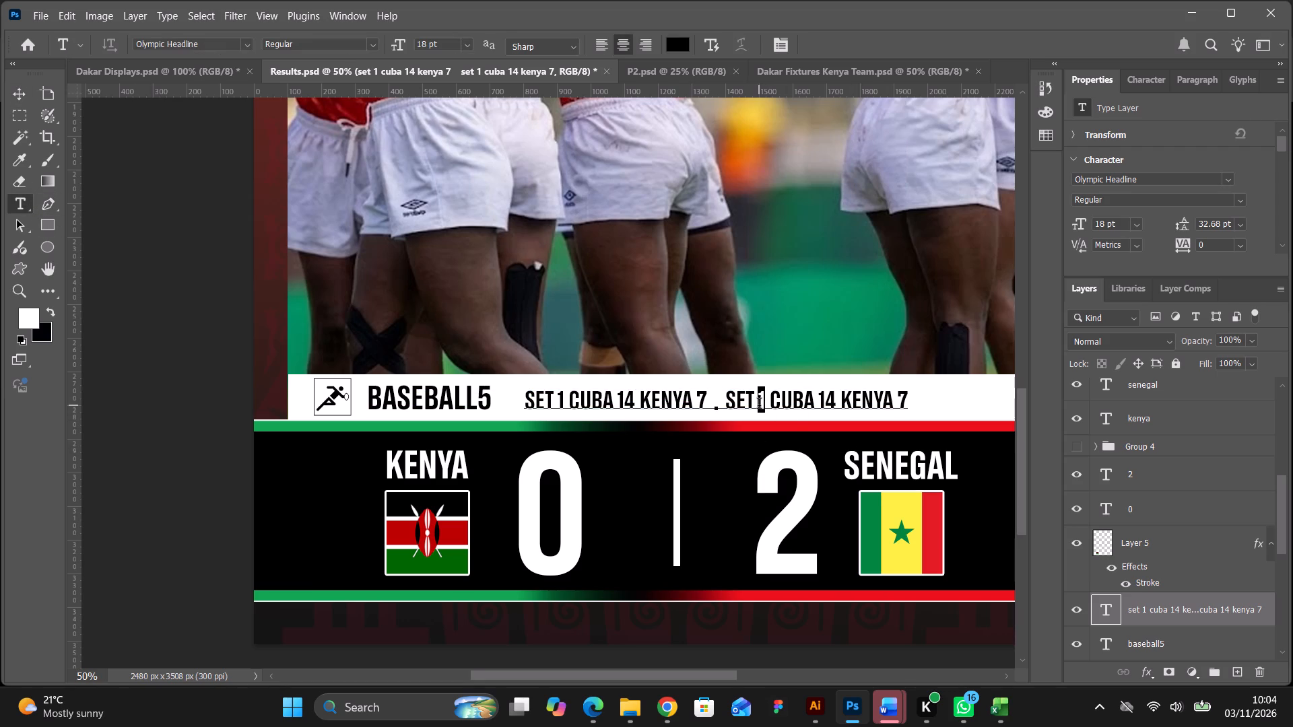
key("2")
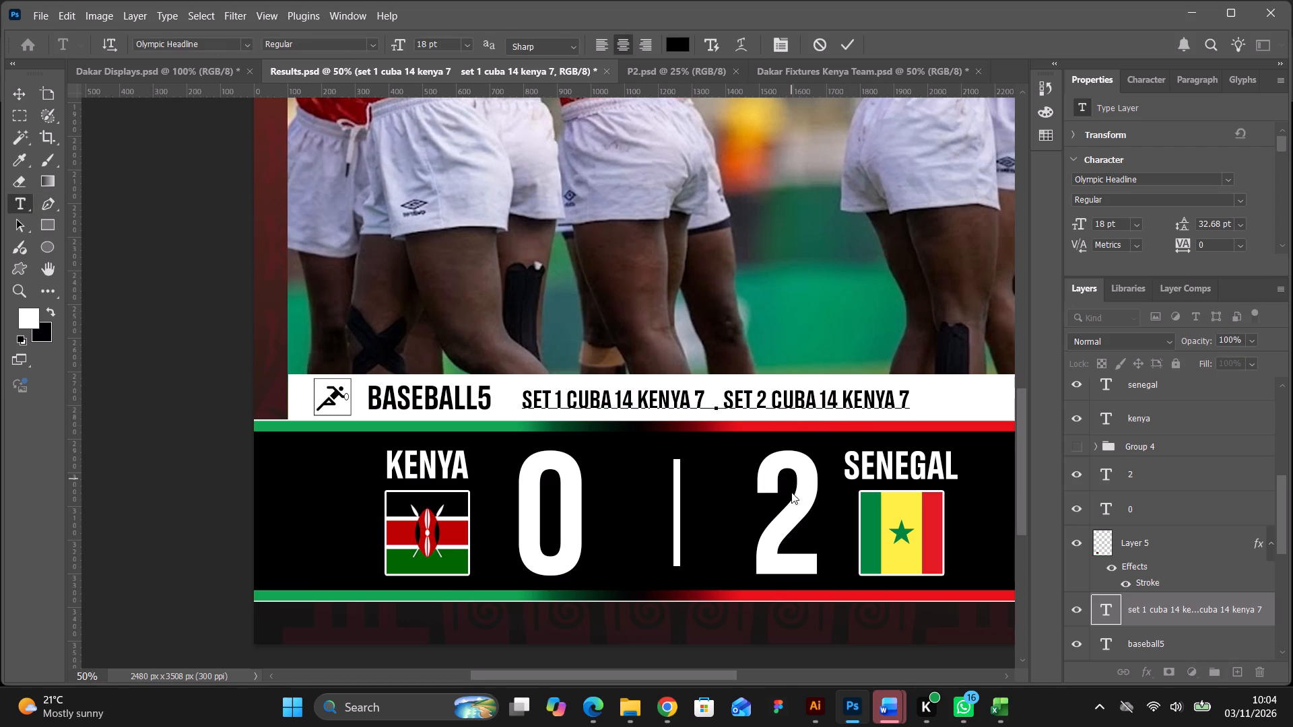
left_click_drag(837, 401, 825, 403)
key("1")
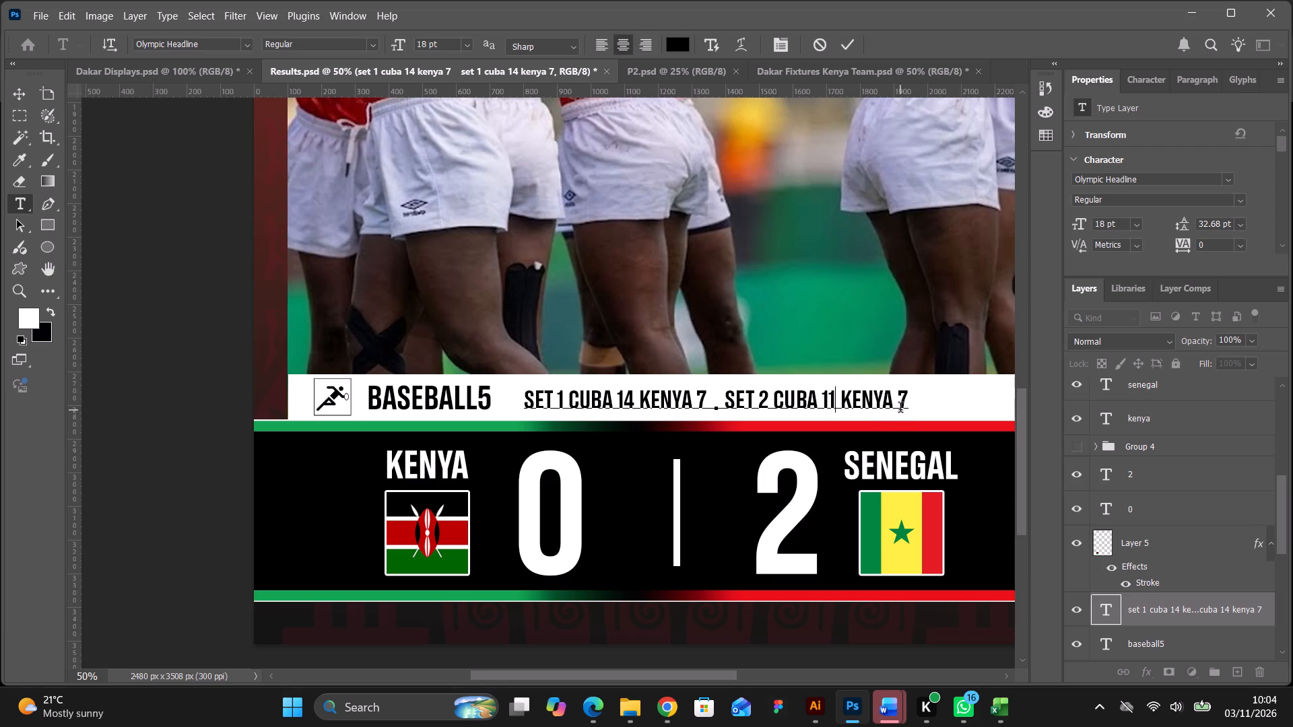
left_click_drag(908, 396, 901, 396)
key("3")
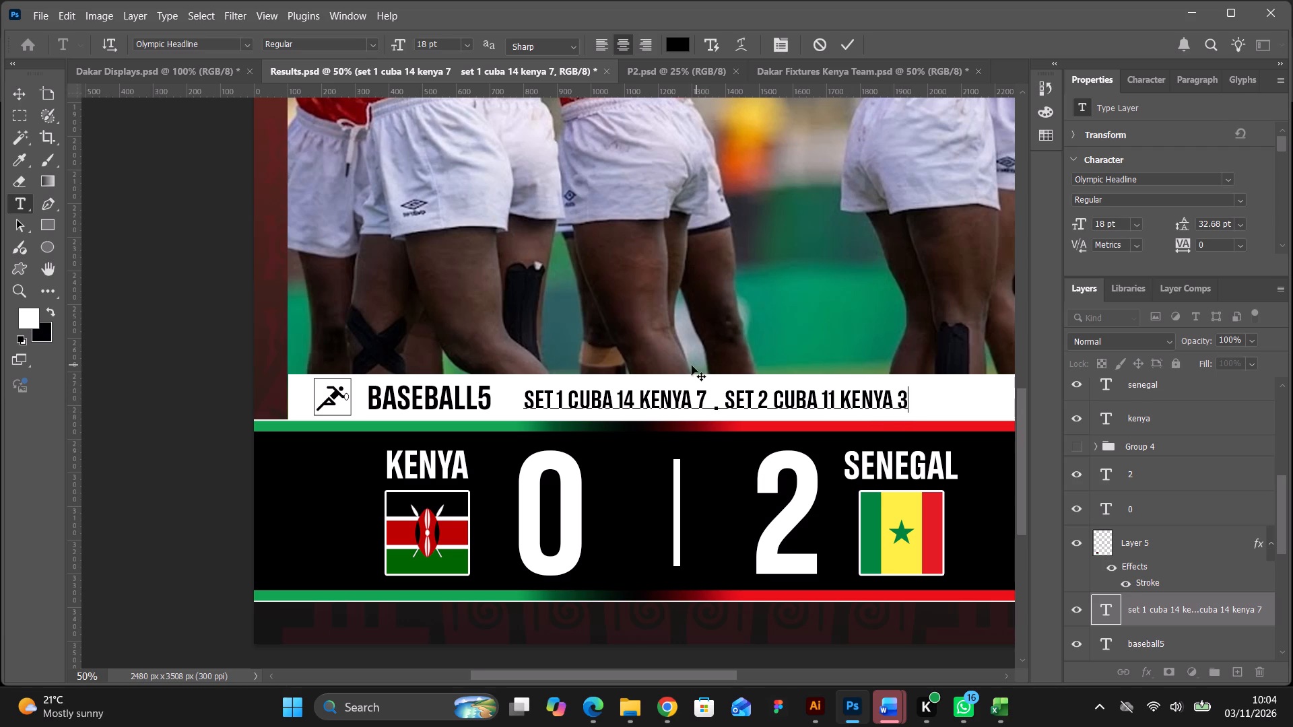
Reorder the set 1 score so that CUBA 14 follows KENYA 7.
left_click_drag(642, 398, 575, 392)
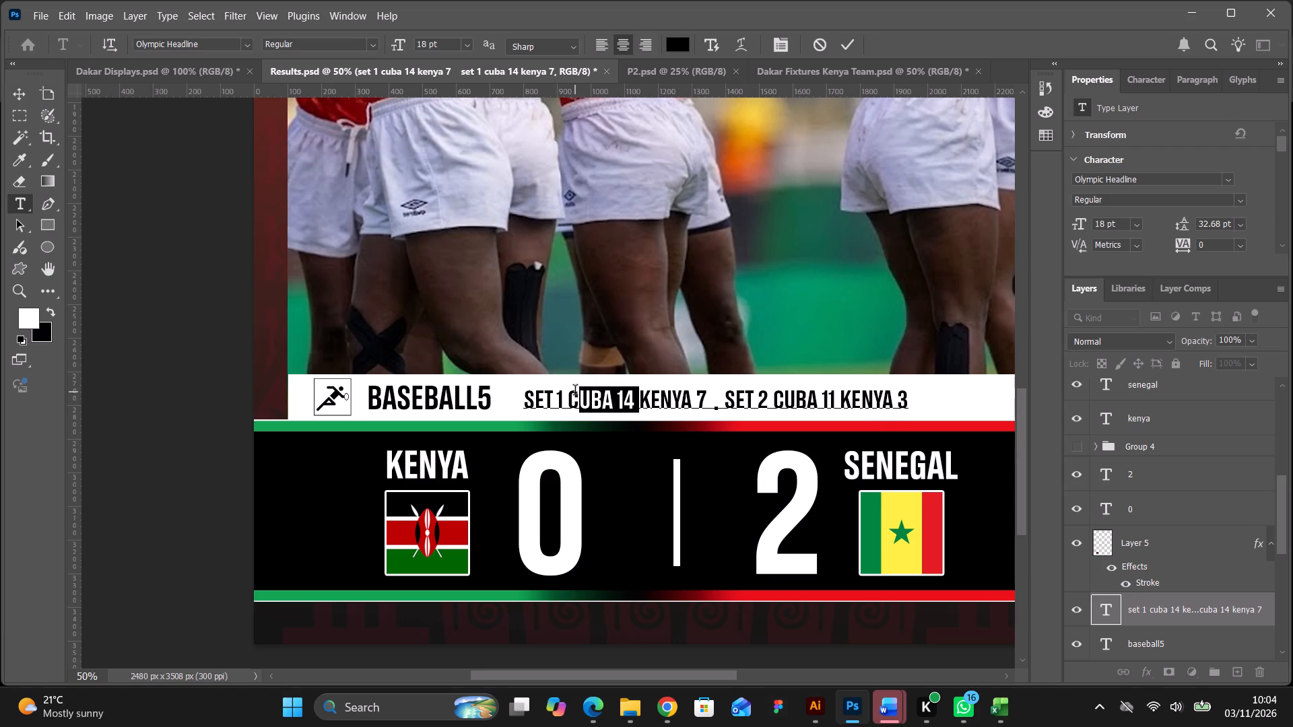
left_click_drag(575, 392, 570, 392)
key("ctrl+c")
key("ctrl+x")
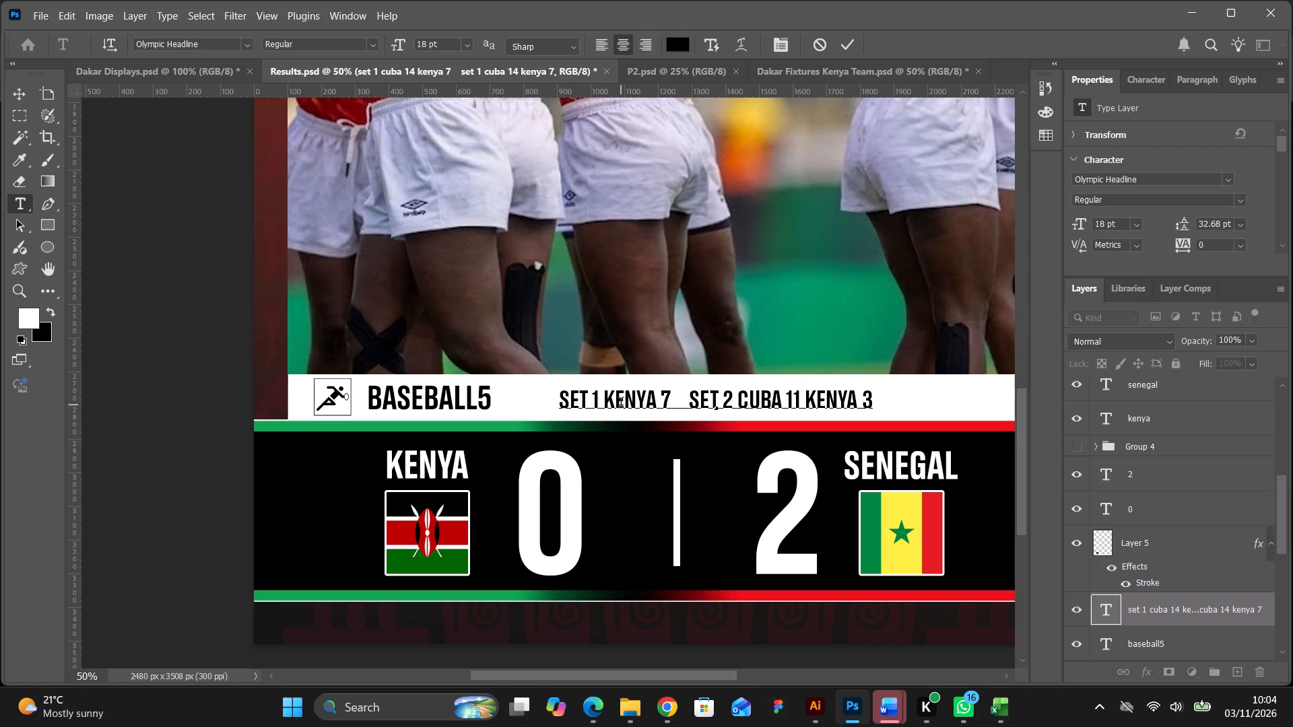
left_click(671, 402)
key("space")
key("ctrl+v")
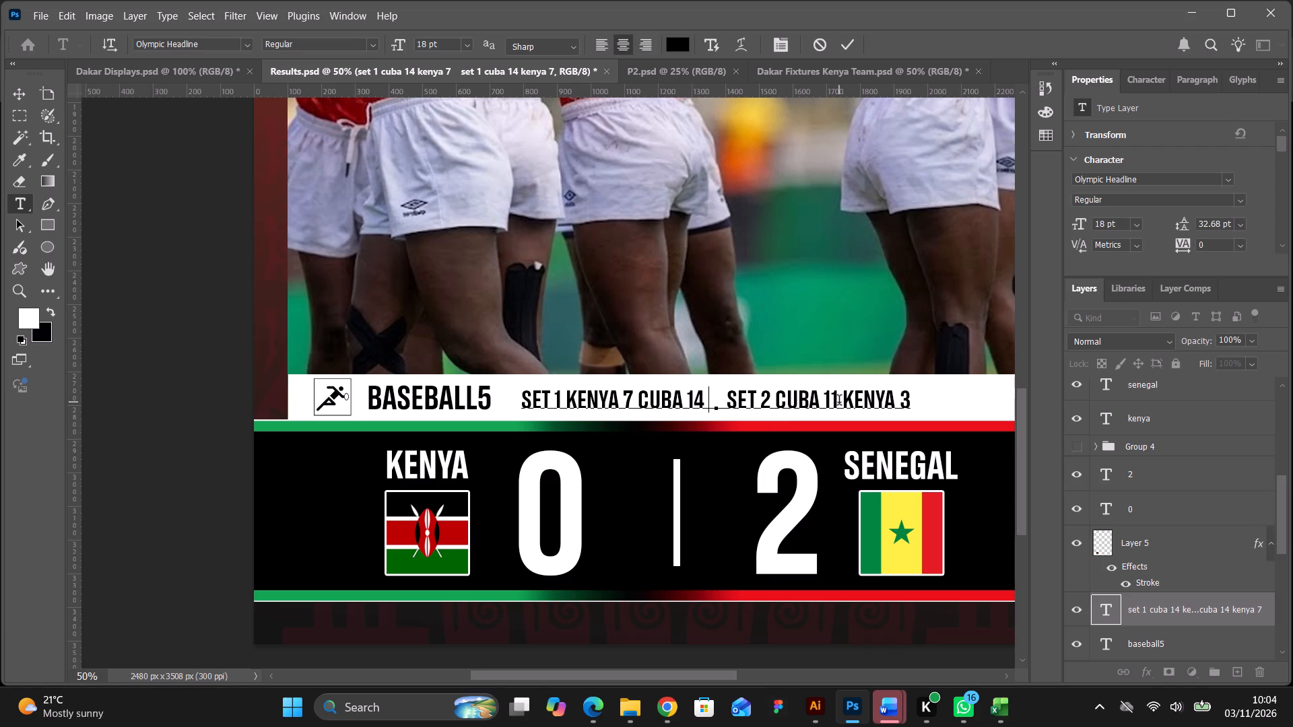
Reorder the set 2 score so that CUBA 11 follows KENYA 3, and finish editing the text.
left_click_drag(838, 400, 776, 402)
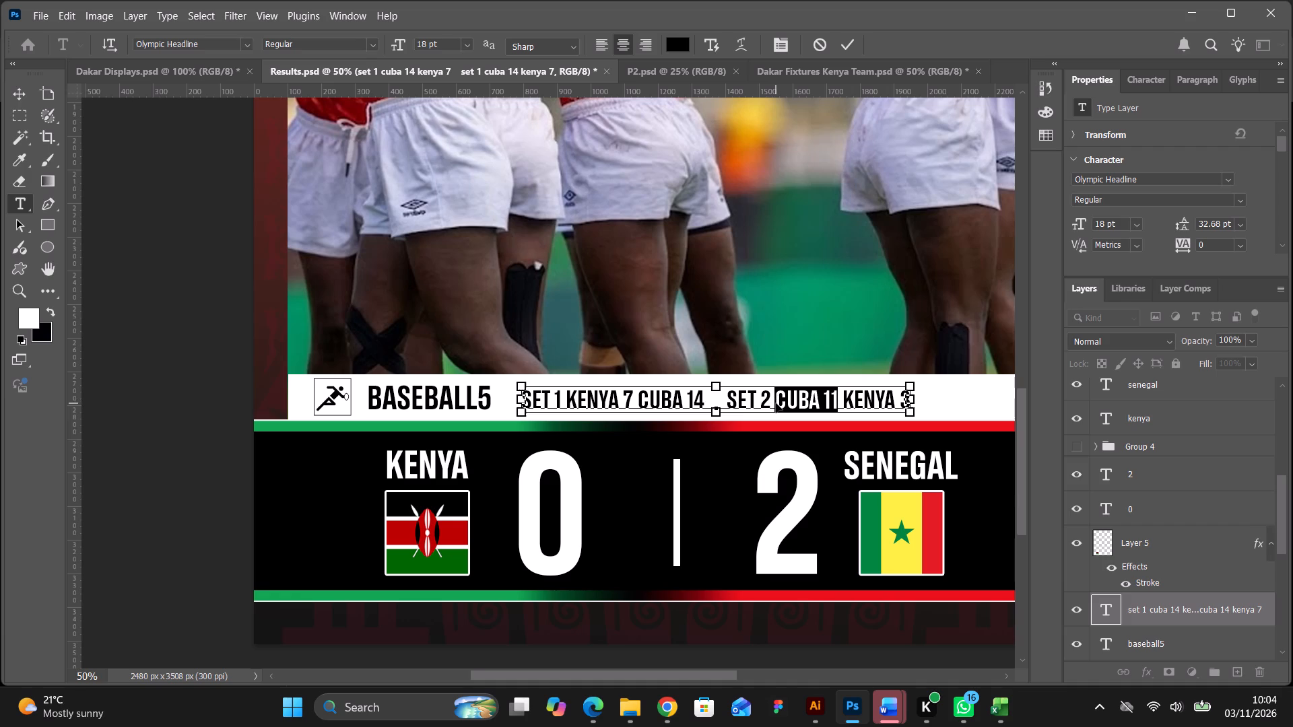
key("ctrl+c")
key("ctrl+x")
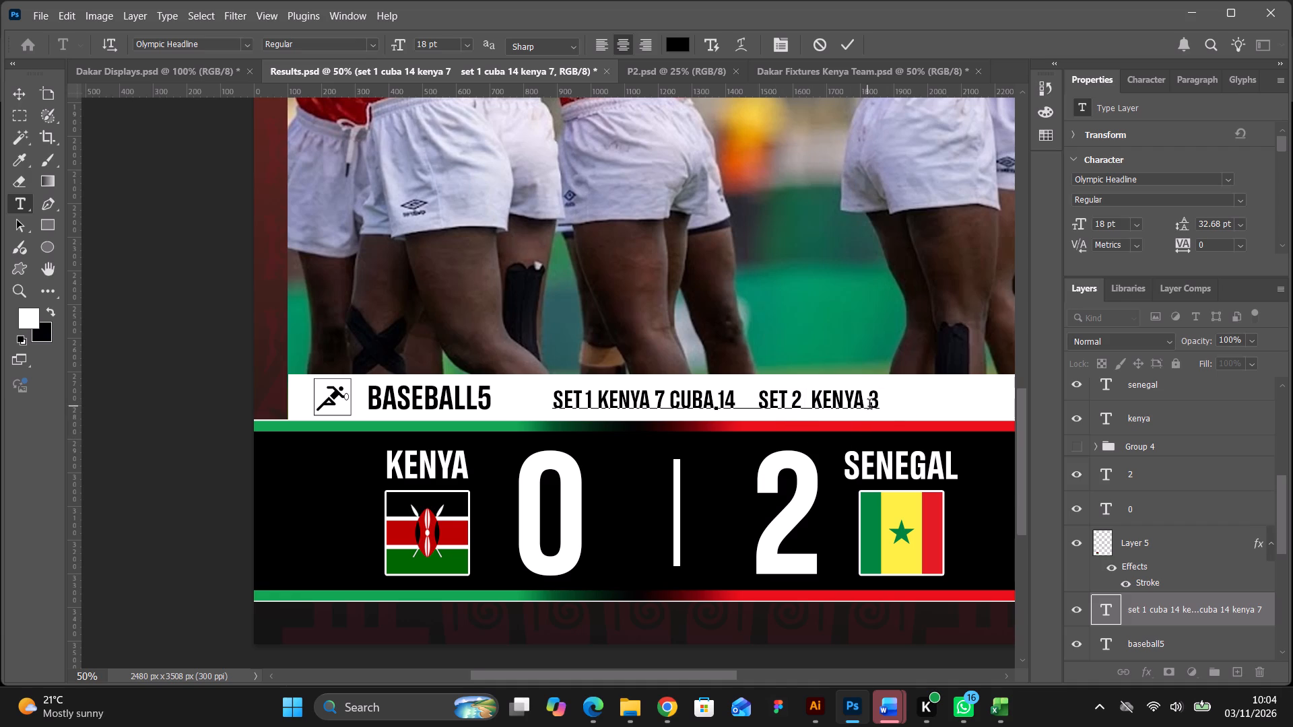
left_click(875, 403)
key("space")
key("ctrl+v")
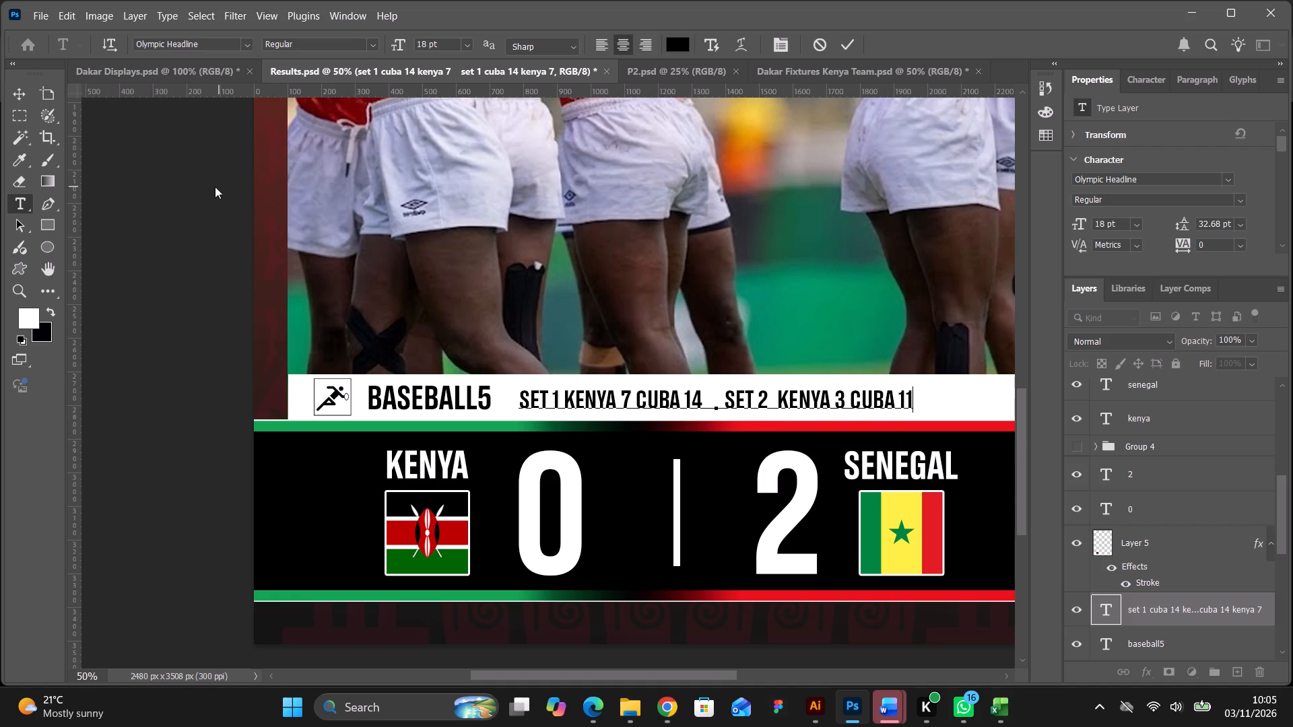
left_click(24, 96)
left_click(118, 250)
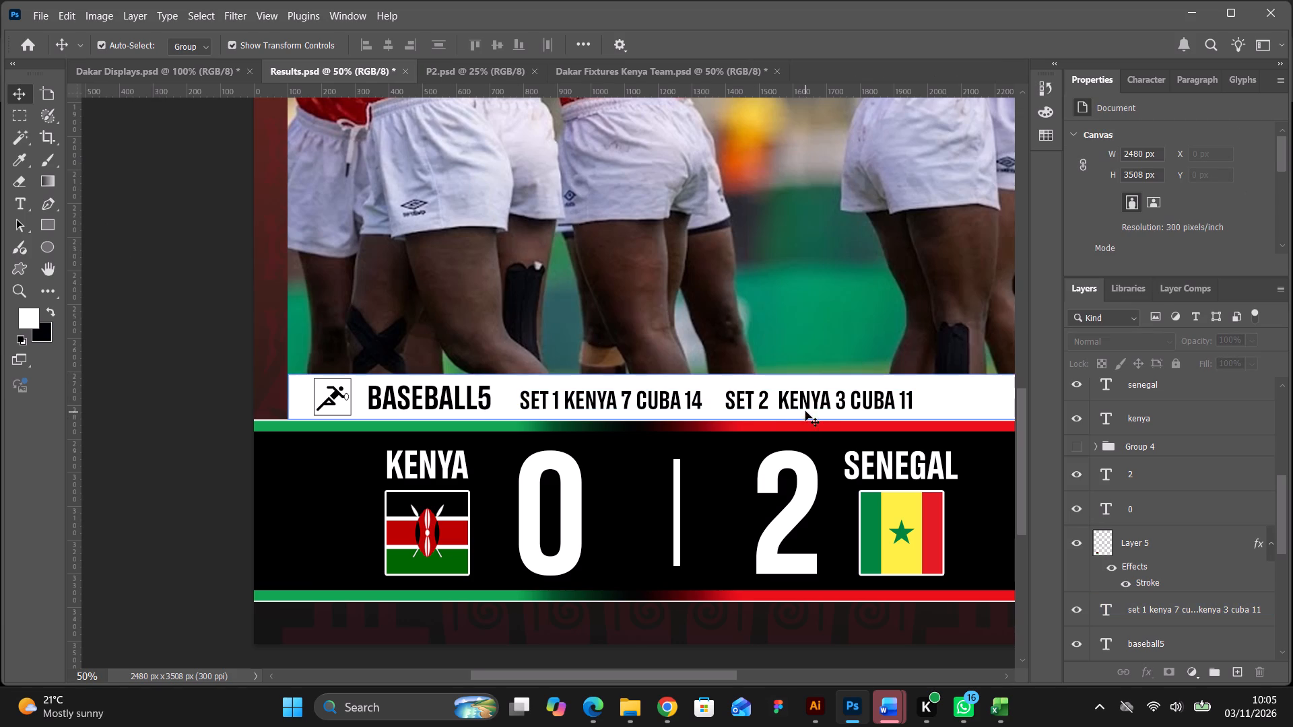
Widen the gap between SET 1 and KENYA 7 in the score line with extra spacing.
double_click(572, 396)
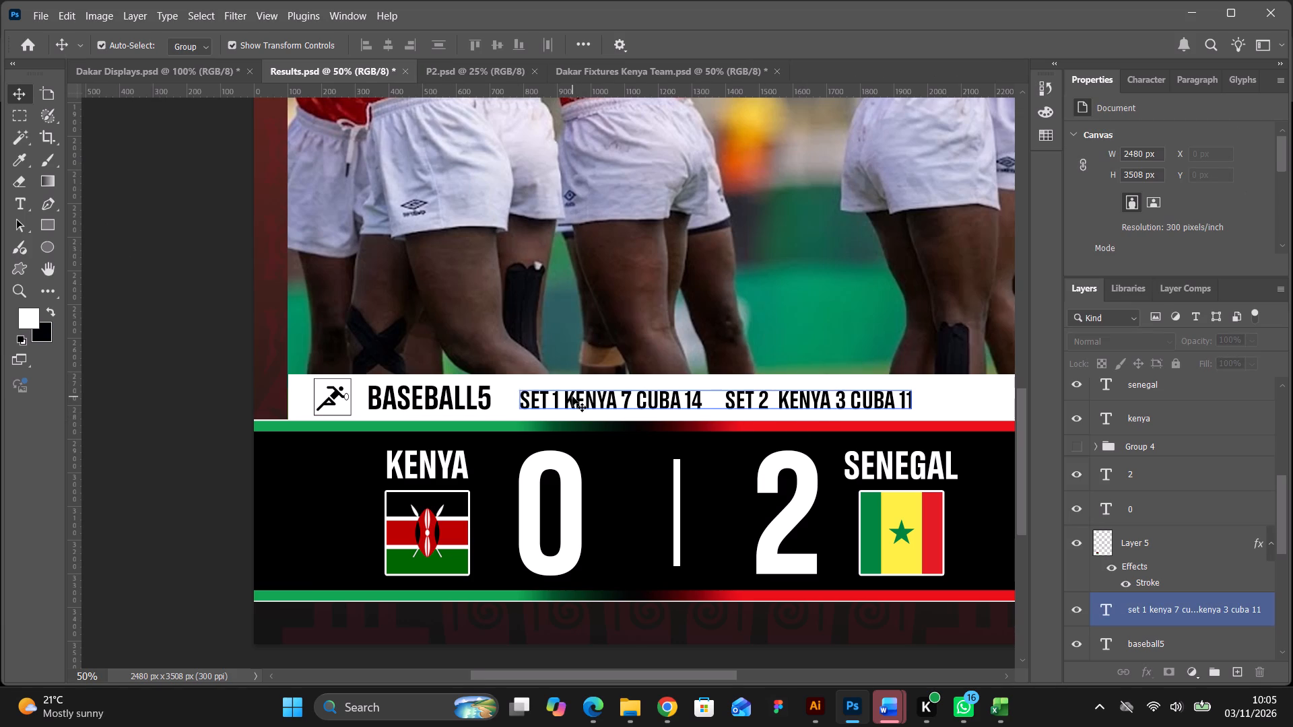
left_click(565, 398)
key("space")
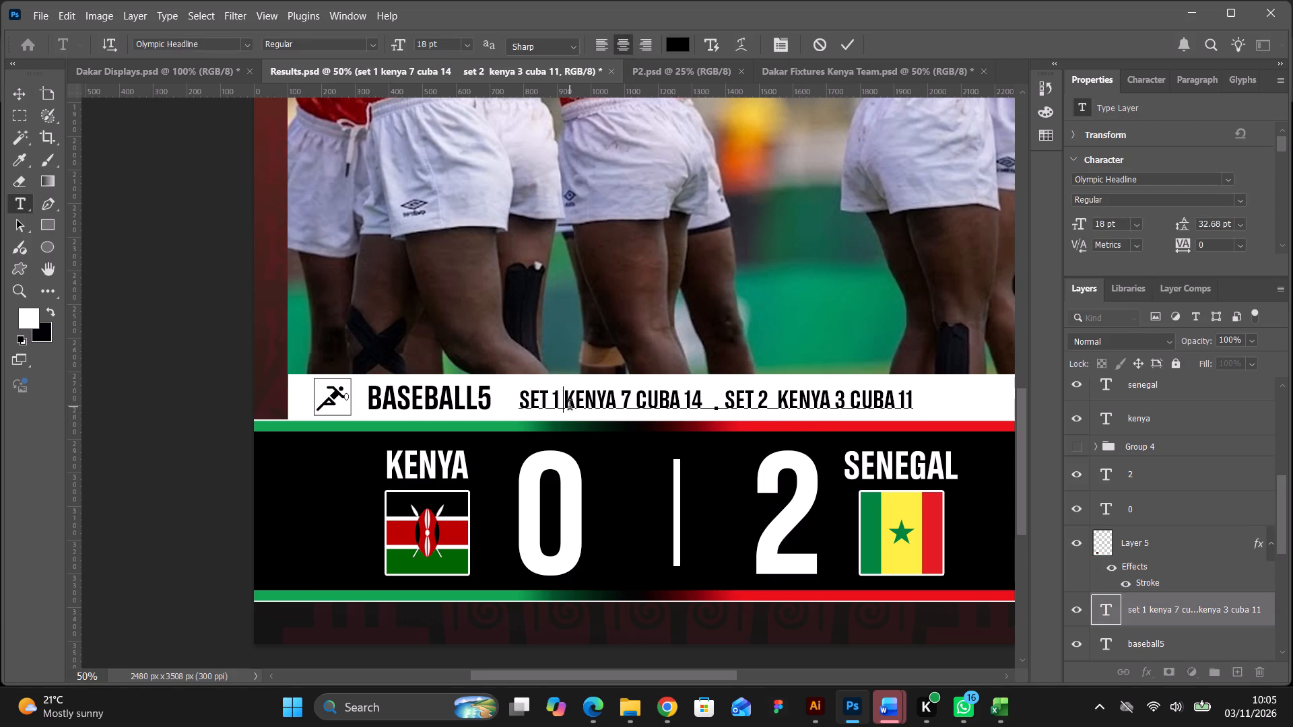
key("space")
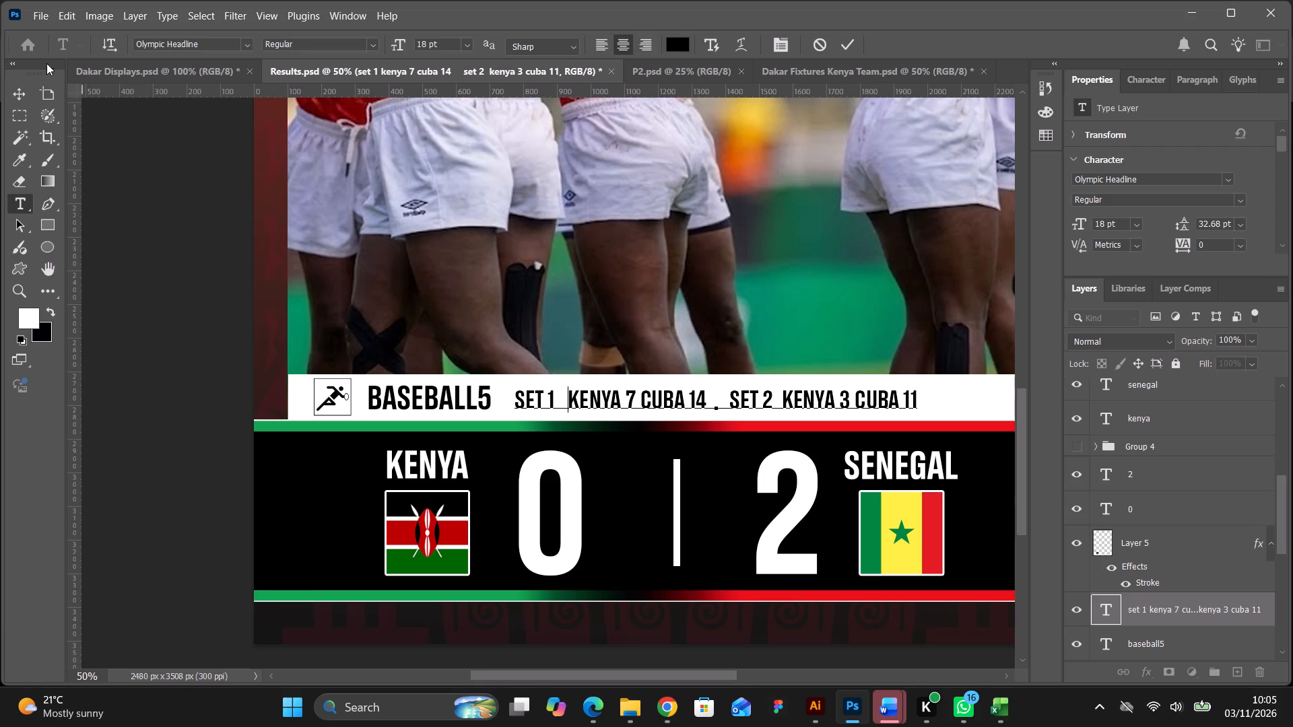
Finish the text edit and shift the set scores line rightwards along the white strip, away from BASEBALL5.
left_click(26, 90)
left_click_drag(739, 401, 766, 401)
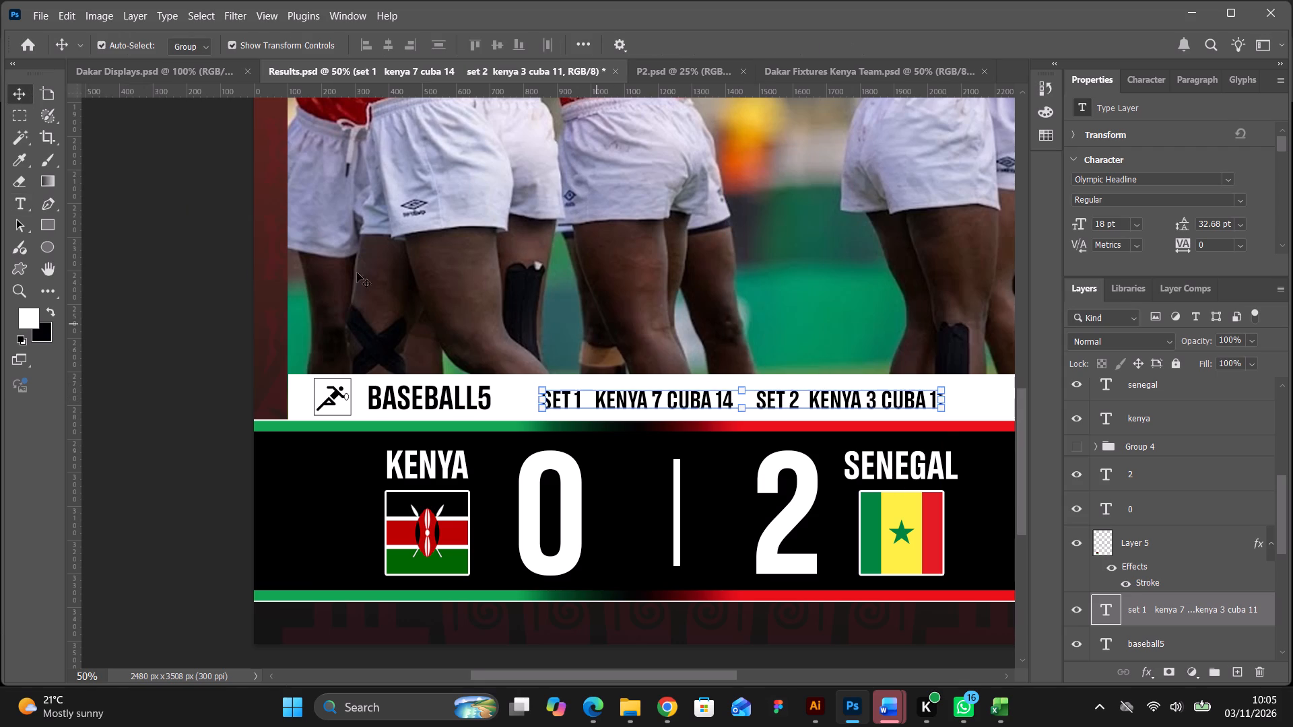
left_click(173, 272)
Draw a rectangle about 161 by 81 px over SET 1 and fill it with the red of the Kenyan flag.
left_click(46, 226)
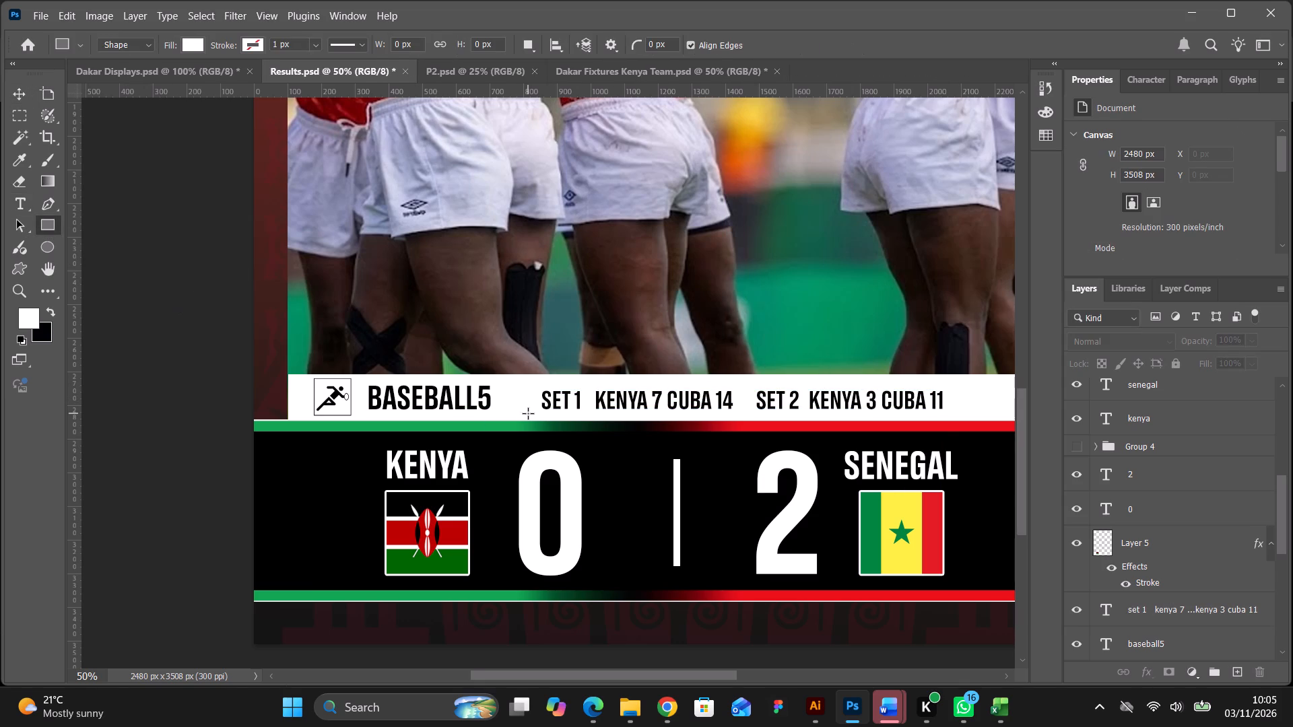
left_click_drag(533, 386, 539, 393)
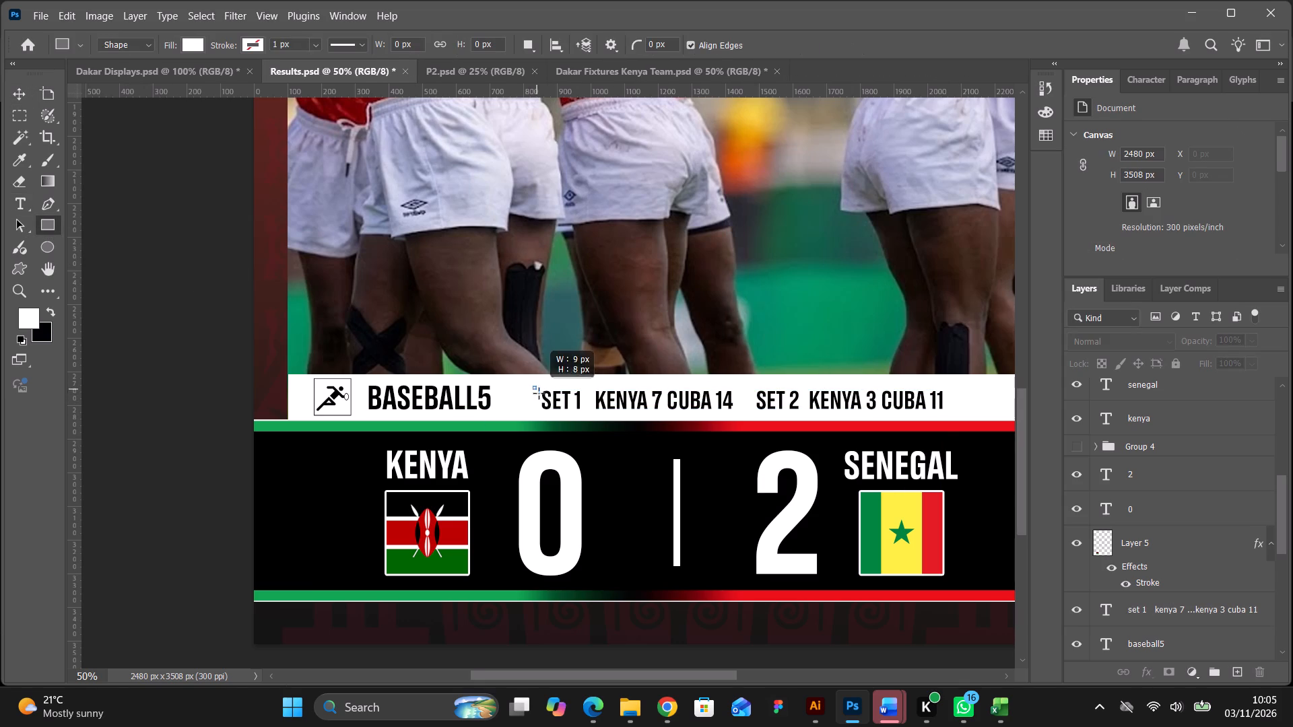
left_click_drag(539, 393, 587, 413)
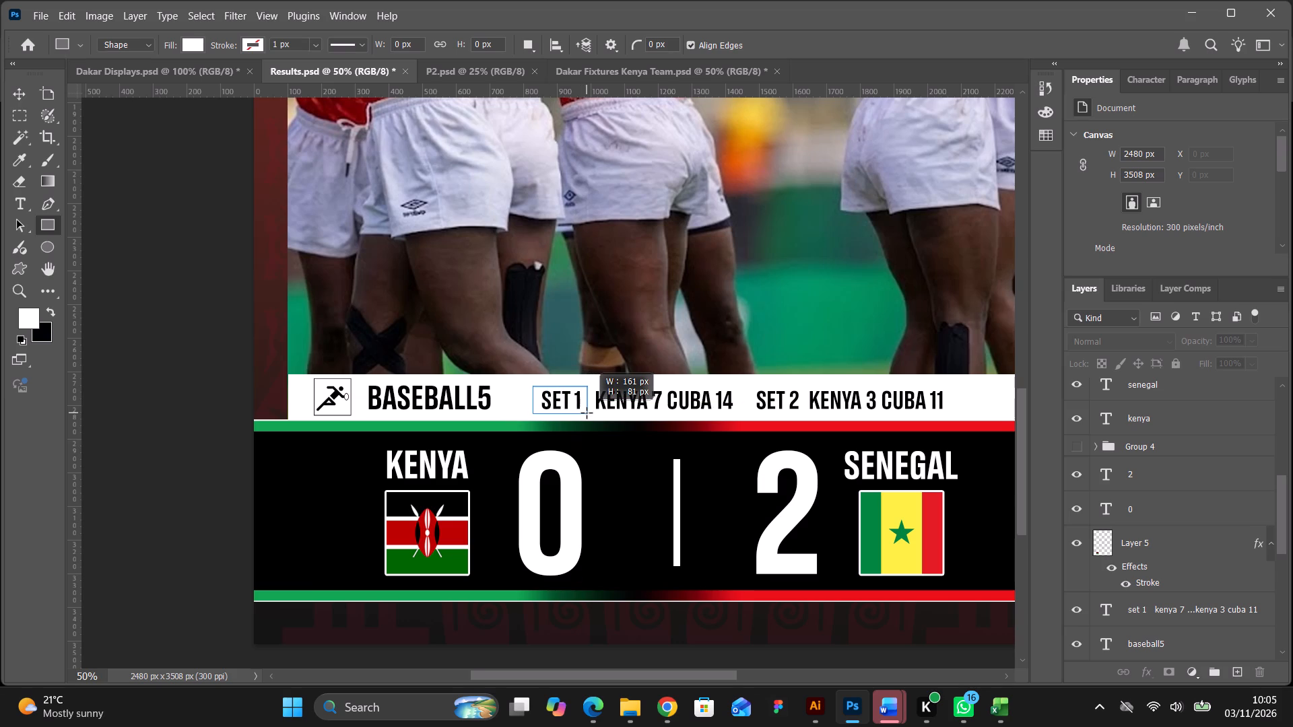
left_click_drag(587, 413, 587, 413)
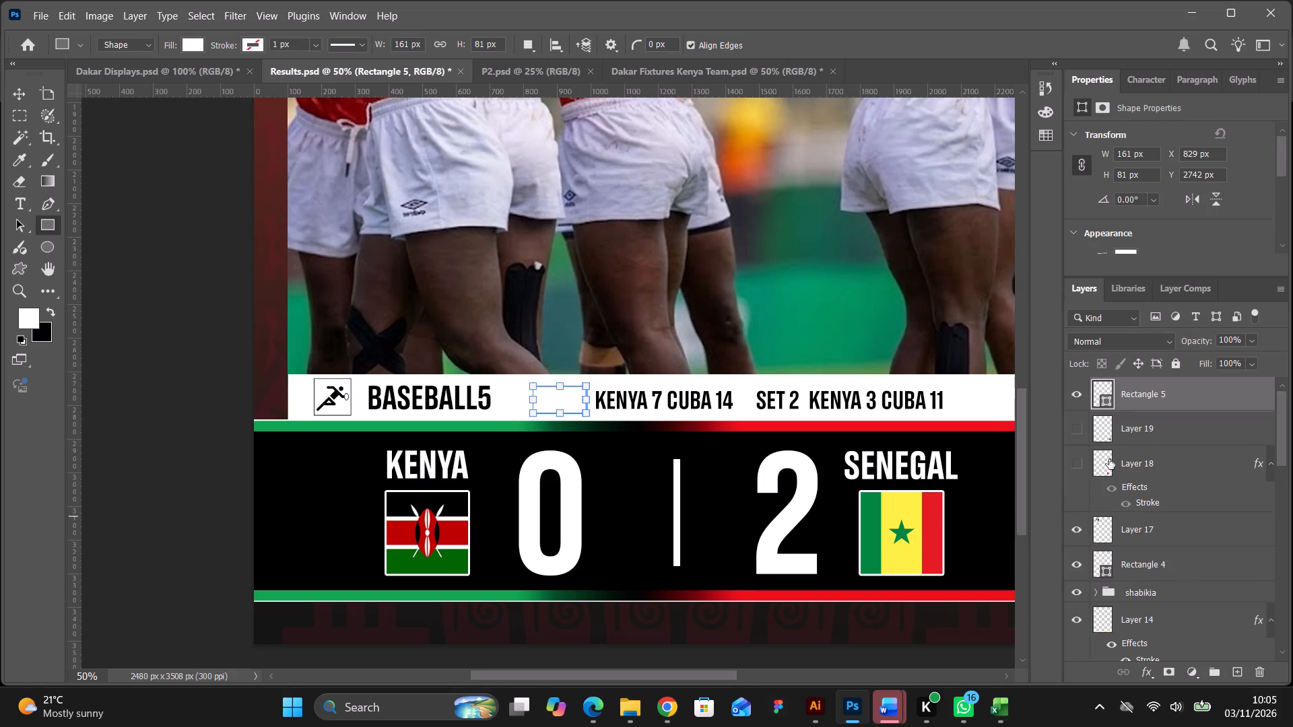
double_click(1106, 405)
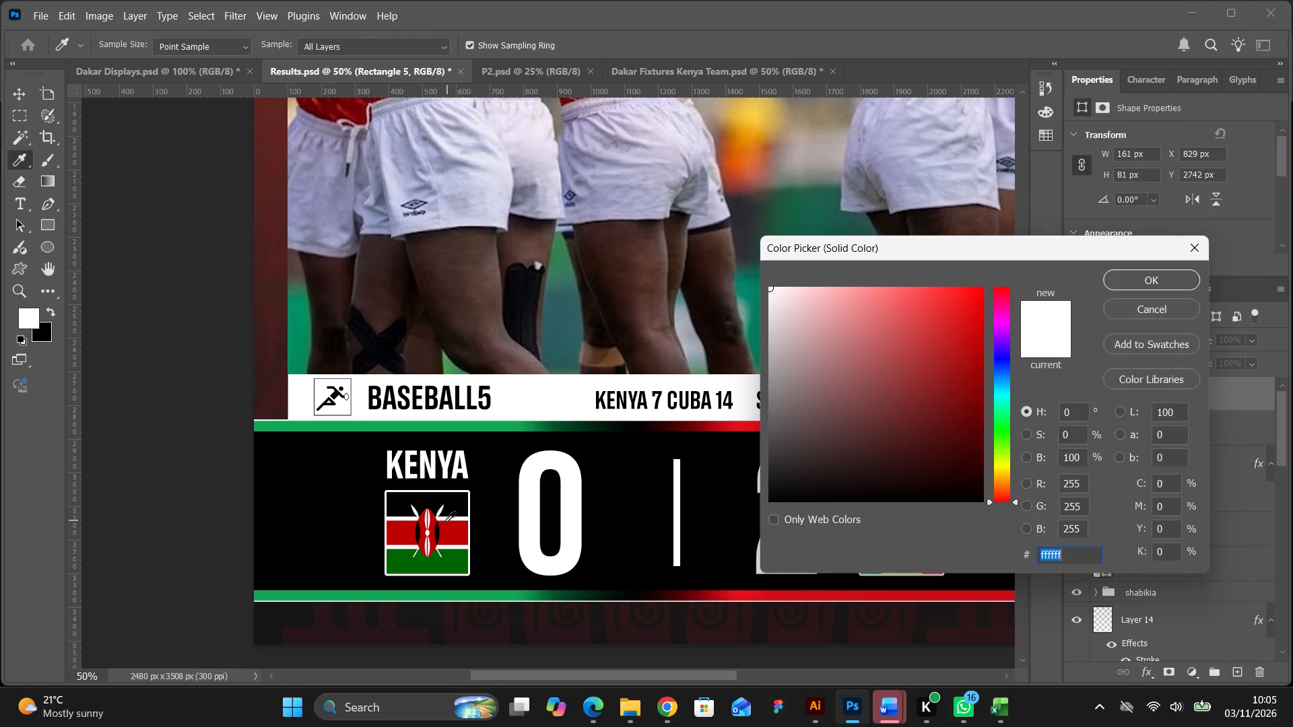
left_click(448, 530)
left_click(1163, 281)
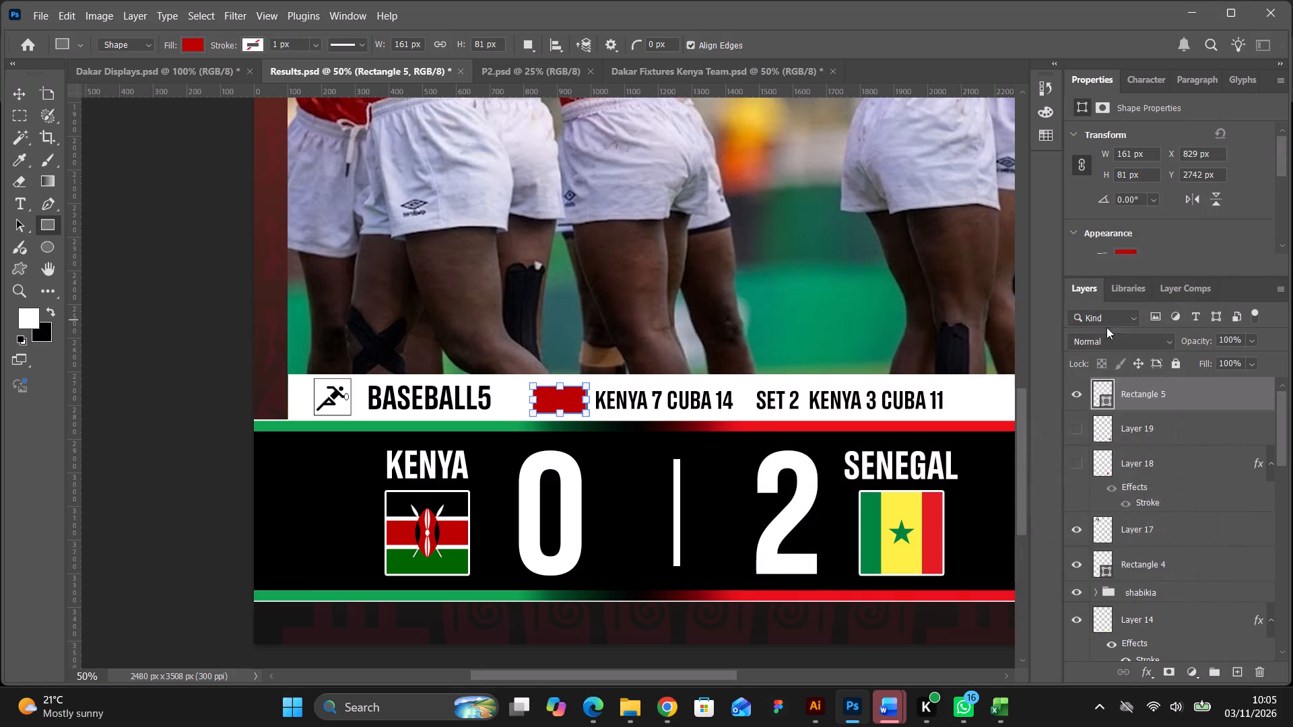
Move the red rectangle's layer down the stack to directly beneath the set scores text layer.
left_click_drag(1143, 400, 1153, 519)
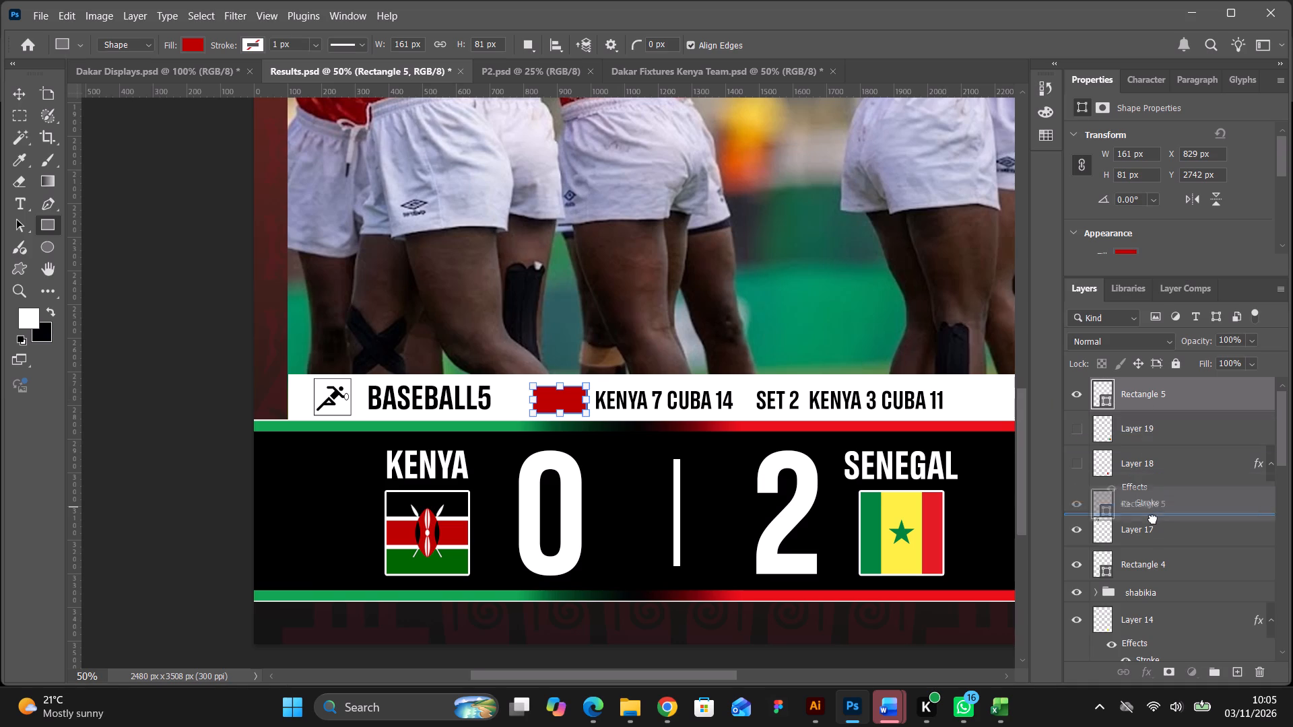
left_click_drag(1153, 519, 1156, 658)
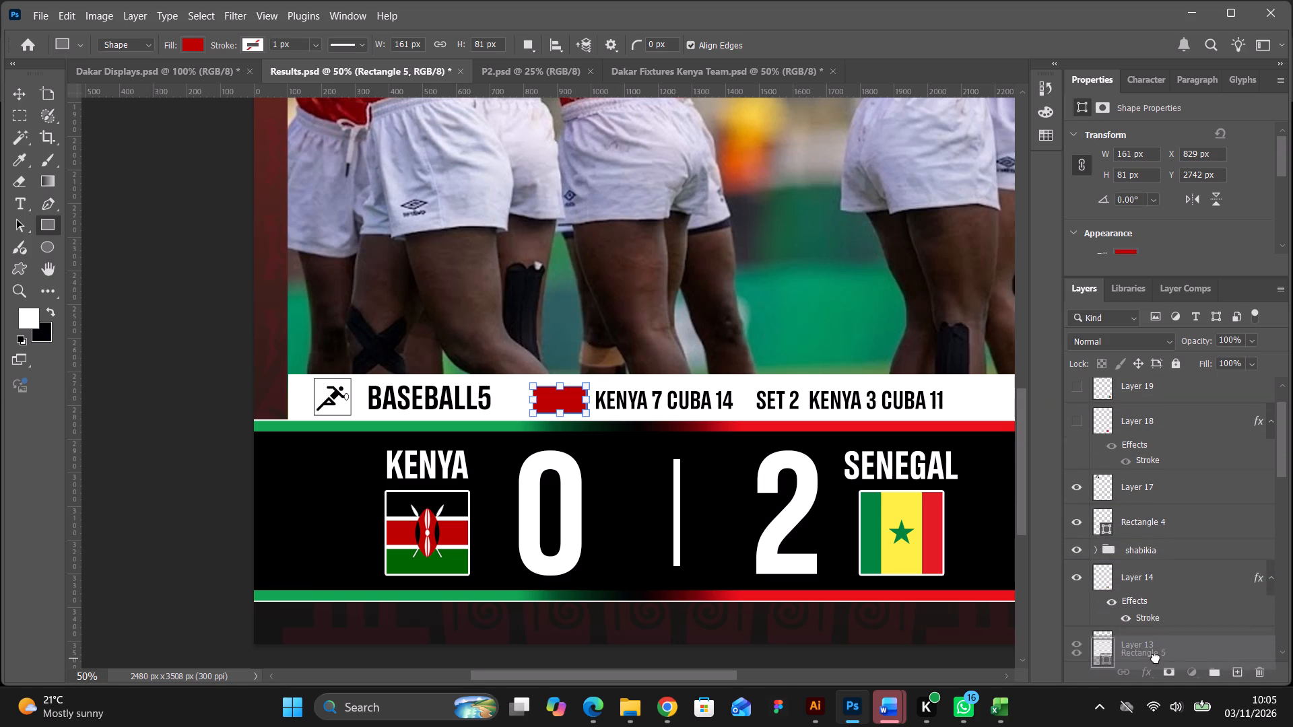
left_click_drag(1156, 658, 1158, 664)
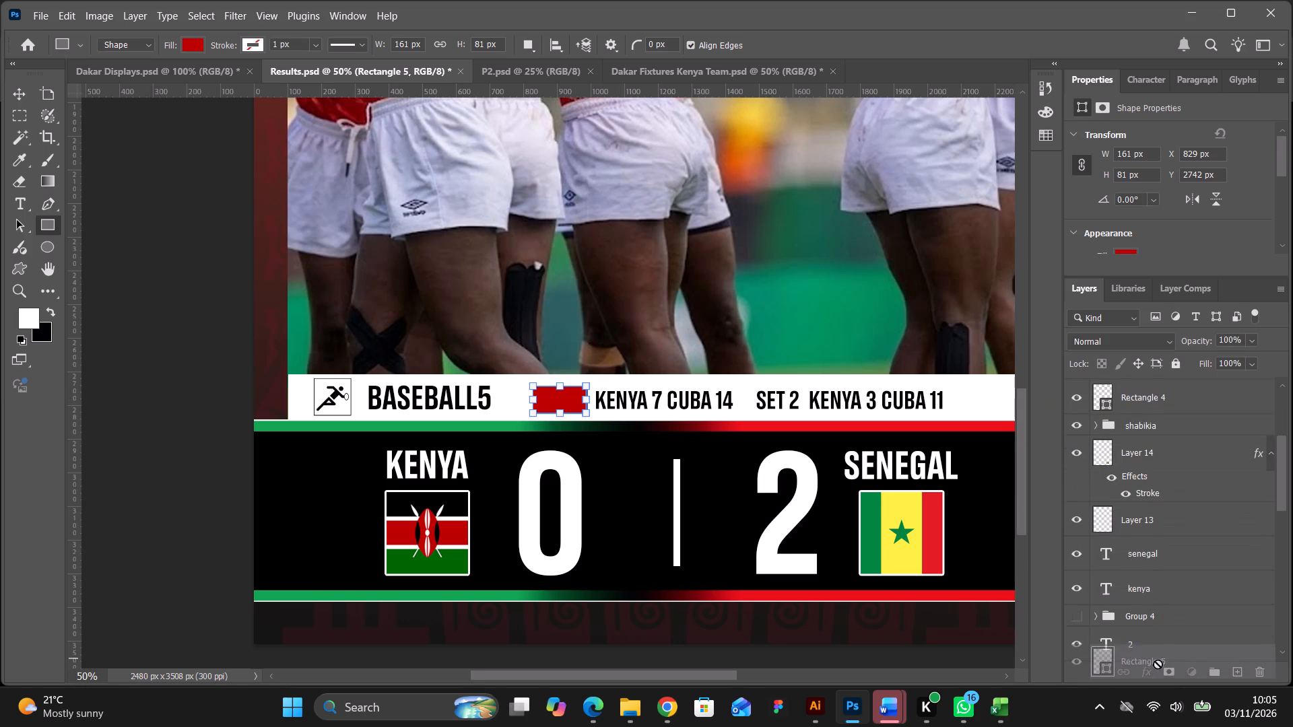
left_click_drag(1158, 664, 1156, 656)
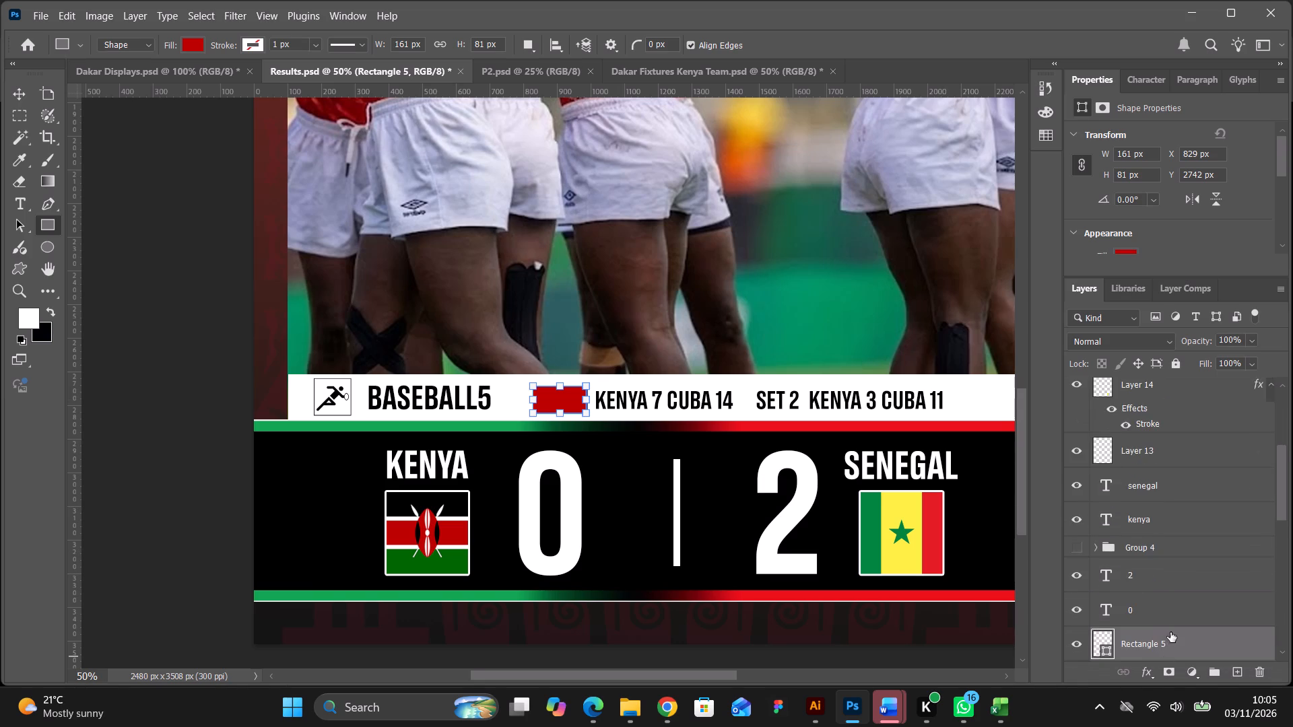
scroll(1170, 631, "down", 6)
left_click_drag(1160, 443, 1164, 553)
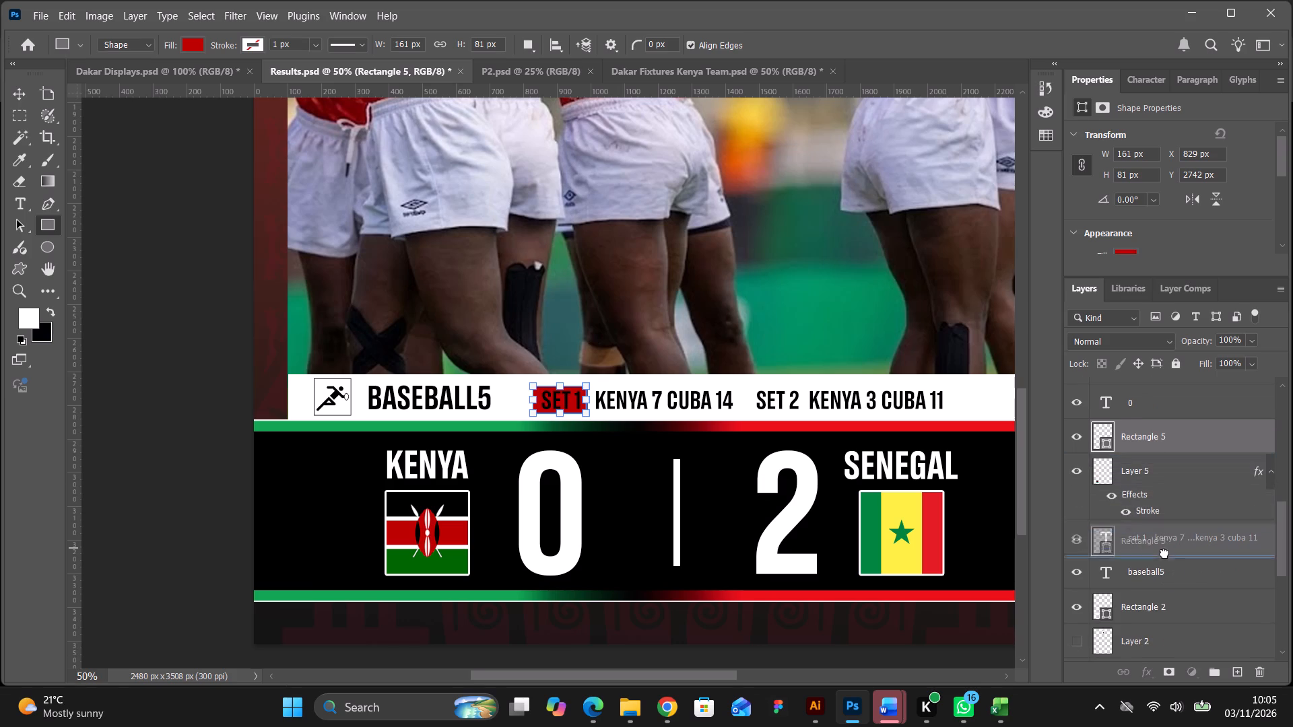
left_click_drag(1164, 553, 1165, 557)
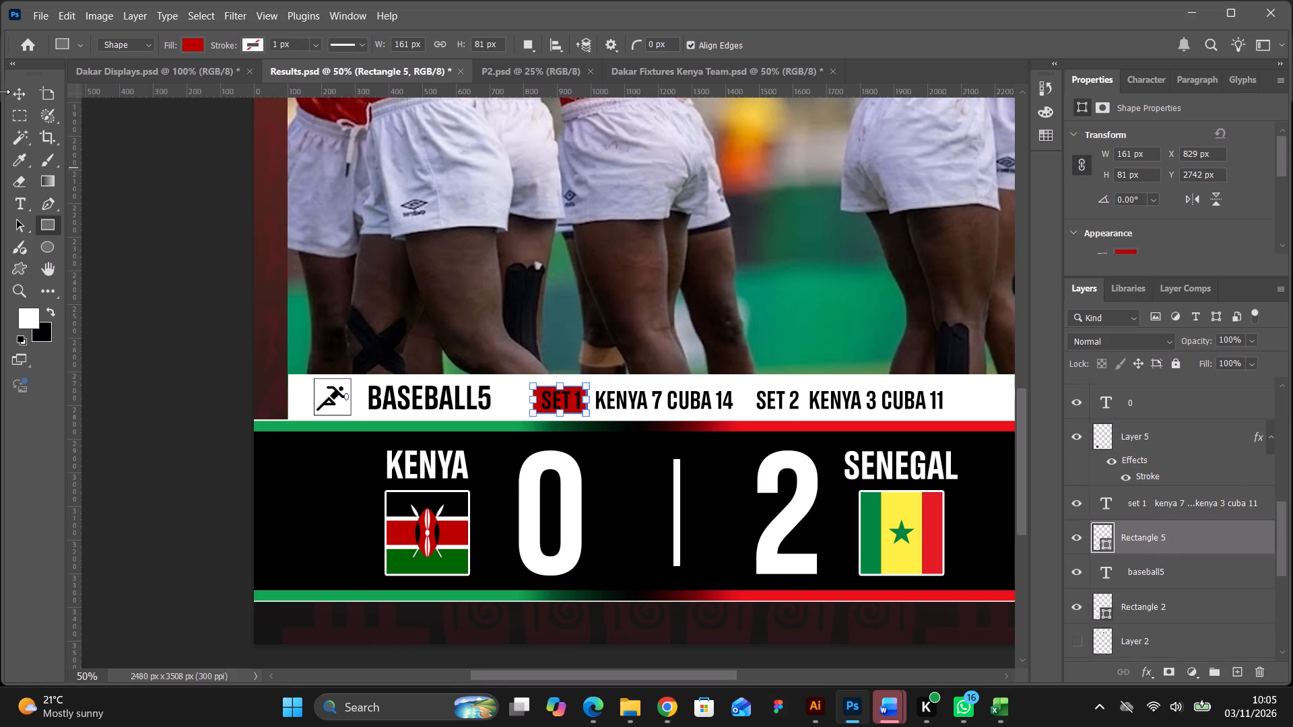
Duplicate the red rectangle and move the copy horizontally along the strip so it sits behind SET 2.
left_click(14, 94)
left_click(125, 177)
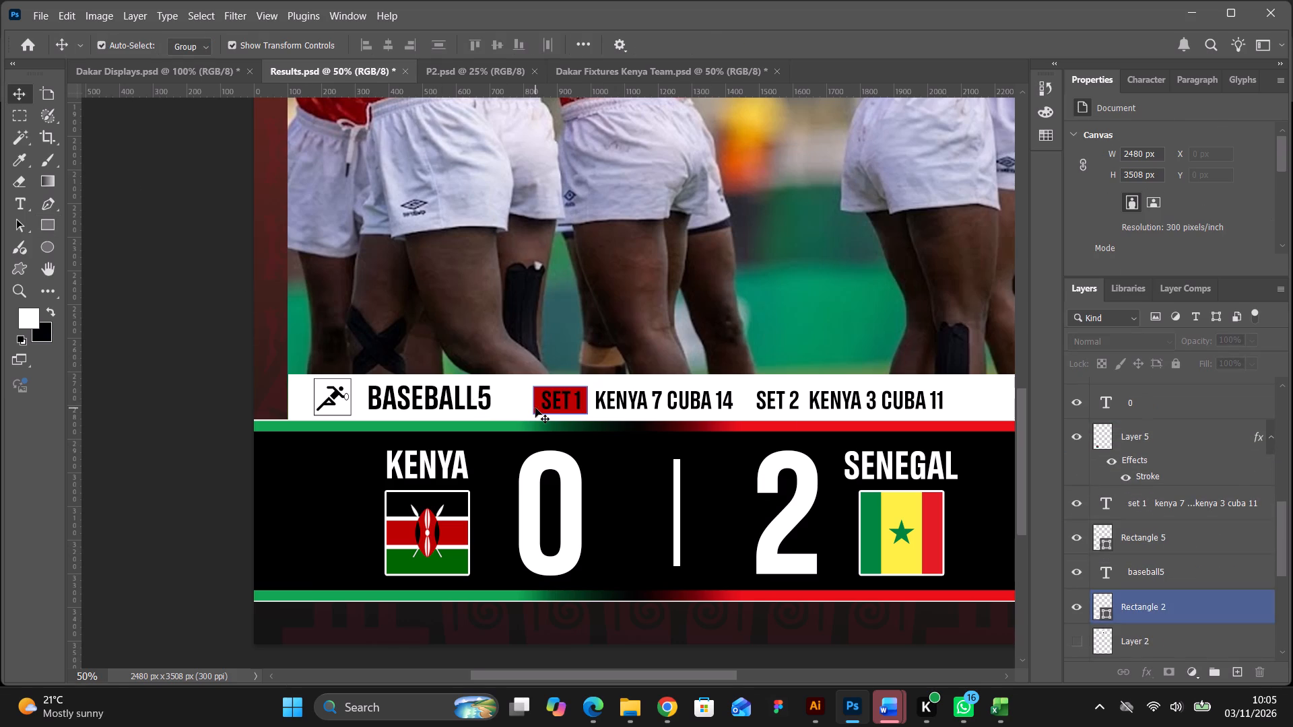
left_click(537, 407)
key("ctrl+j")
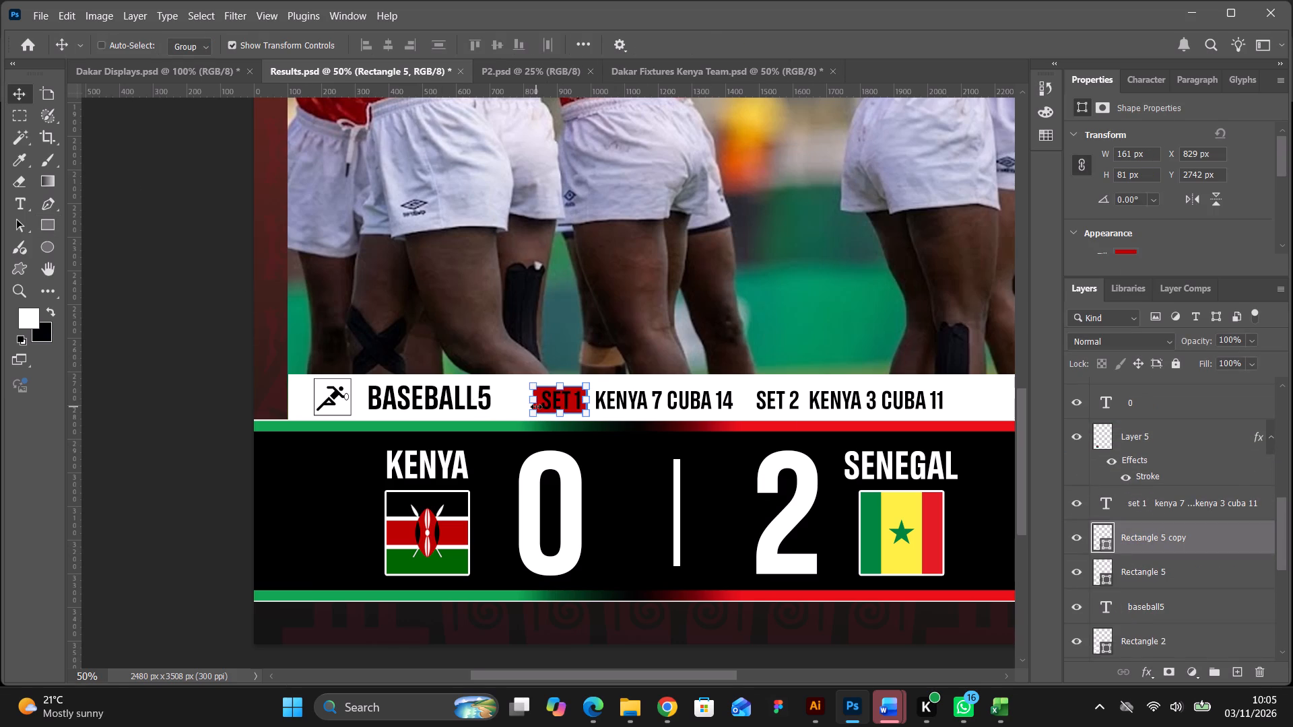
left_click(98, 271)
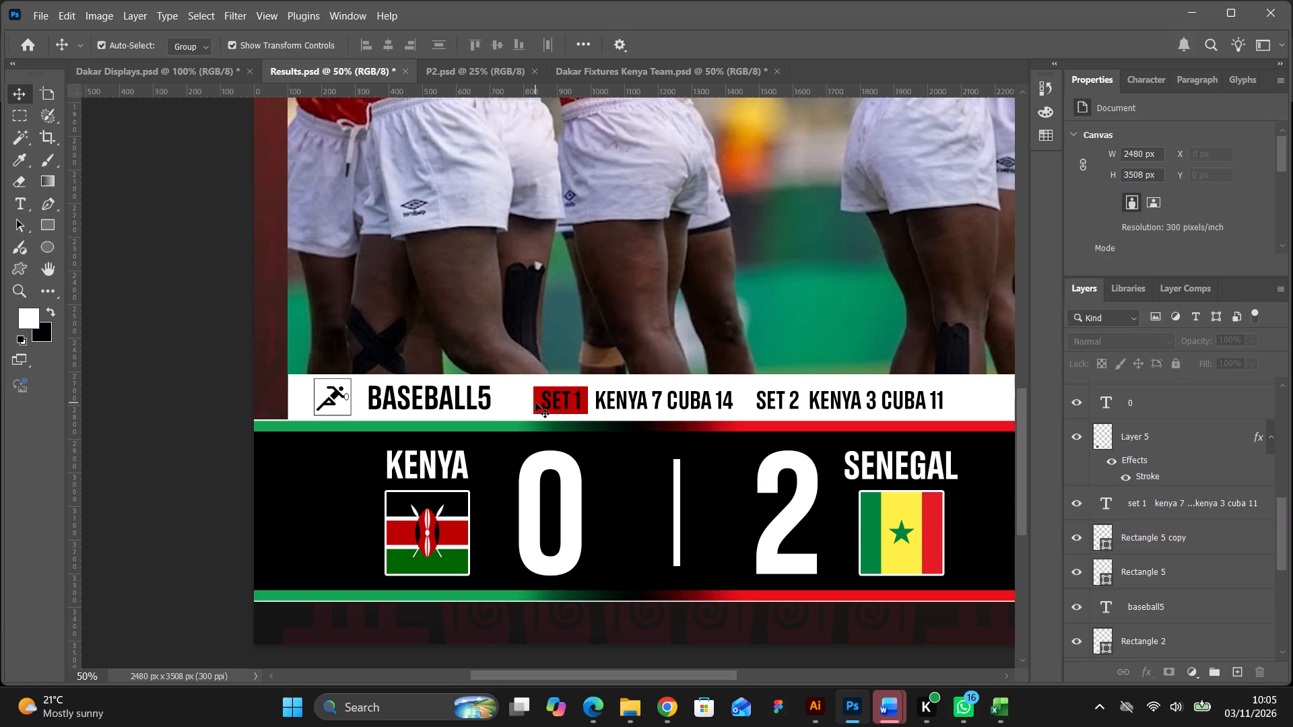
left_click_drag(535, 402, 695, 411)
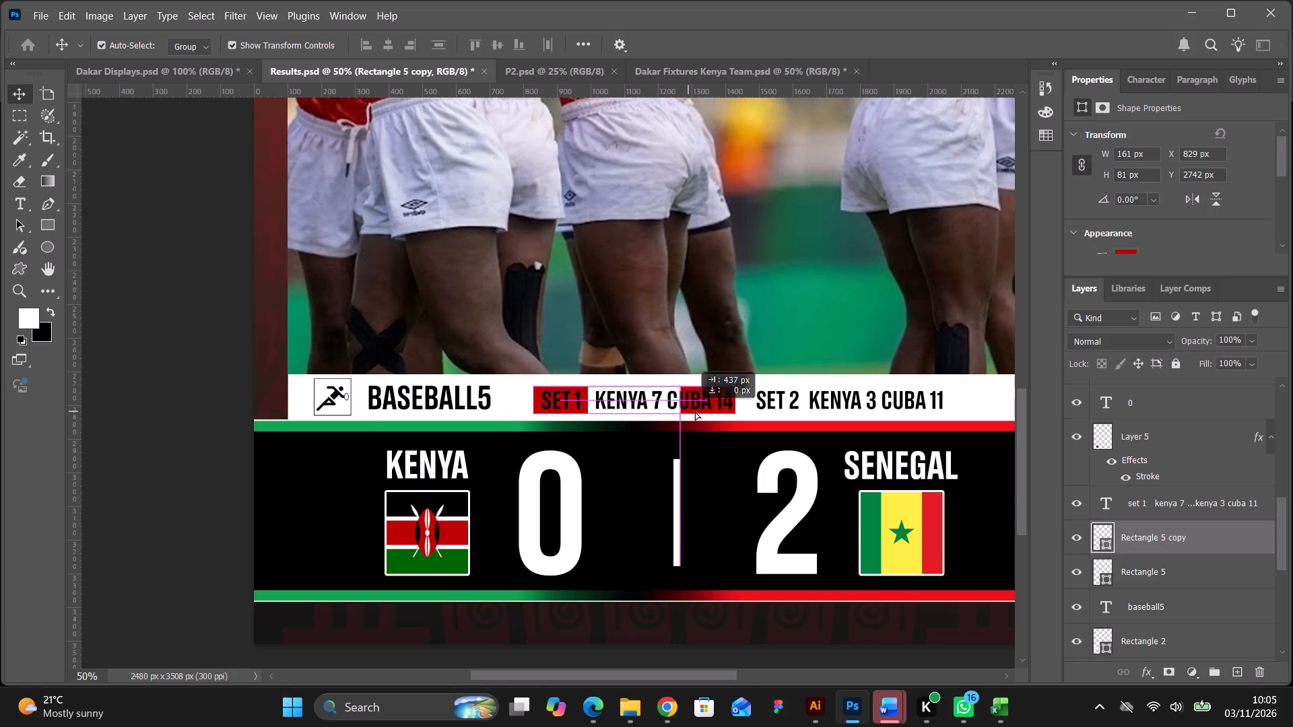
left_click_drag(695, 411, 752, 415)
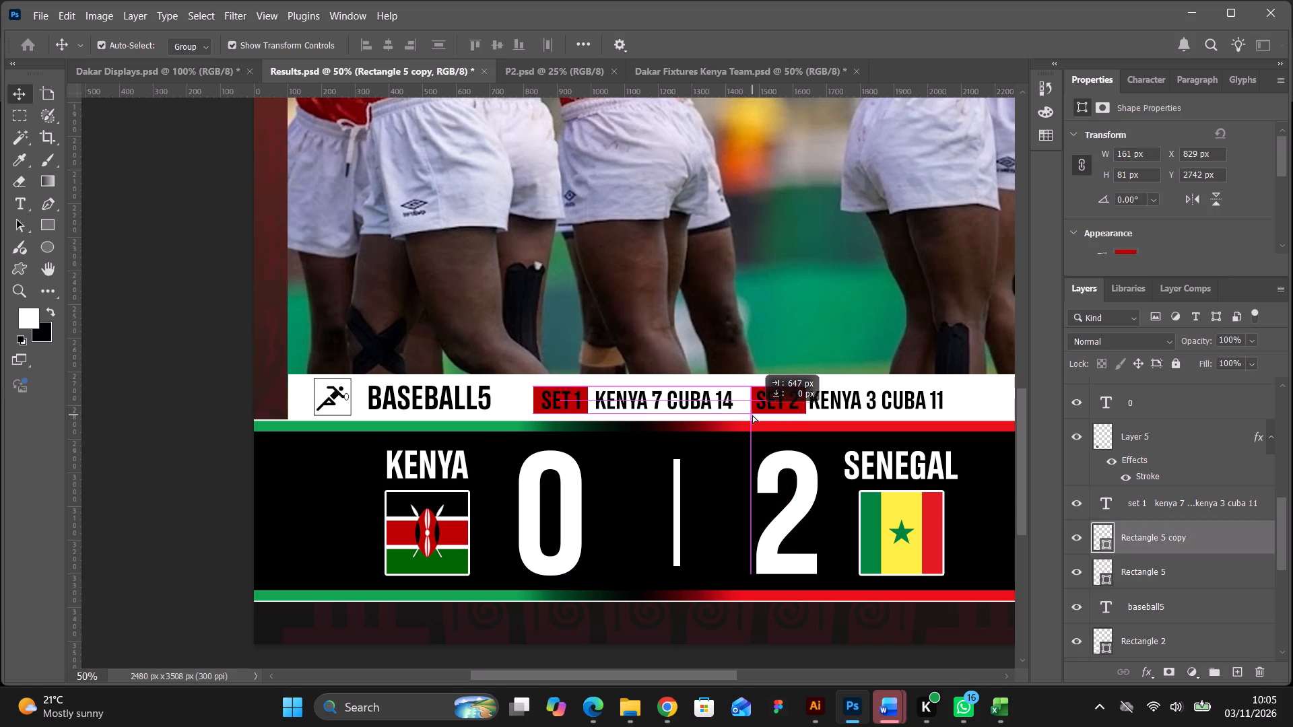
left_click_drag(752, 415, 752, 415)
key("Right")
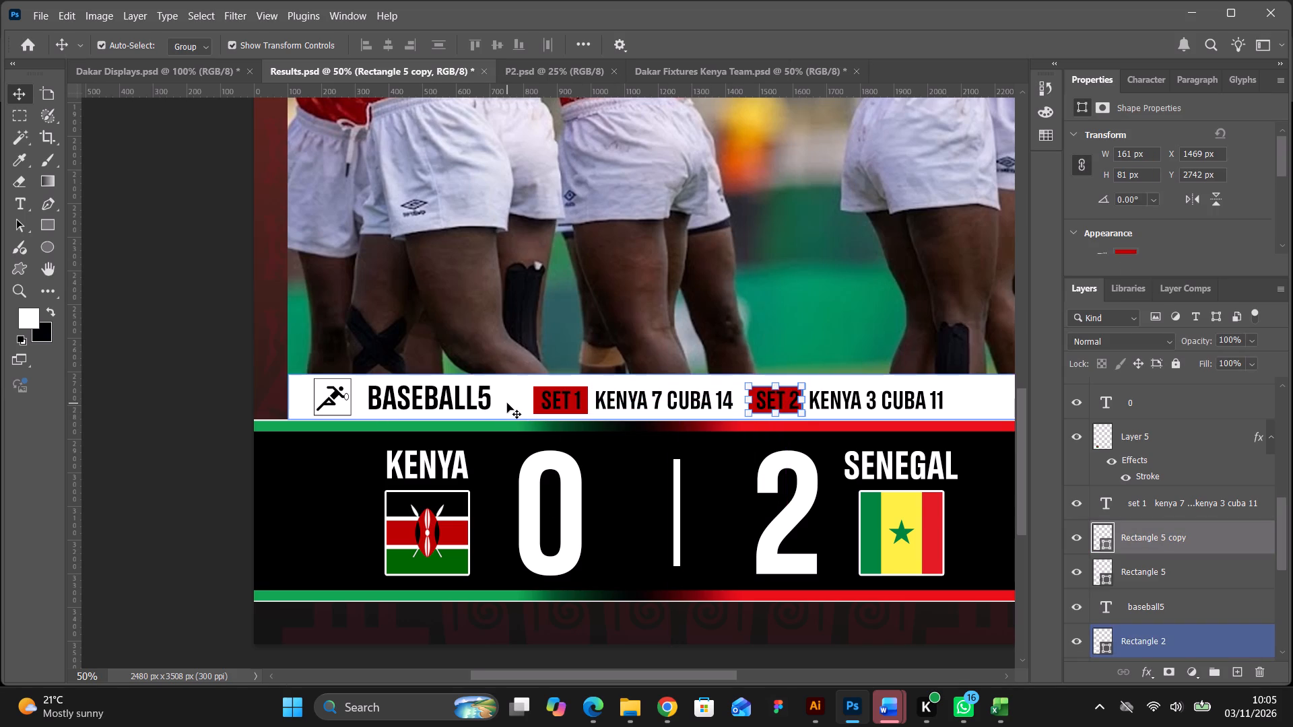
key("Right")
left_click(157, 331)
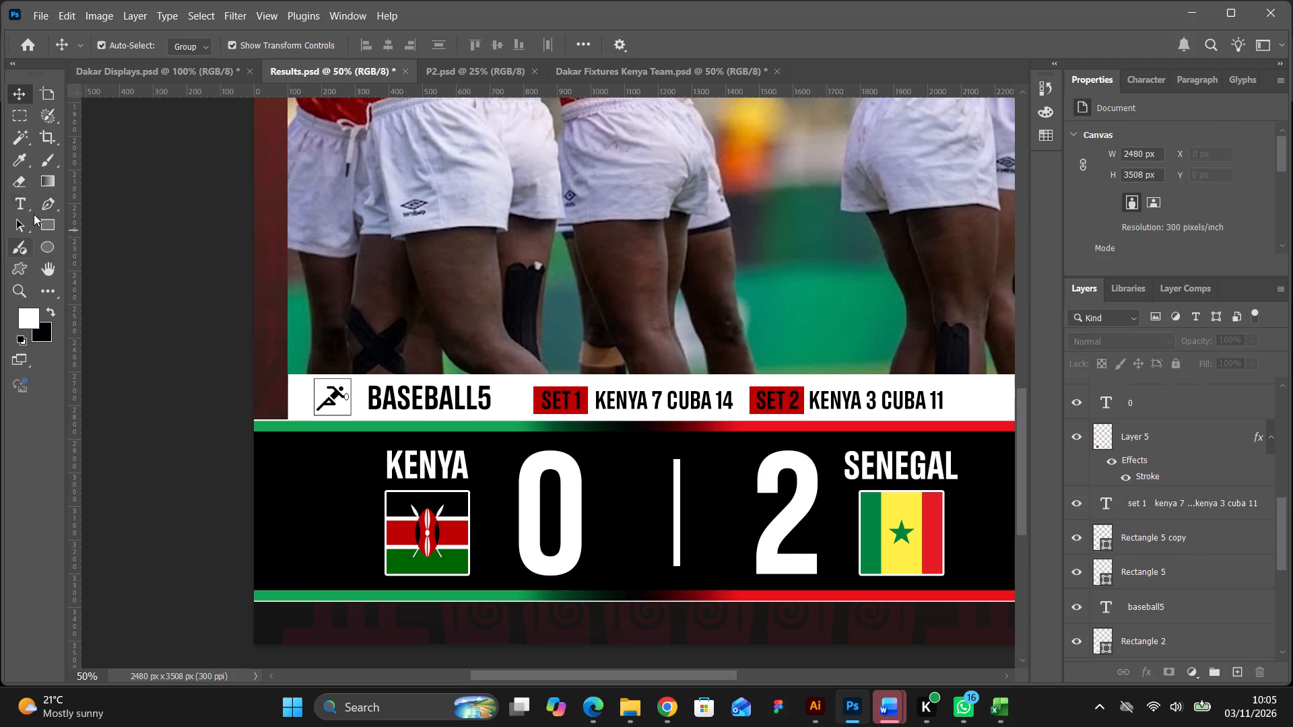
Recolour the SET 2 text white, sampling the colour from the large 0 score.
left_click(25, 204)
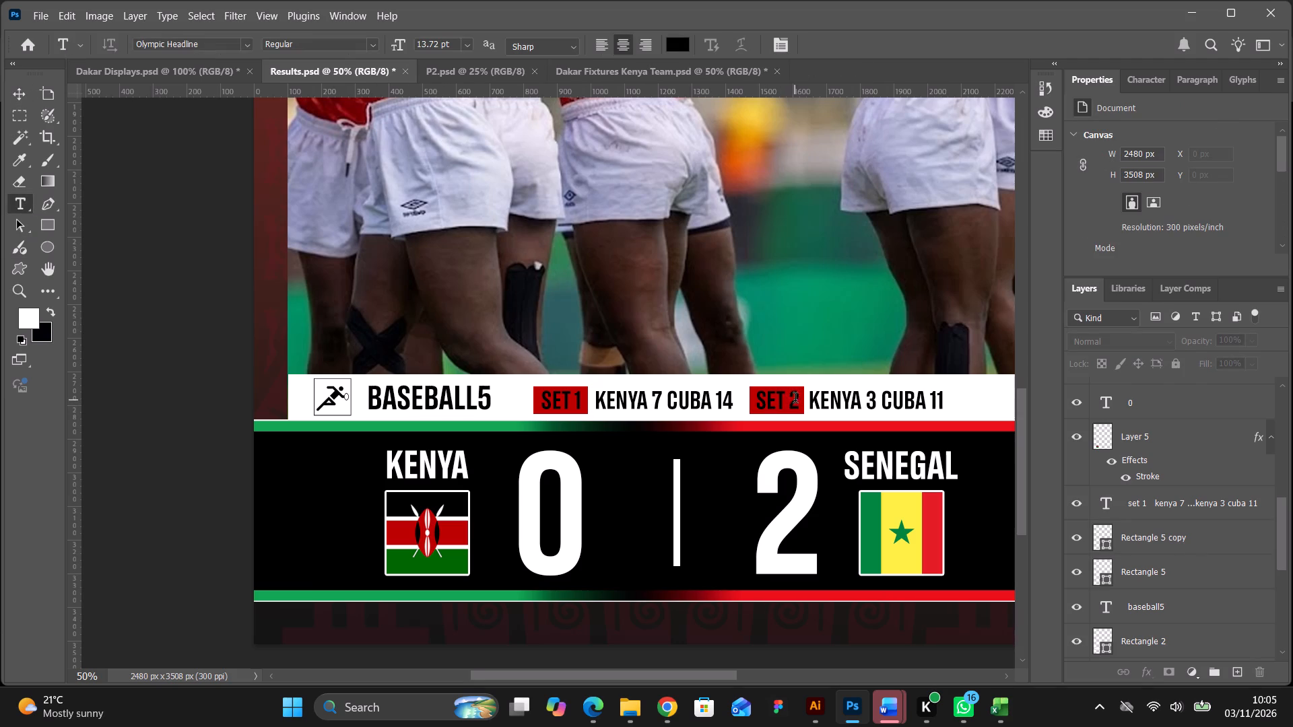
left_click_drag(797, 400, 759, 400)
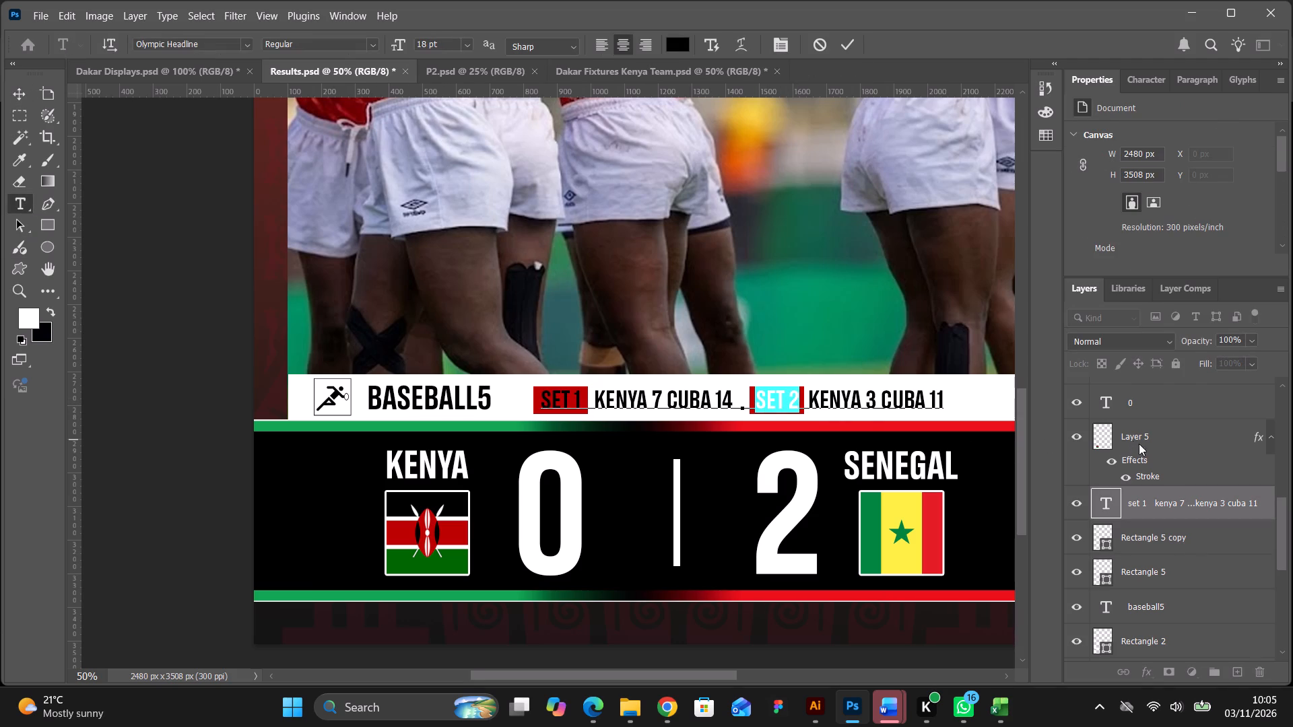
scroll(1207, 219, "down", 6)
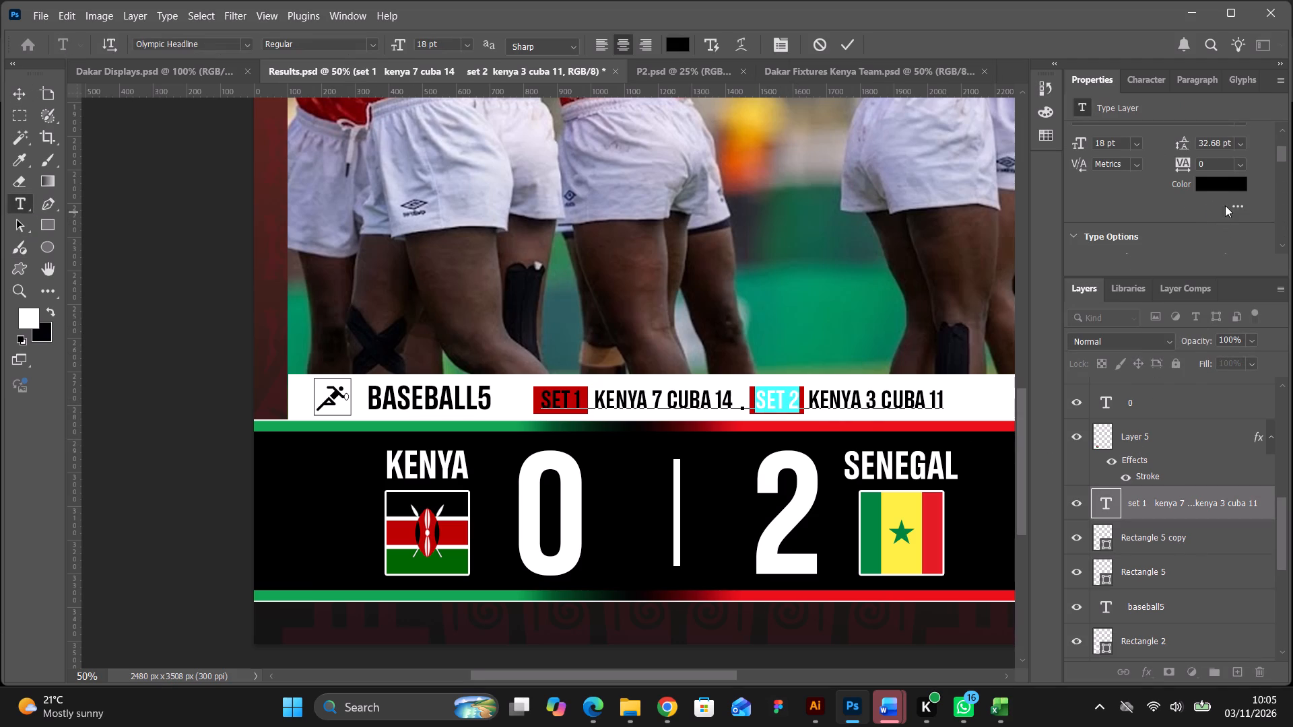
left_click(1221, 182)
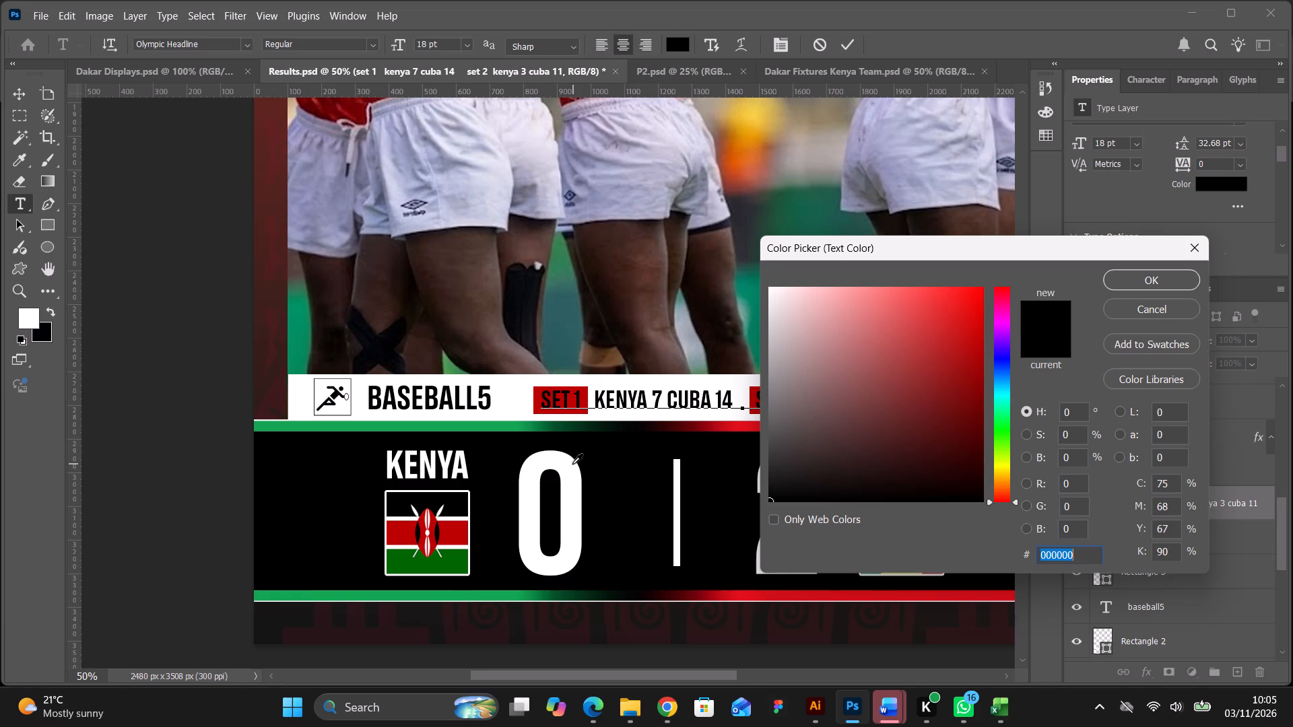
left_click(572, 464)
left_click(1139, 273)
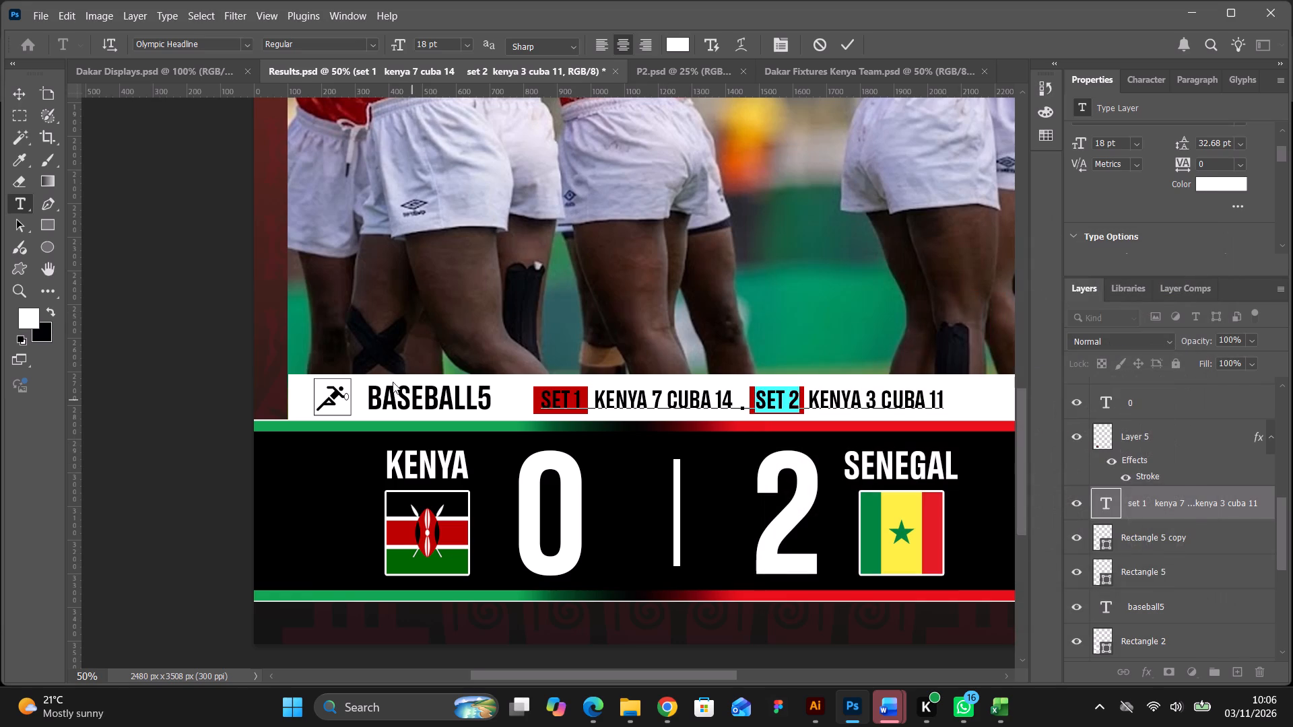
left_click(18, 96)
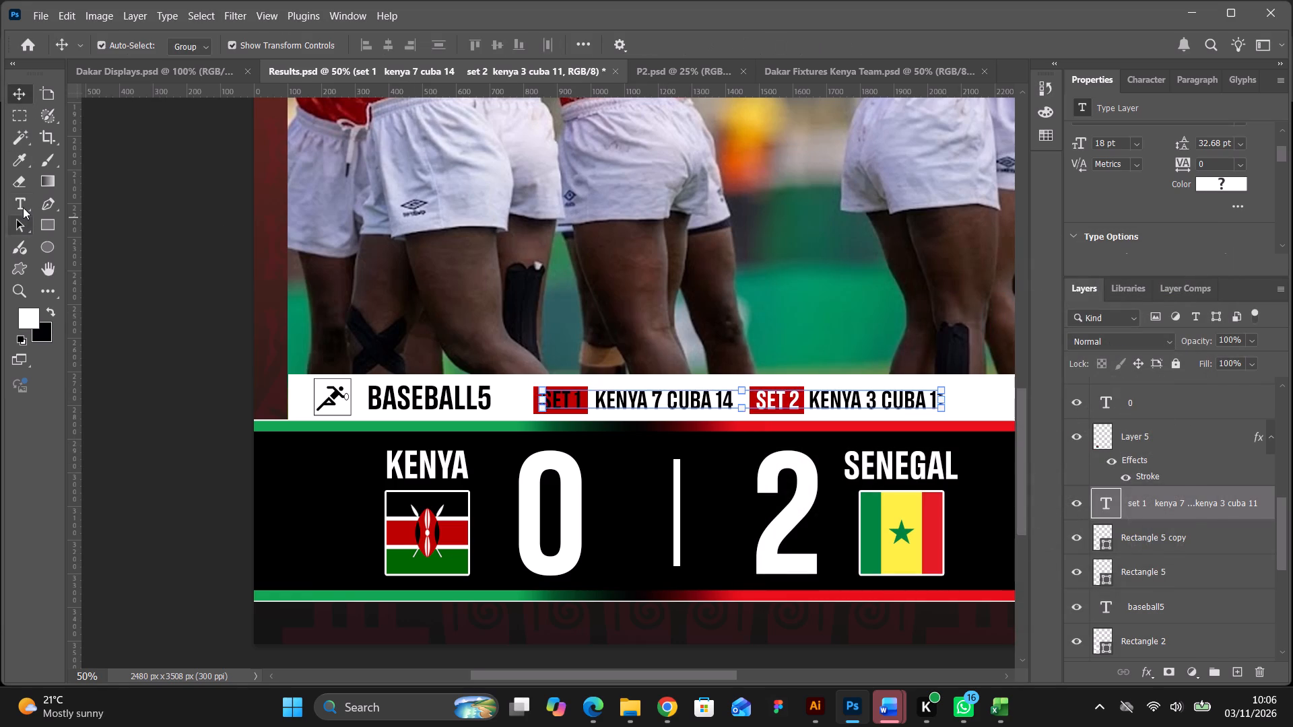
Recolour the SET 1 text white, sampling the colour from the large 0 score.
left_click(23, 206)
left_click_drag(581, 403, 533, 403)
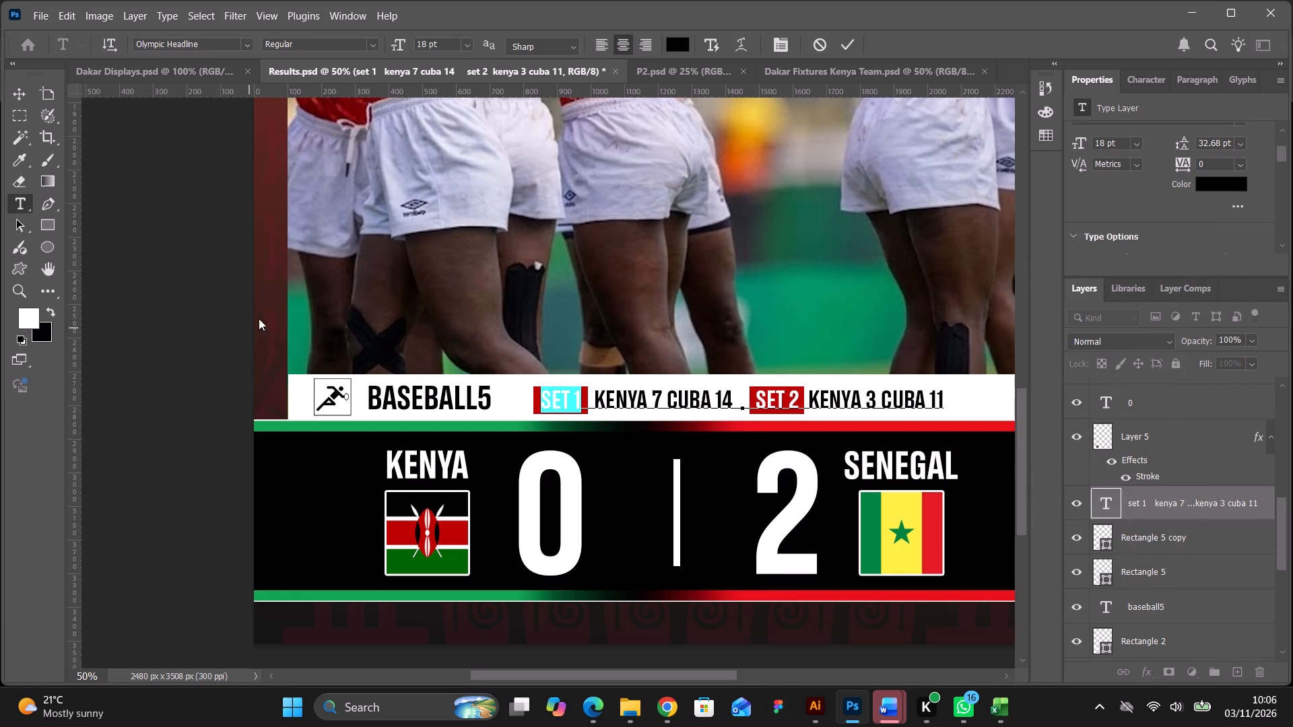
left_click(1209, 183)
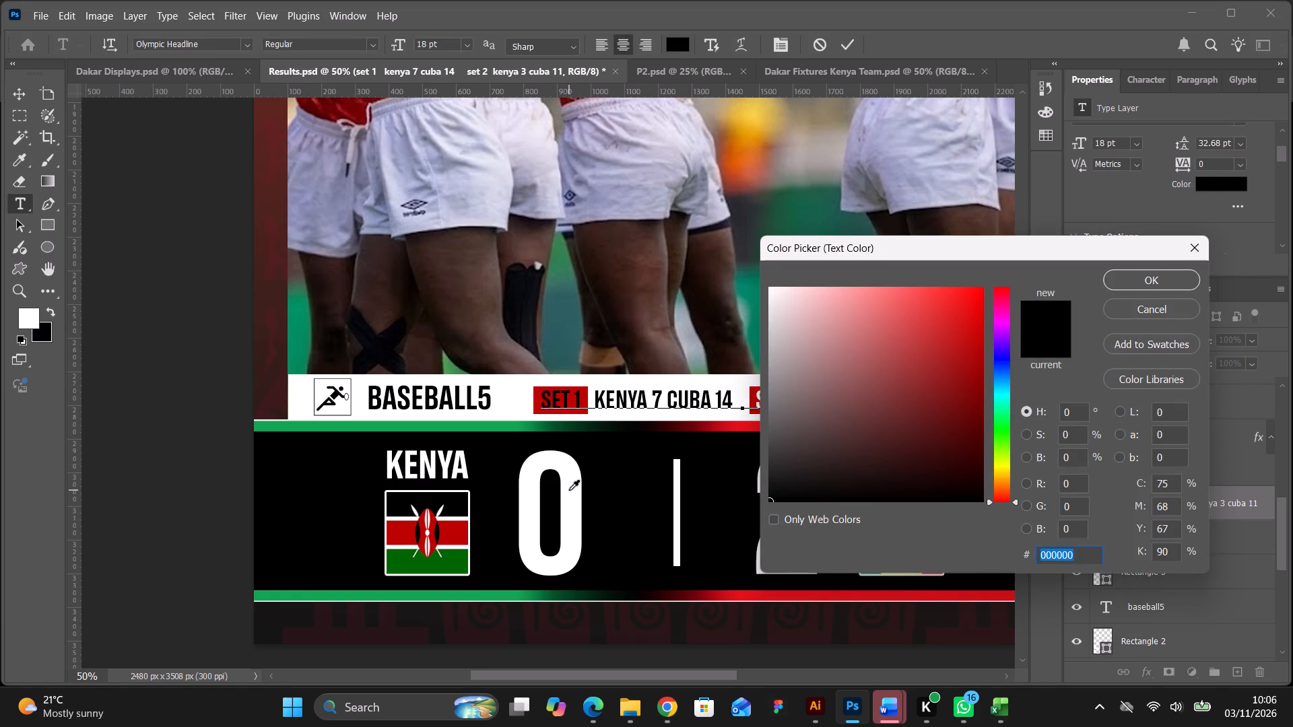
left_click(569, 490)
left_click(1144, 283)
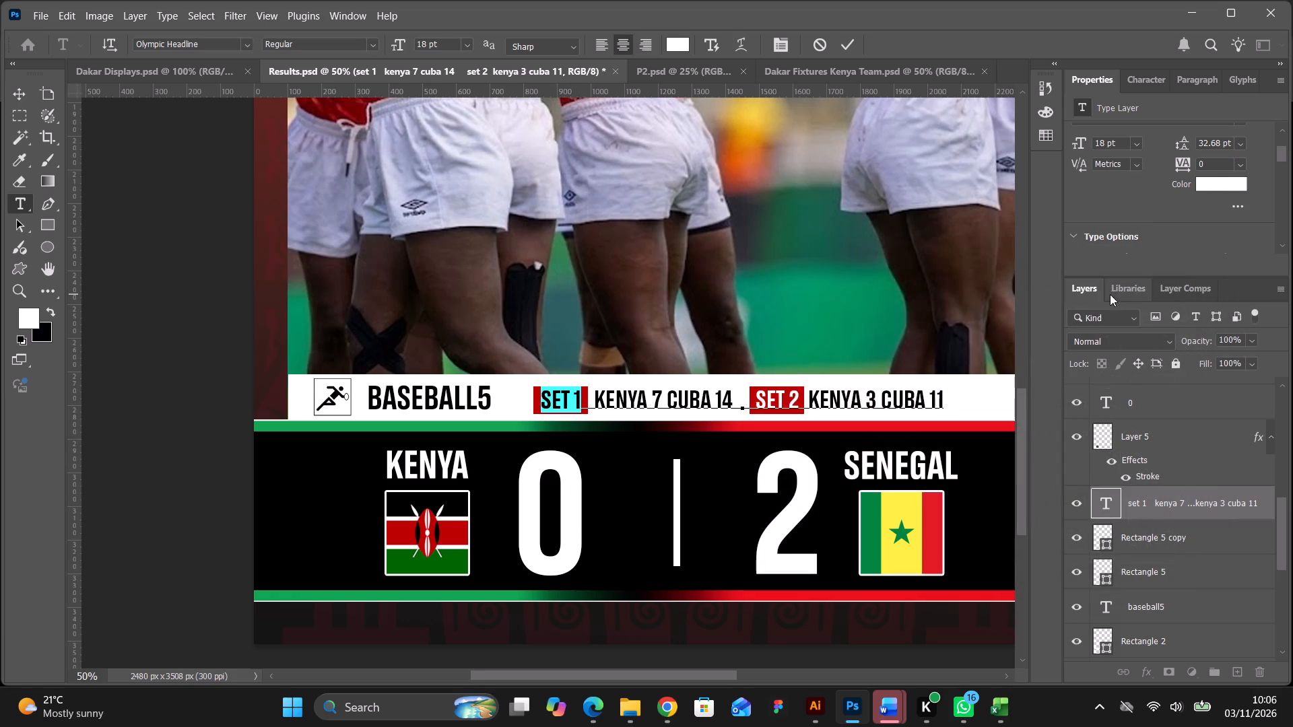
left_click(24, 94)
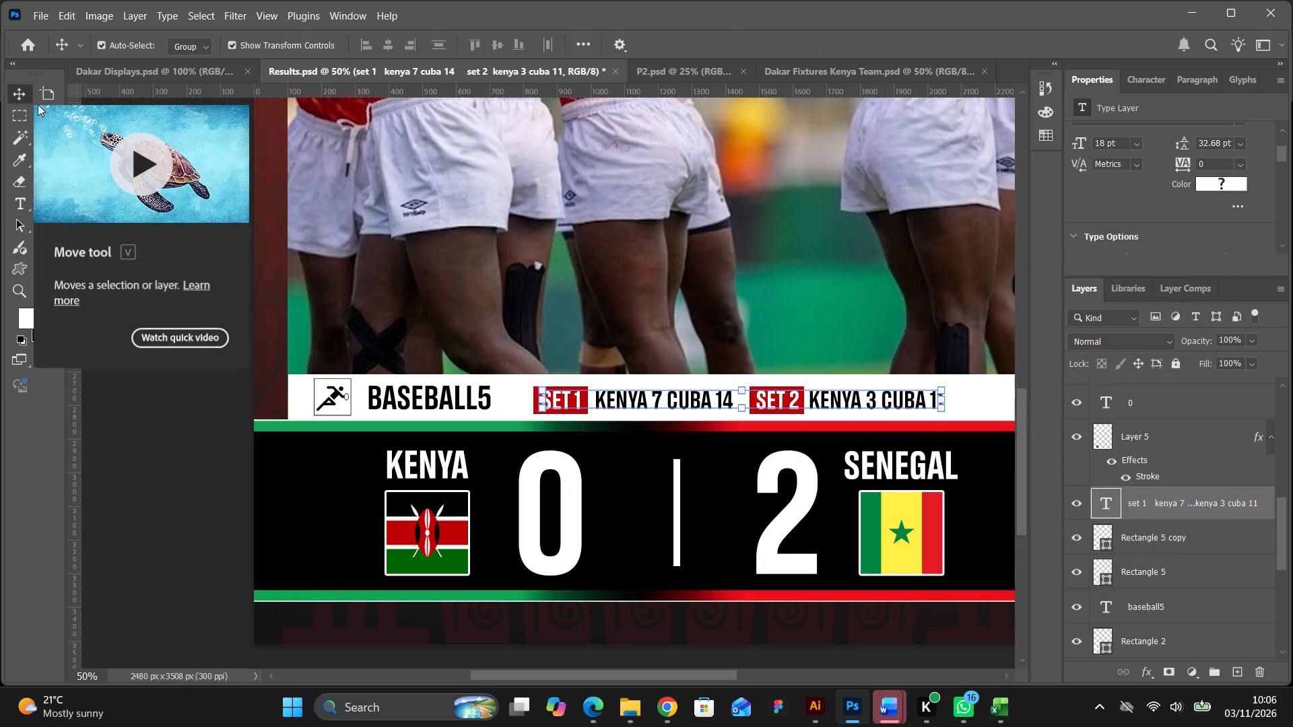
left_click(16, 100)
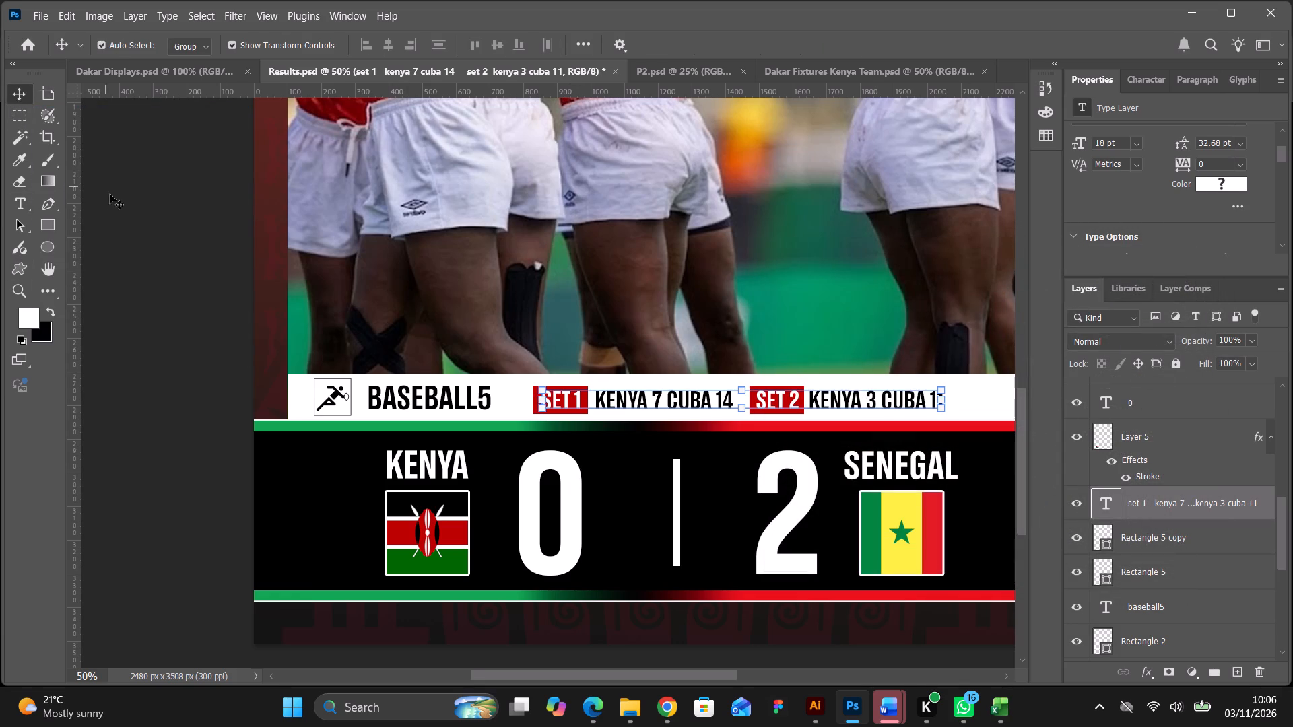
left_click(110, 198)
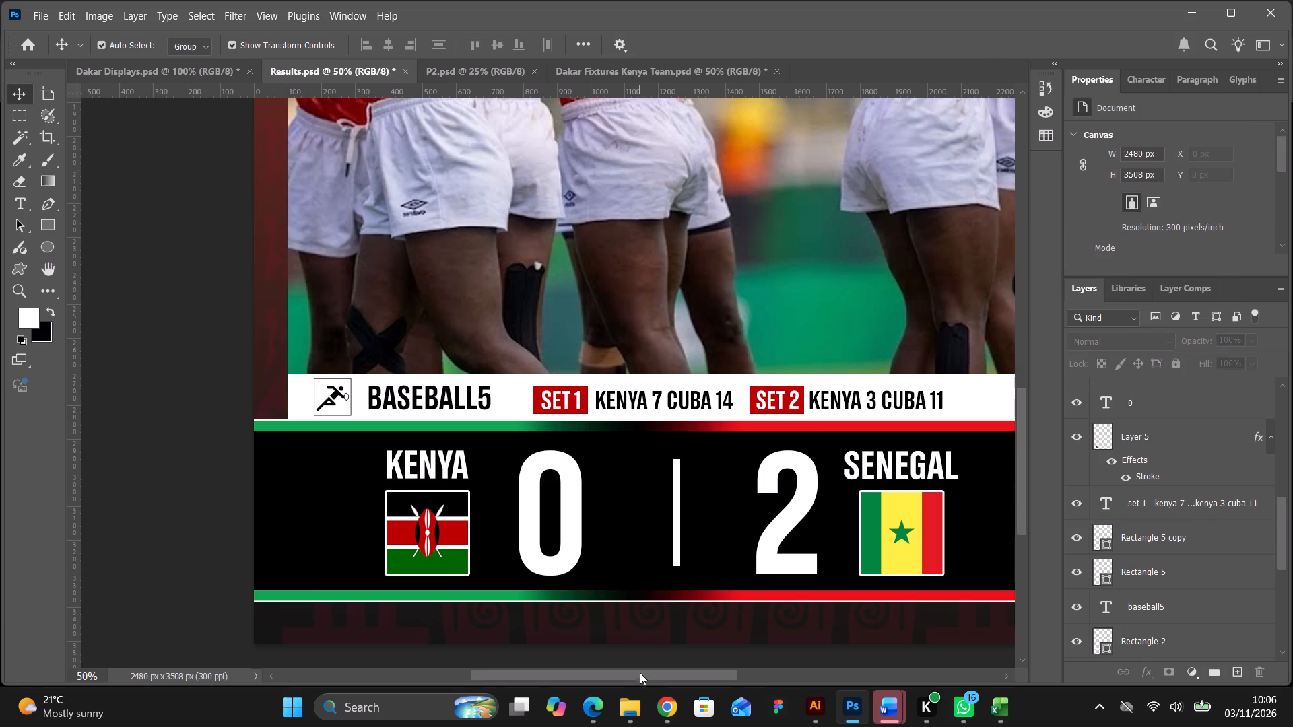
Select the set scores text with both red rectangles and move them together about 145 px right along the white strip.
left_click_drag(639, 675, 691, 685)
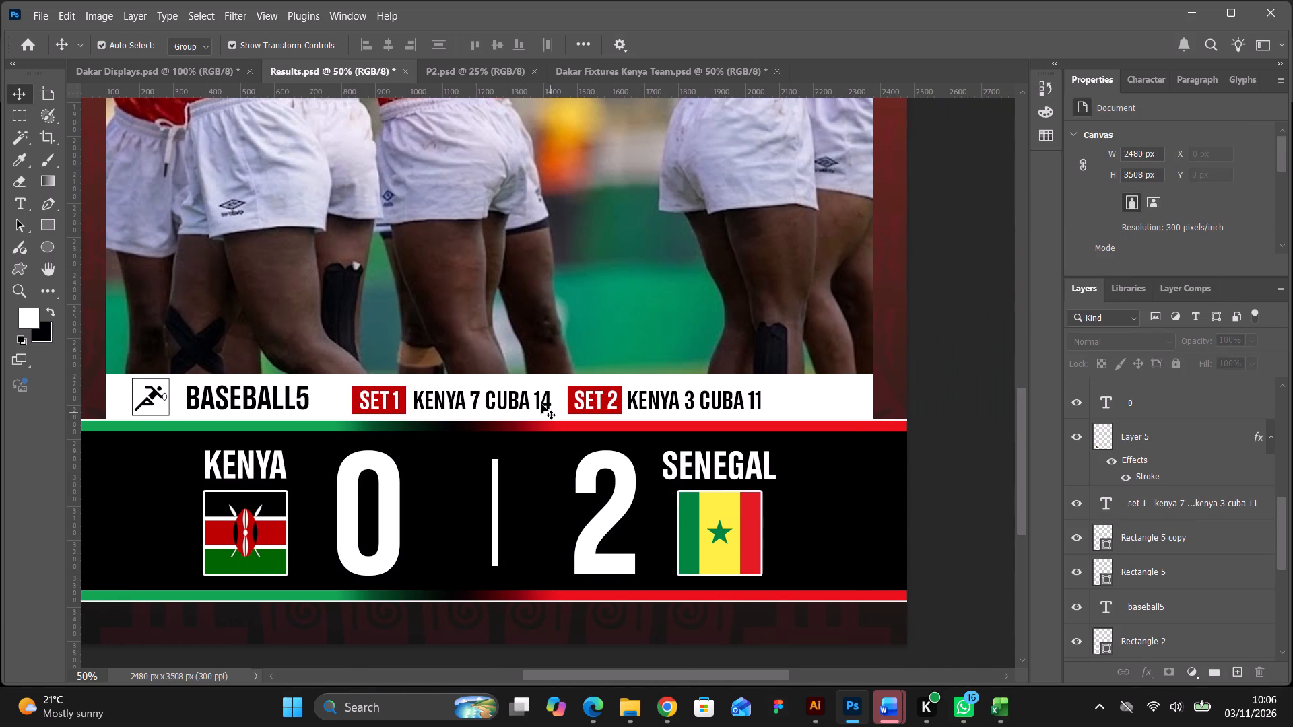
left_click(352, 395)
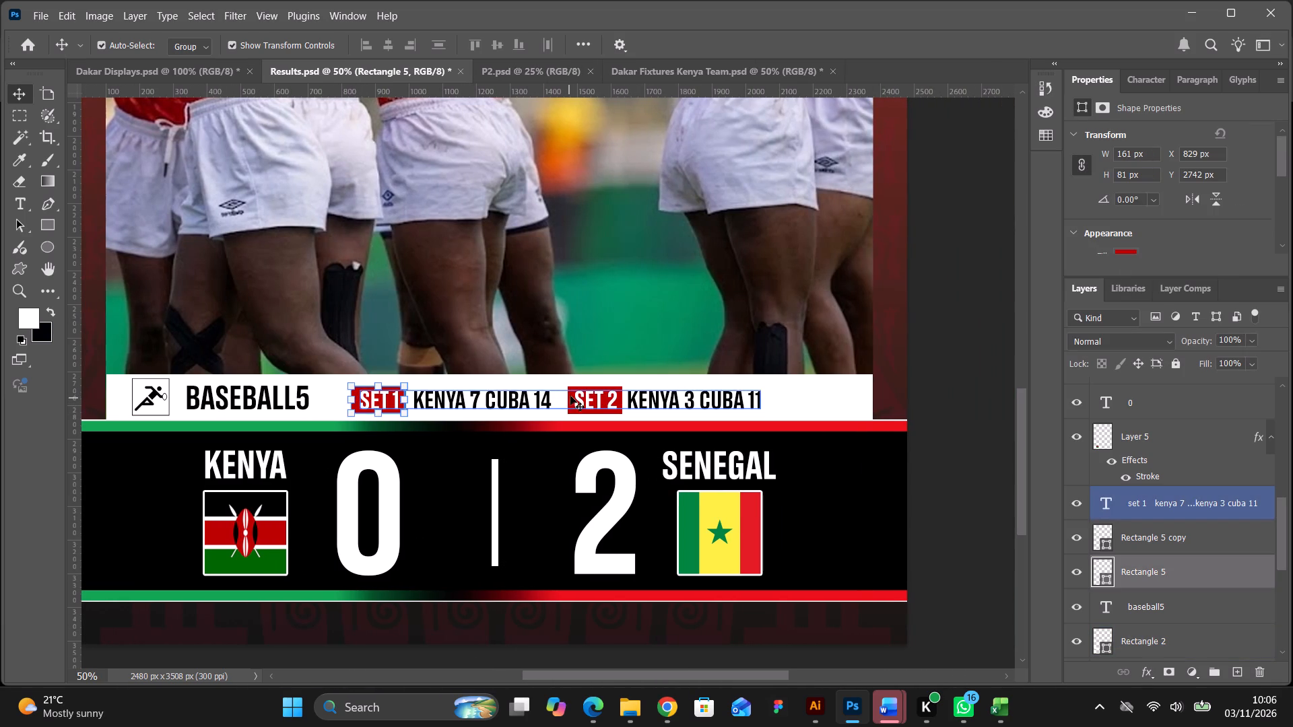
left_click(574, 388, "shift")
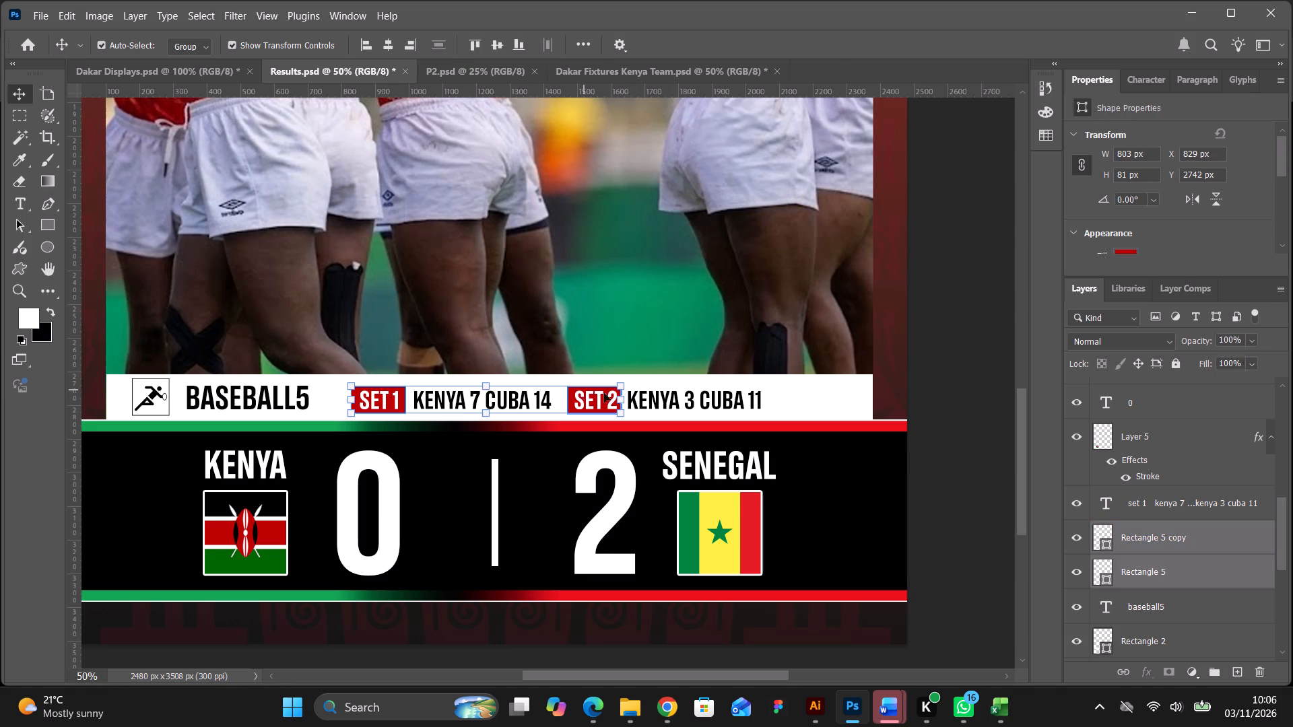
left_click(664, 407, "shift")
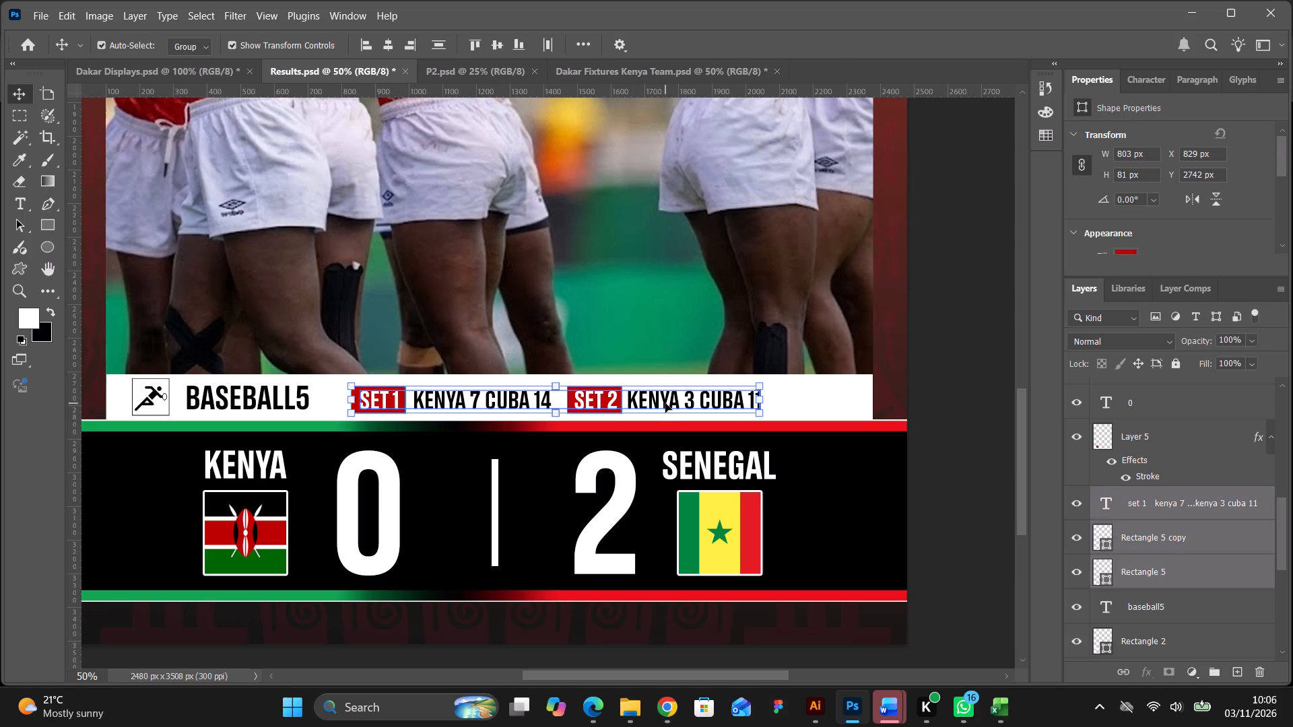
left_click_drag(665, 403, 717, 409)
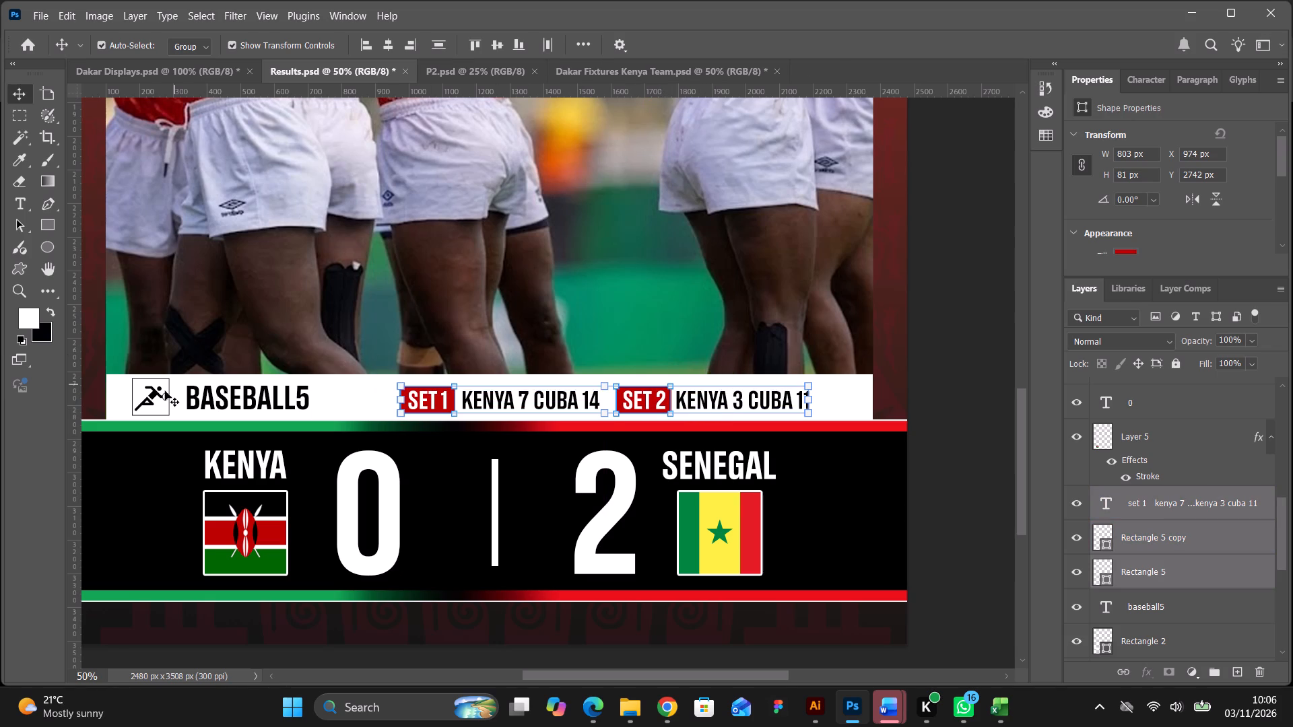
Move the sport icon and BASEBALL5 label together slightly right along the white strip.
left_click(156, 394)
left_click(211, 403, "shift")
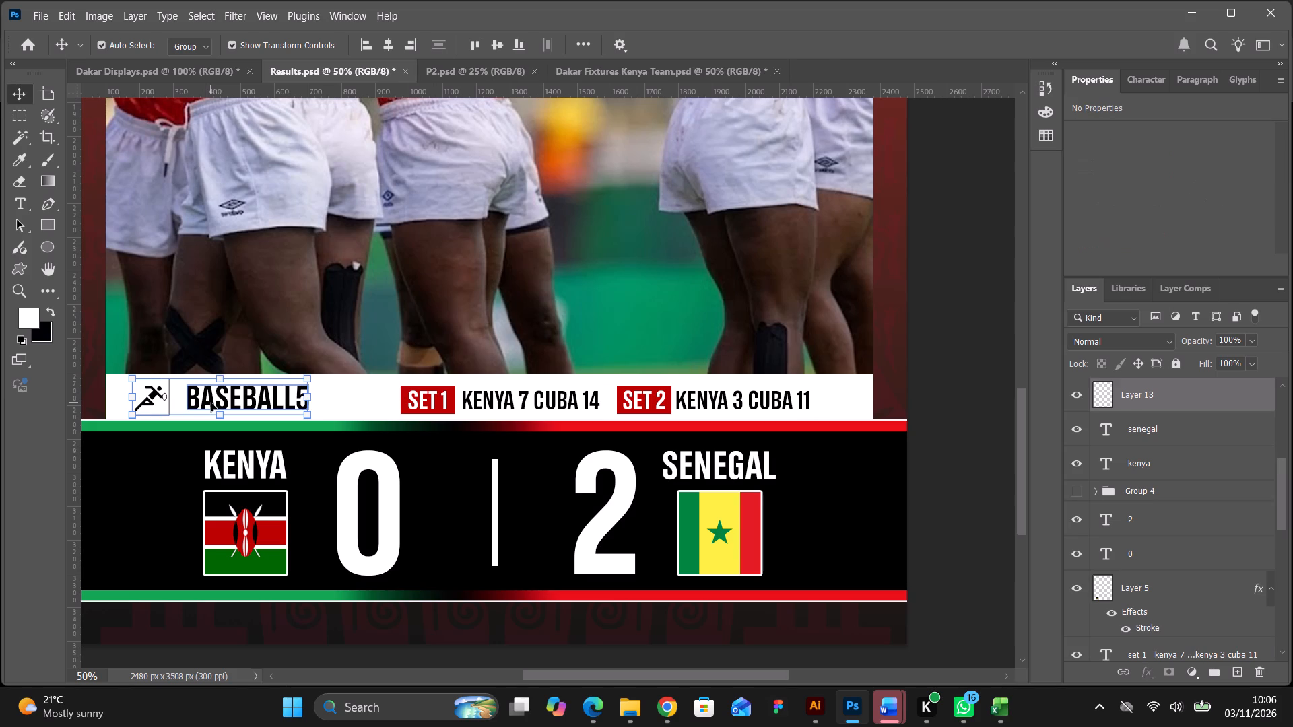
left_click_drag(211, 403, 231, 404)
left_click(933, 396)
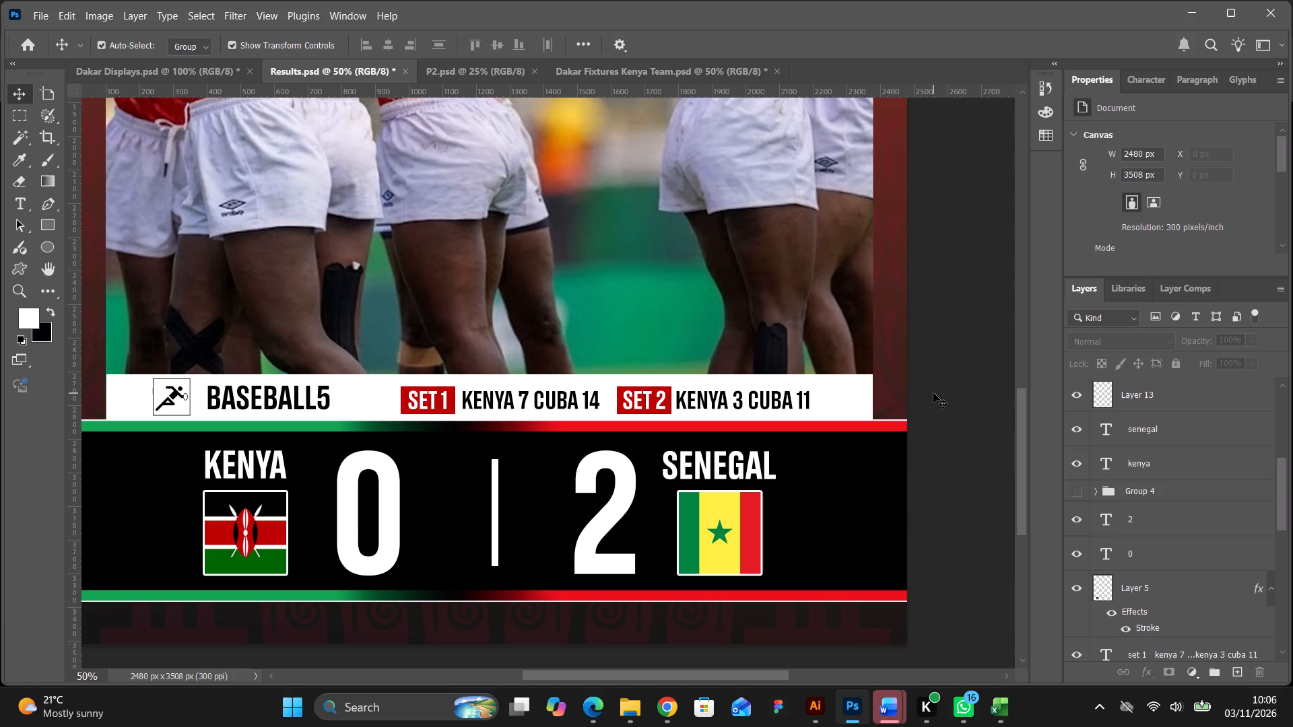
Replace the SENEGAL team name with CUBA.
double_click(733, 469)
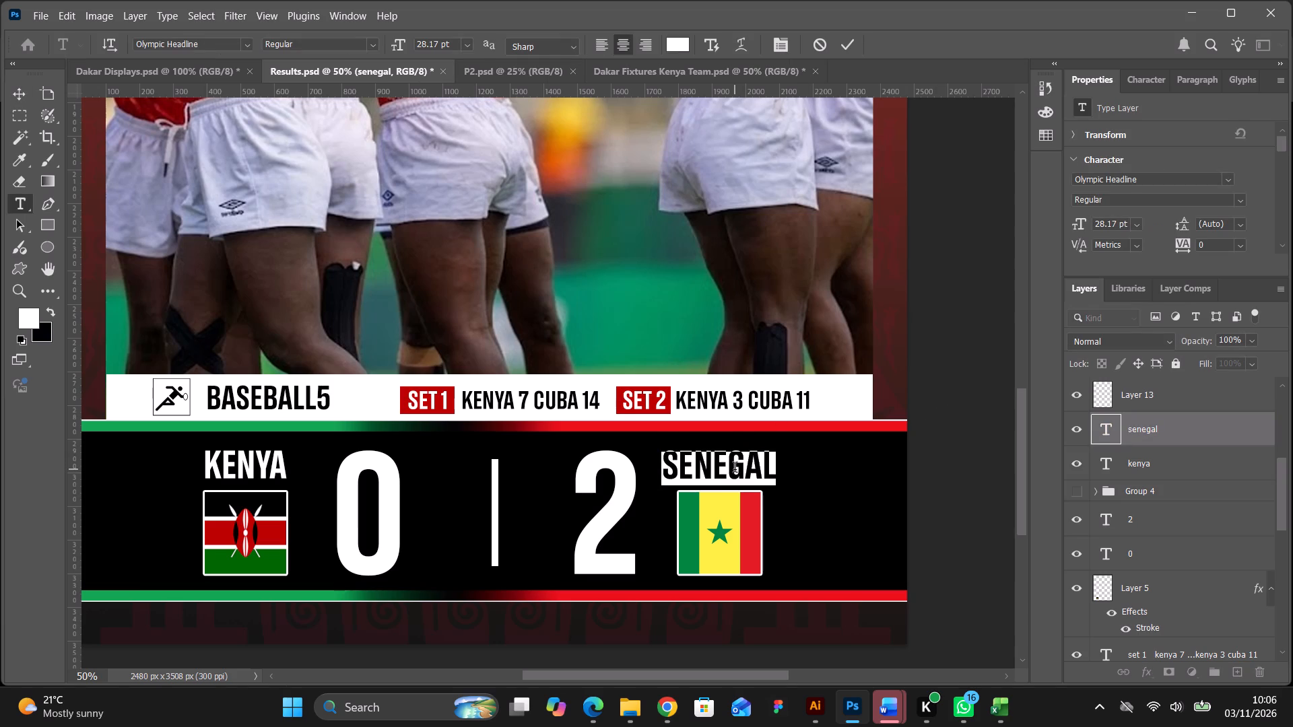
type("cuba")
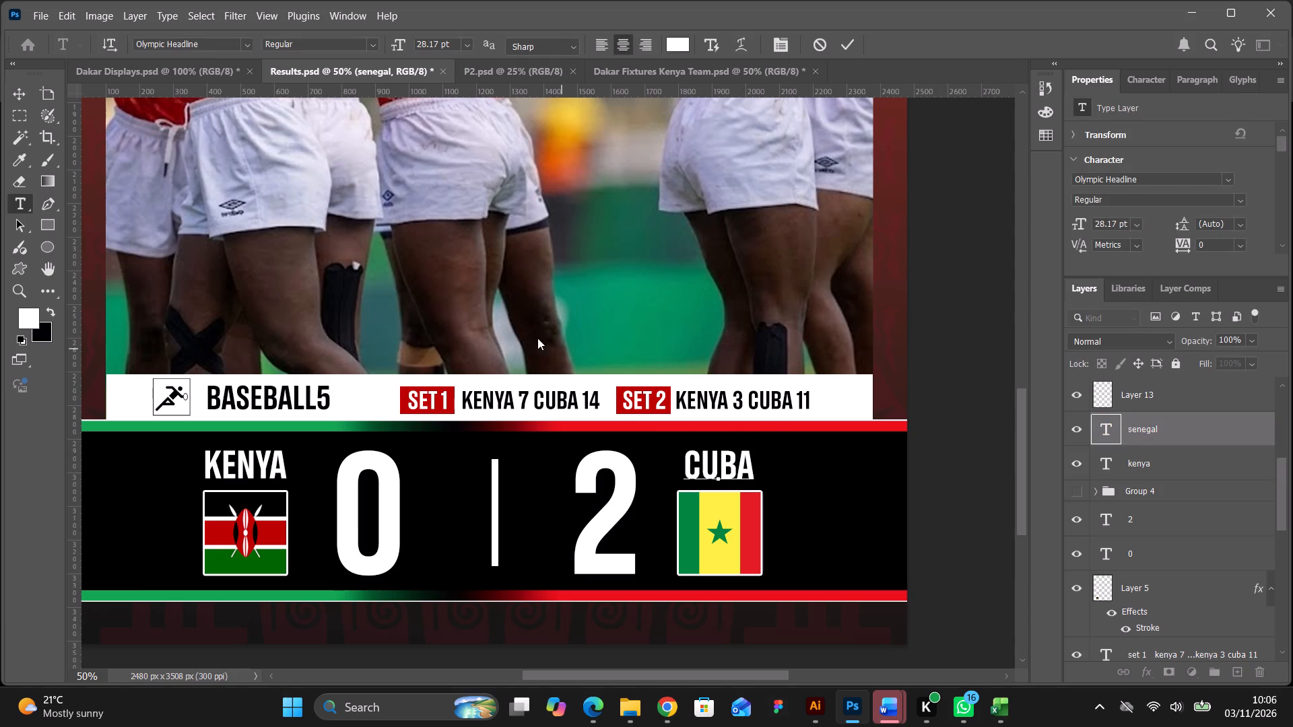
left_click(20, 92)
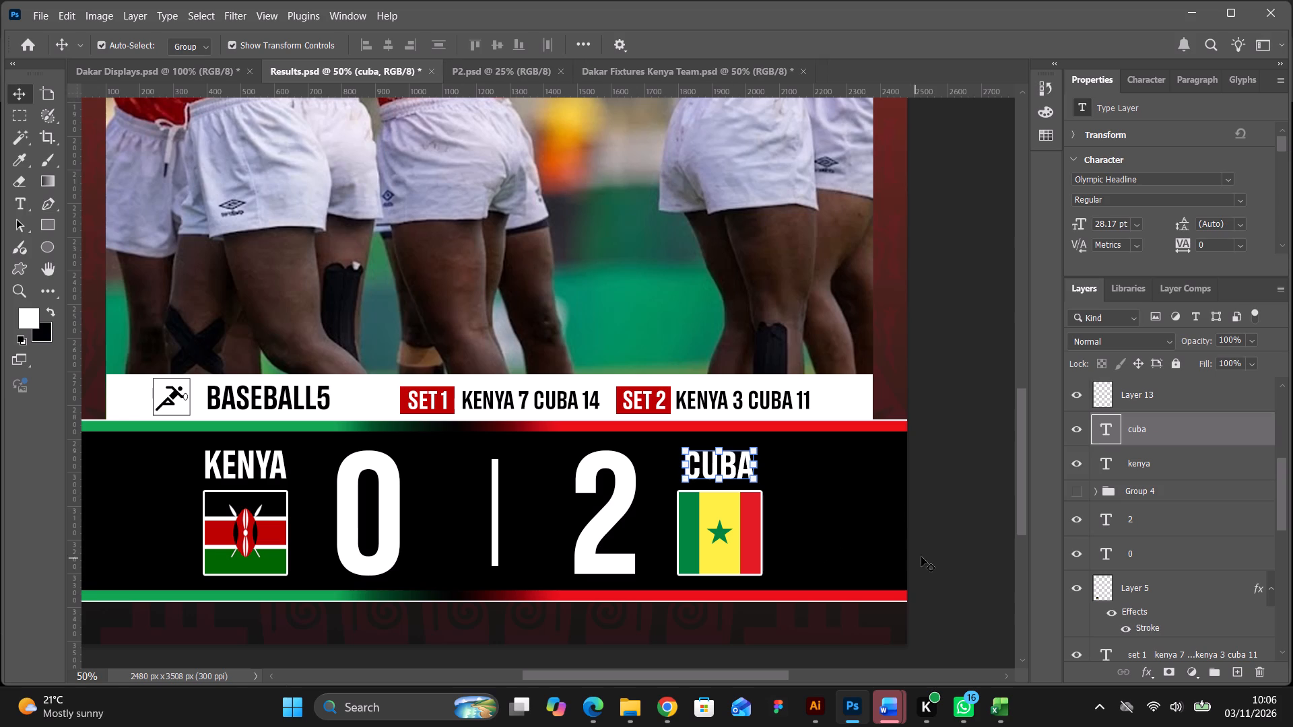
left_click(932, 543)
left_click(447, 75)
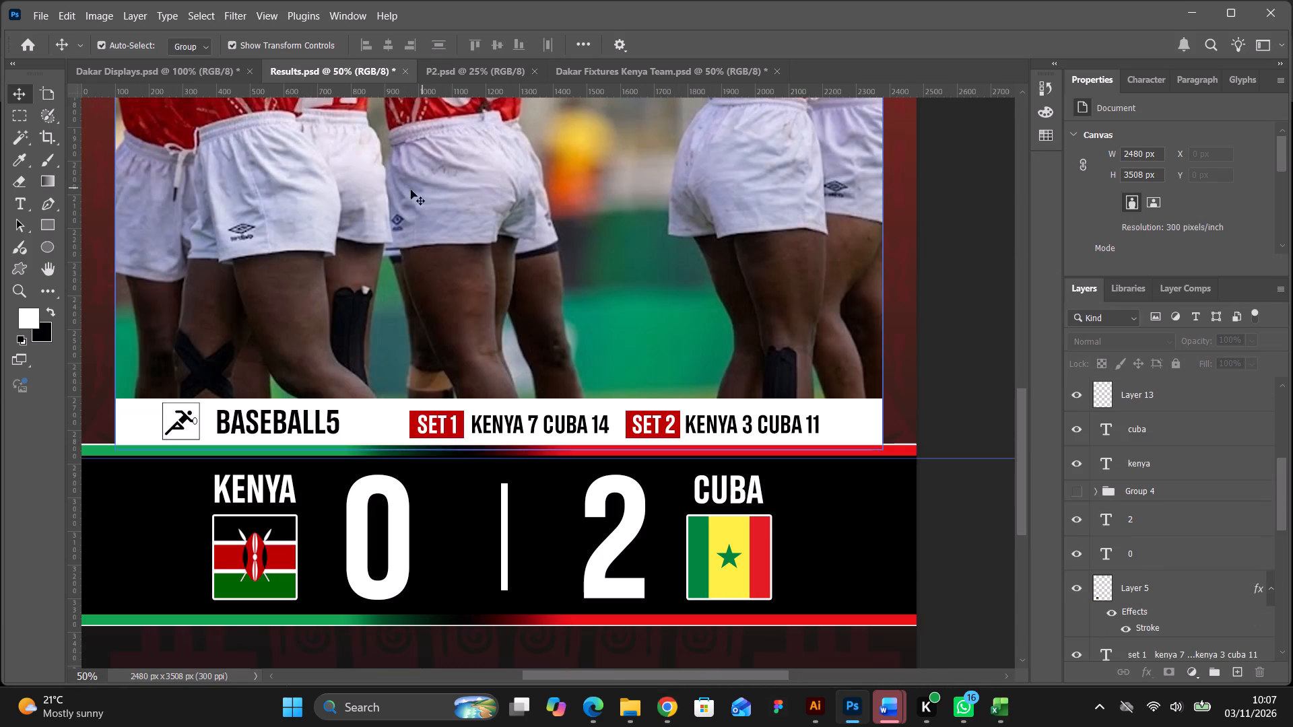
Add a white 72 pt Olympic Headline text layer reading SEMIFINAL on the black score band.
scroll(242, 259, "down", 1)
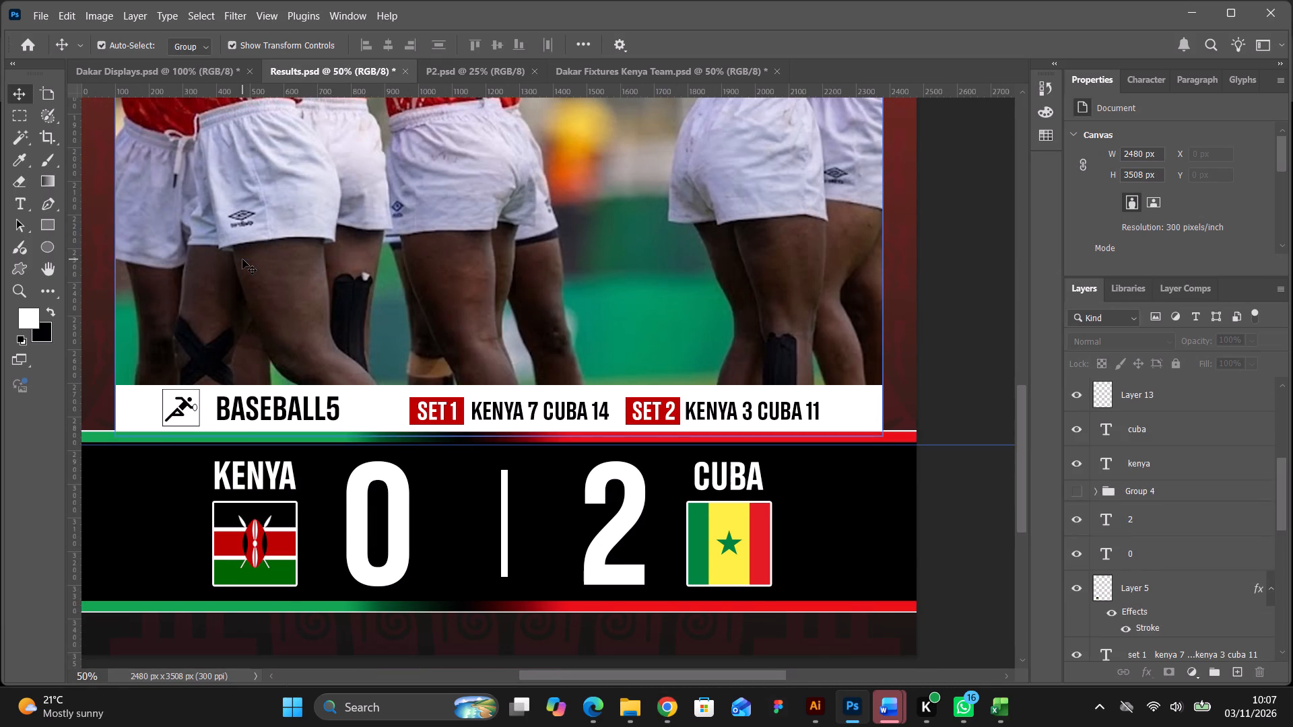
scroll(242, 259, "down", 1)
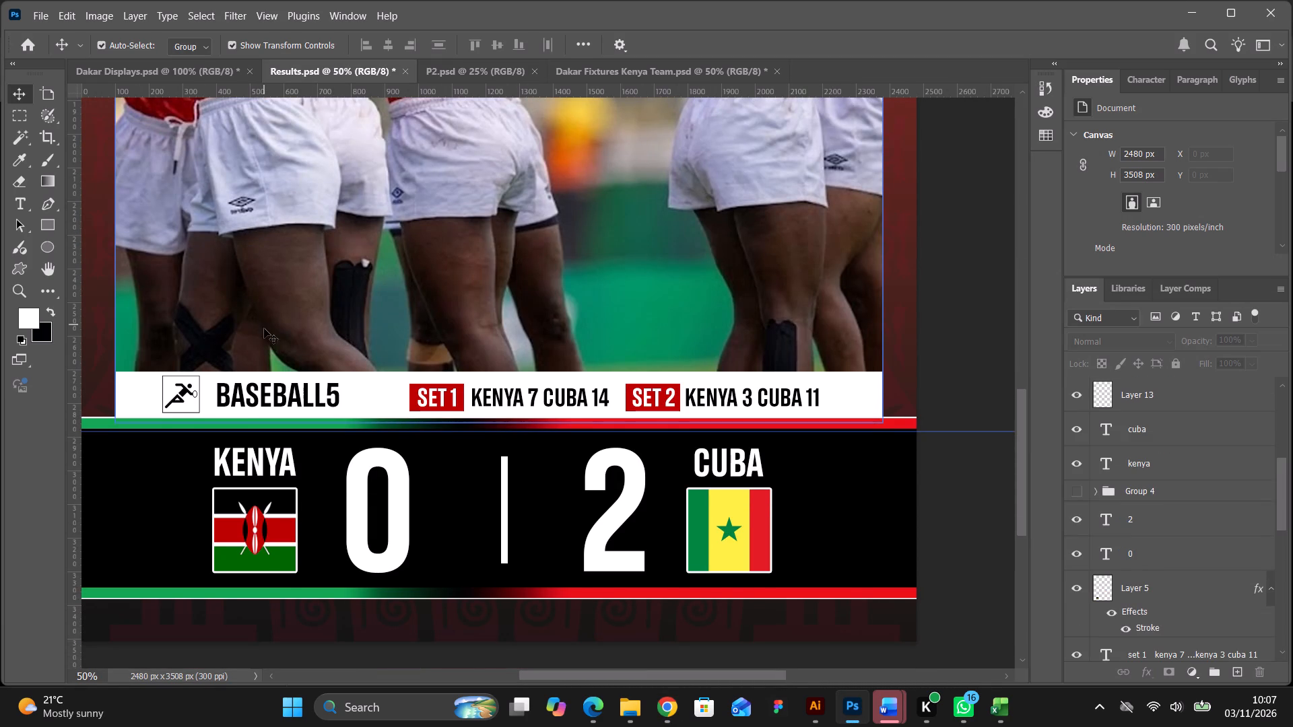
left_click(21, 199)
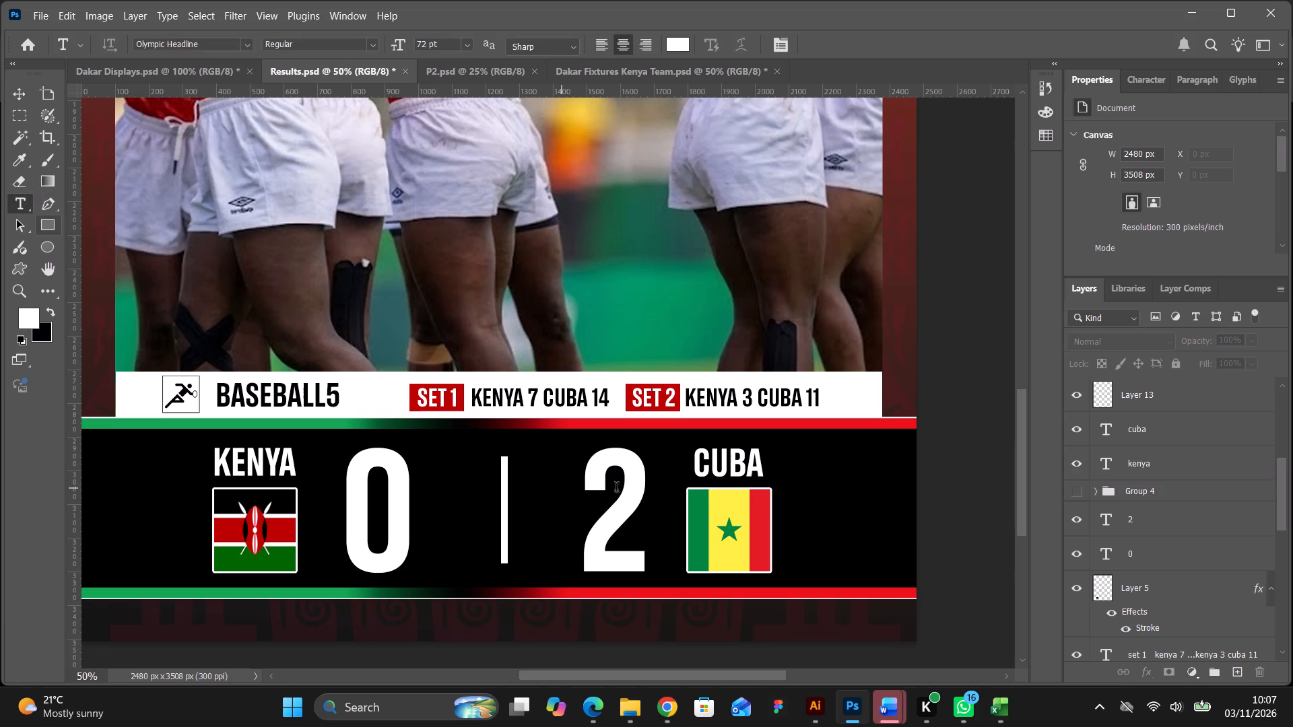
left_click(826, 485)
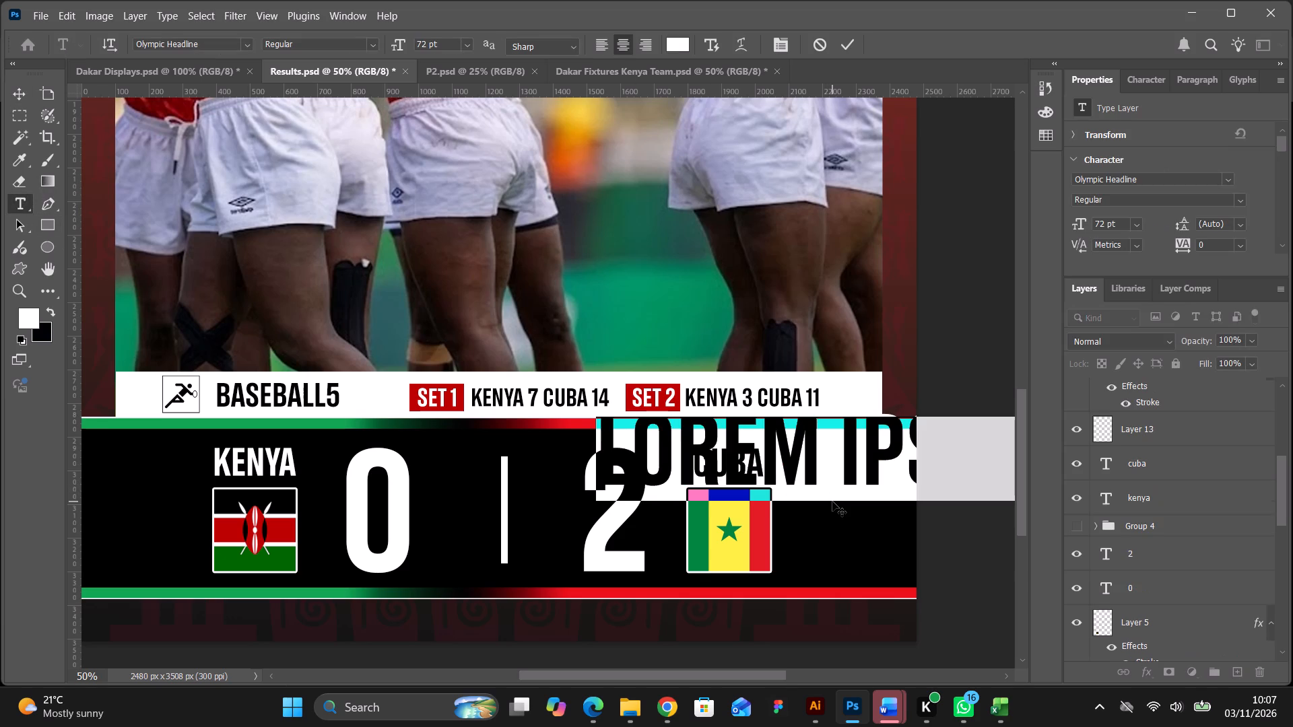
type("semi")
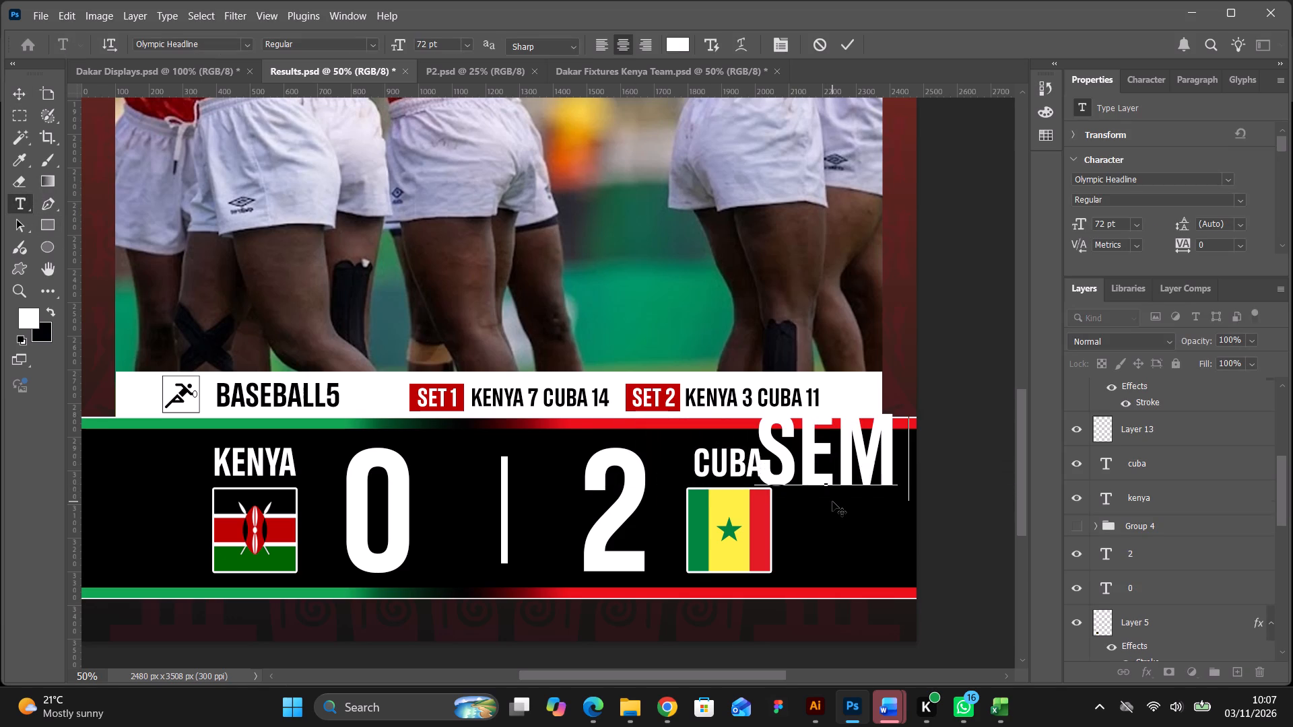
type("final")
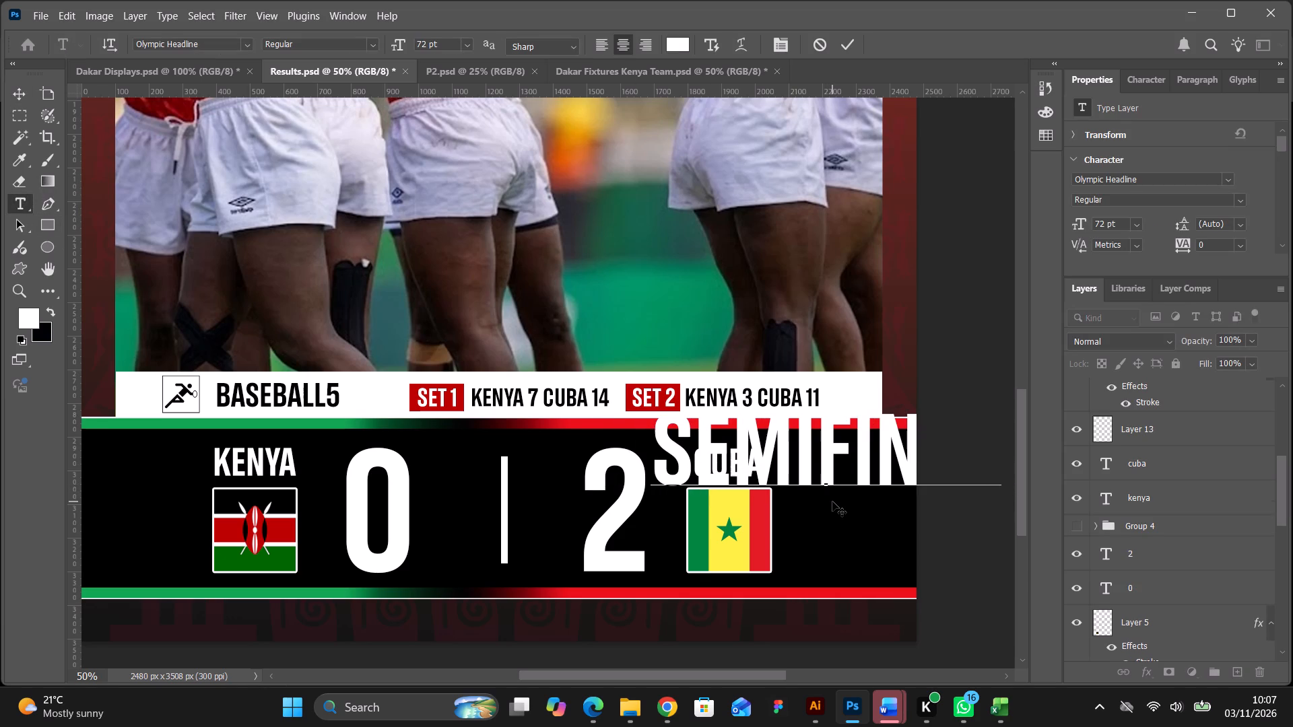
left_click(28, 94)
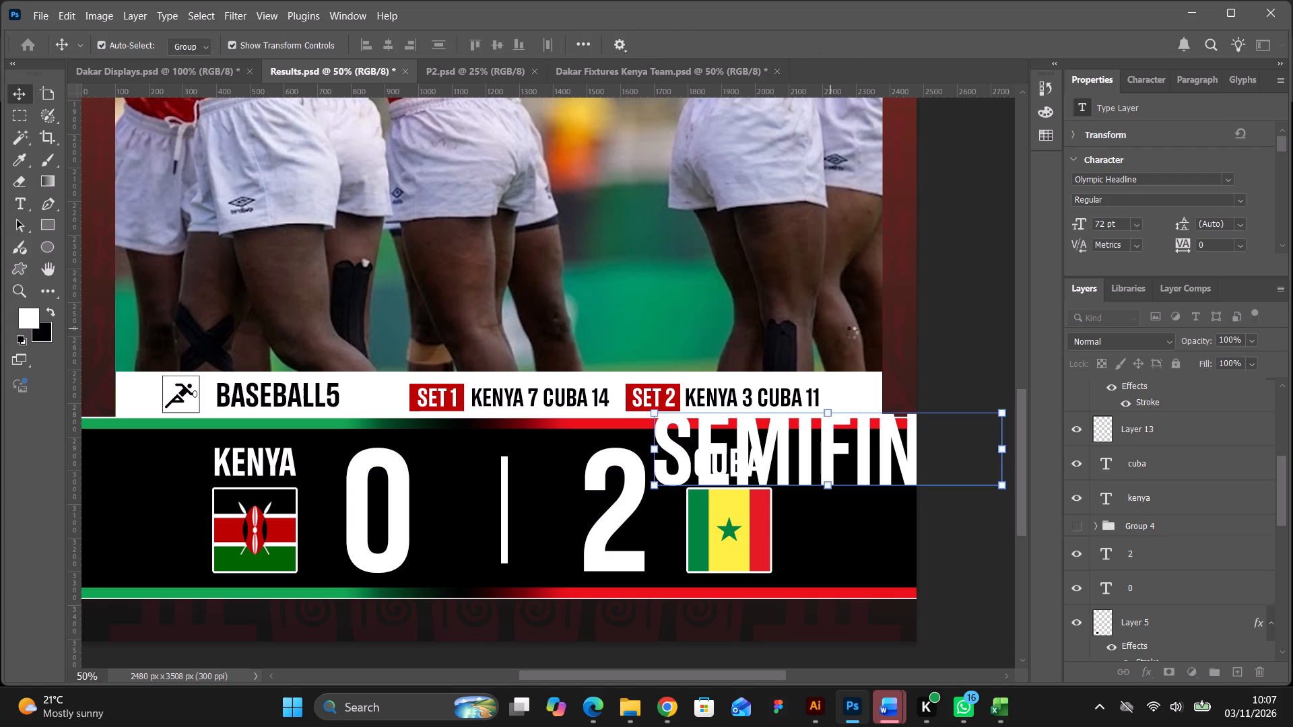
Rotate the SEMIFINAL text 90° counterclockwise and move it beside the vertical divider between the two scores.
left_click_drag(1009, 399, 950, 359)
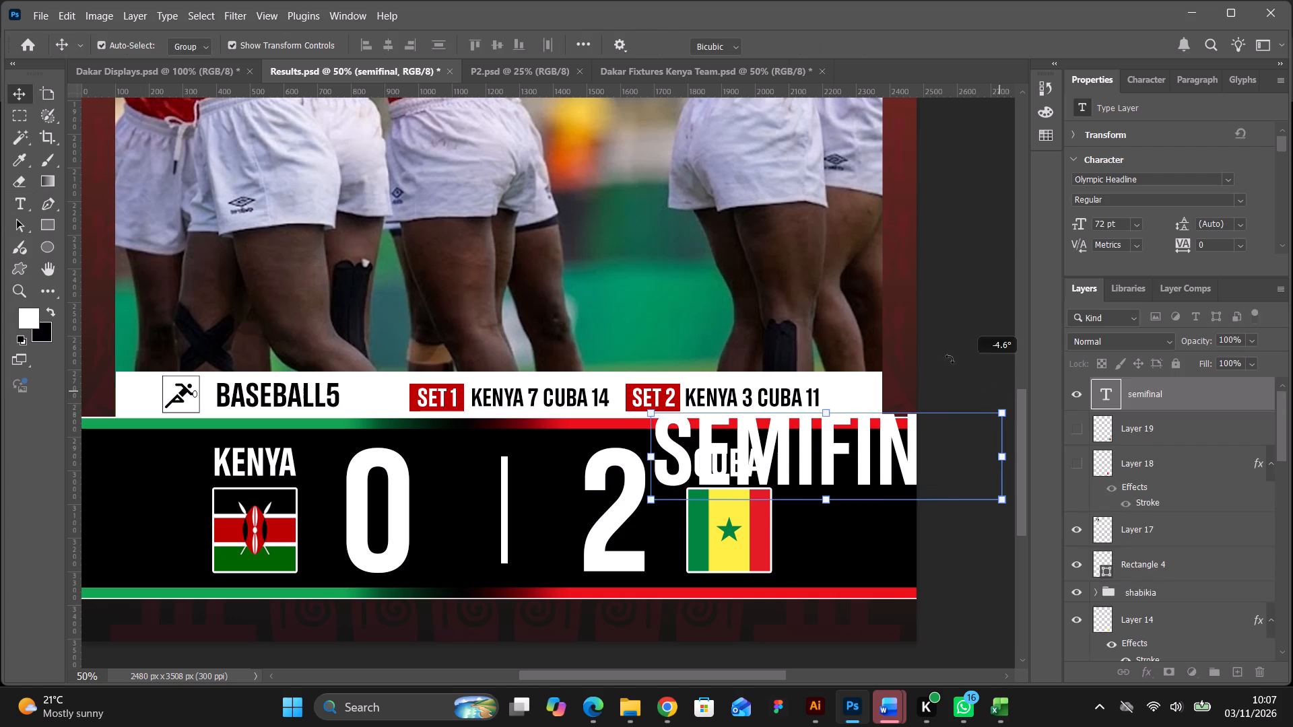
left_click_drag(950, 359, 745, 295)
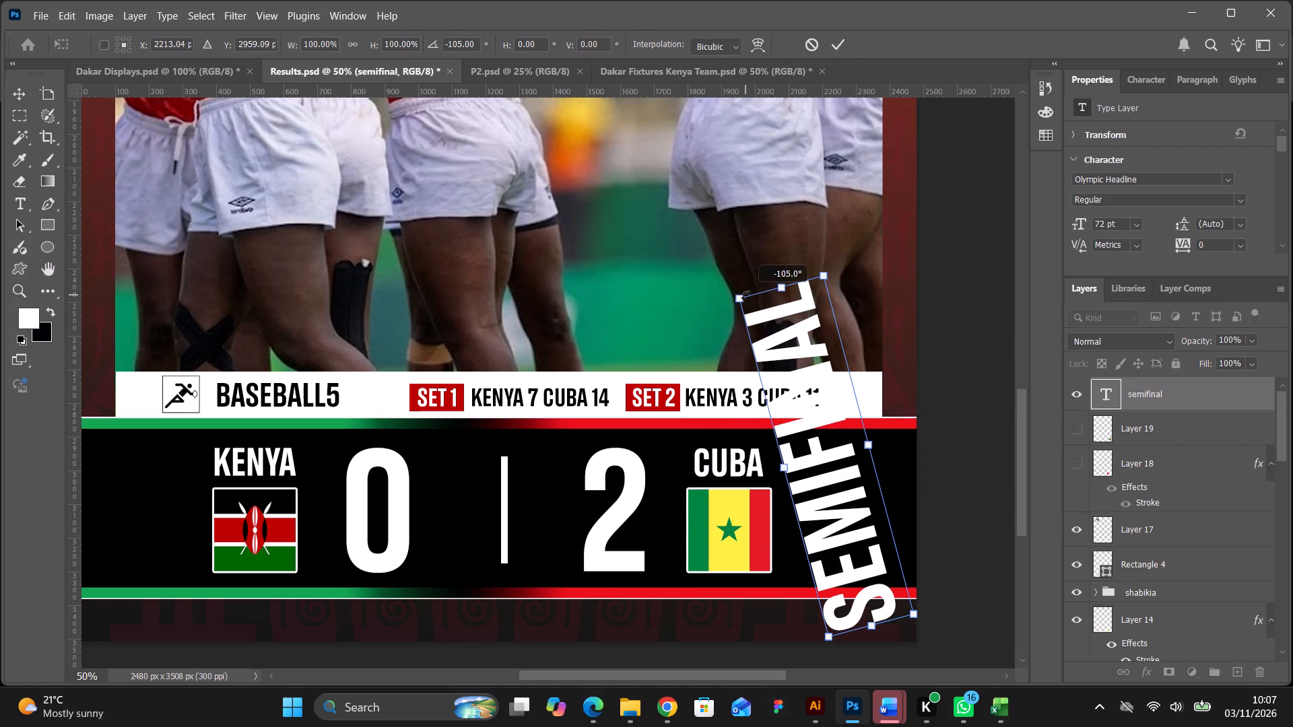
left_click_drag(745, 295, 754, 288)
left_click_drag(828, 313, 564, 422)
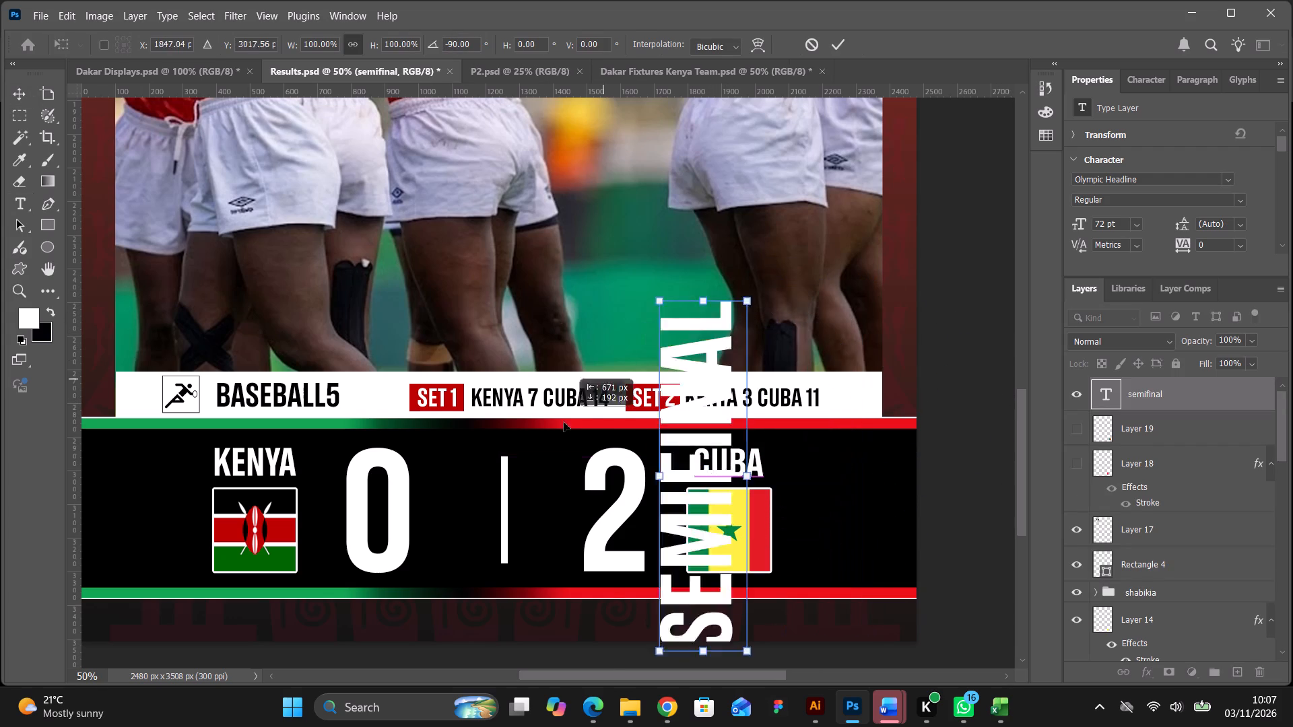
left_click_drag(564, 422, 556, 485)
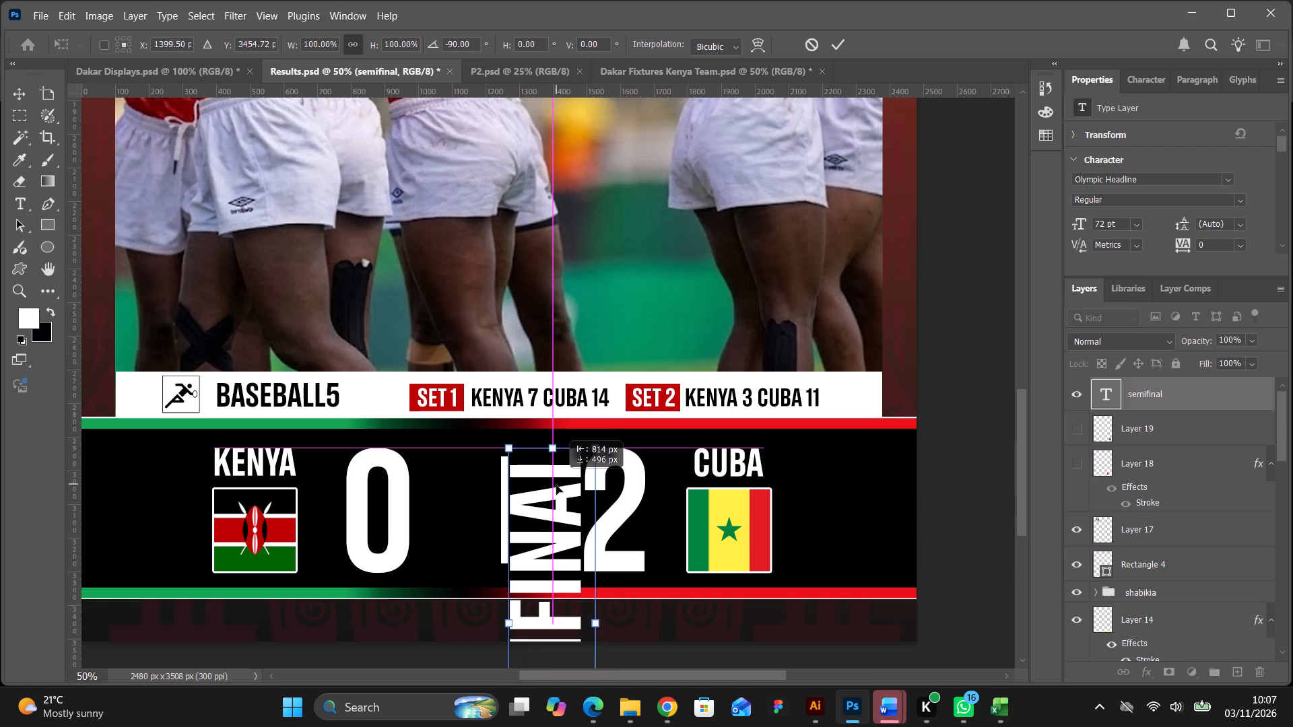
left_click_drag(556, 485, 556, 489)
Scale the SEMIFINAL text down to about 31% to match the divider's height.
scroll(572, 447, "down", 18)
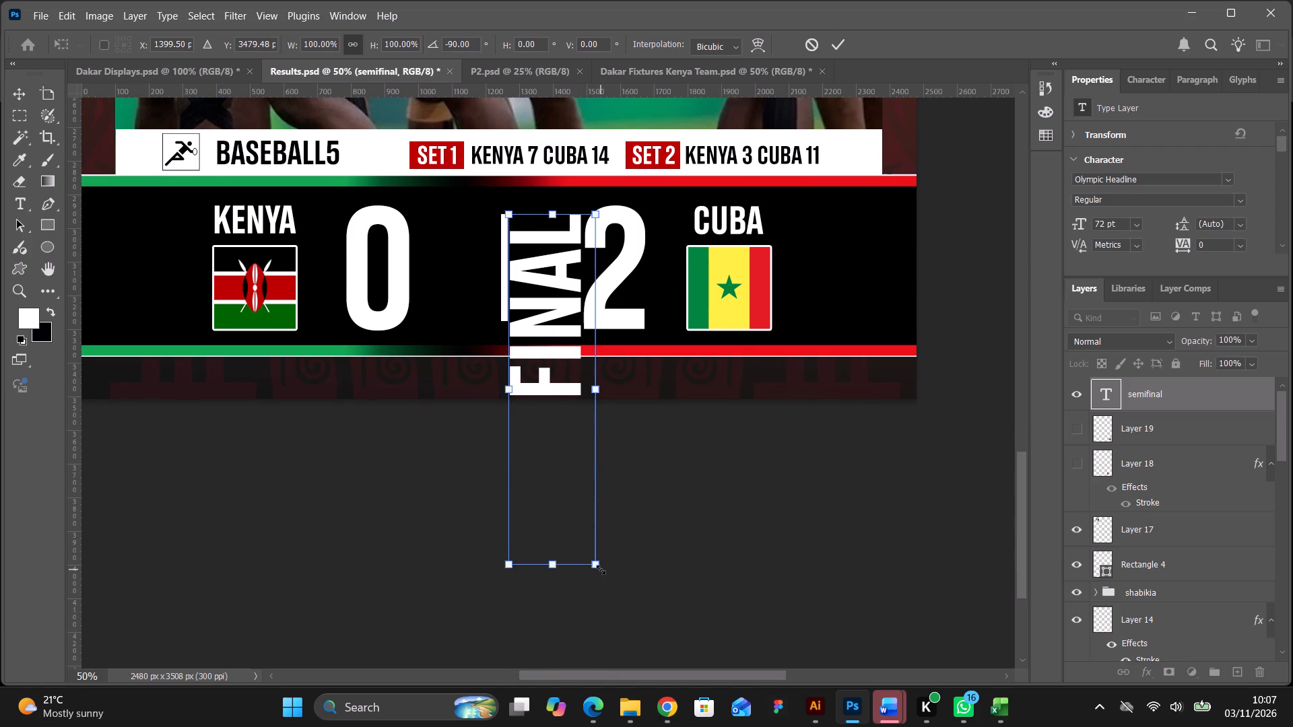
left_click_drag(601, 569, 543, 343)
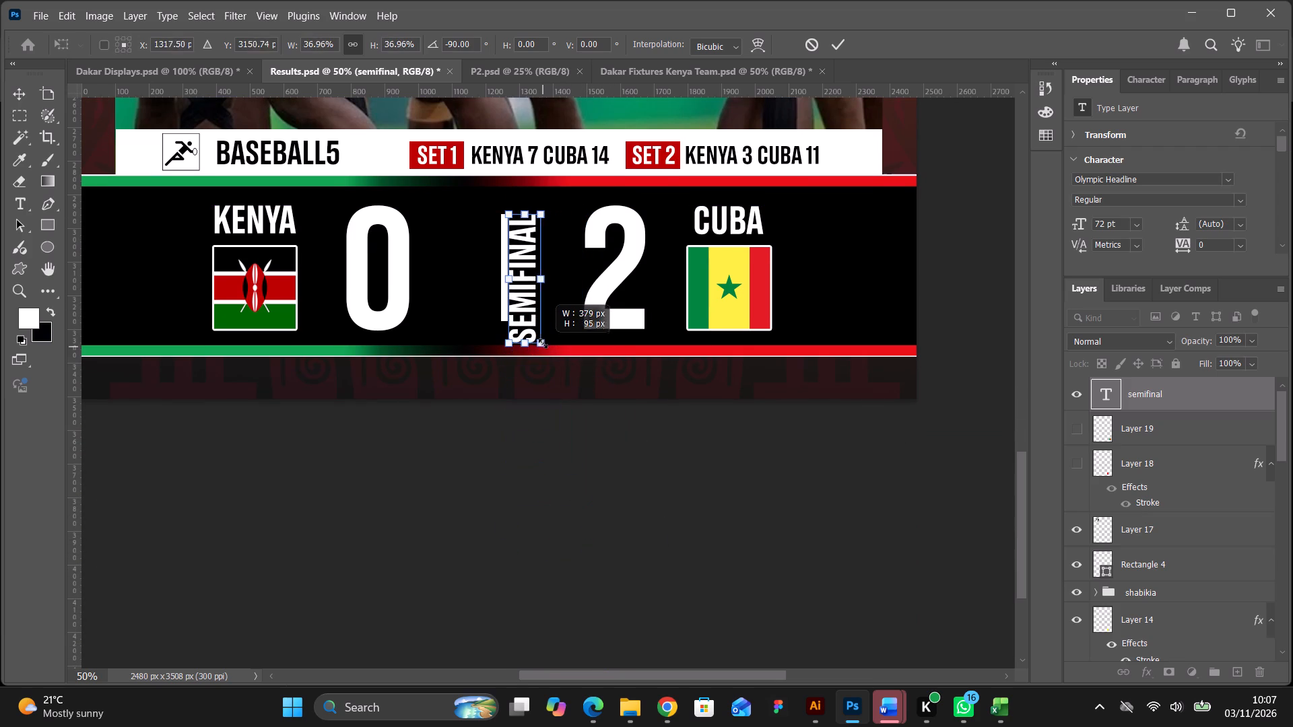
left_click_drag(543, 343, 535, 327)
left_click(836, 42)
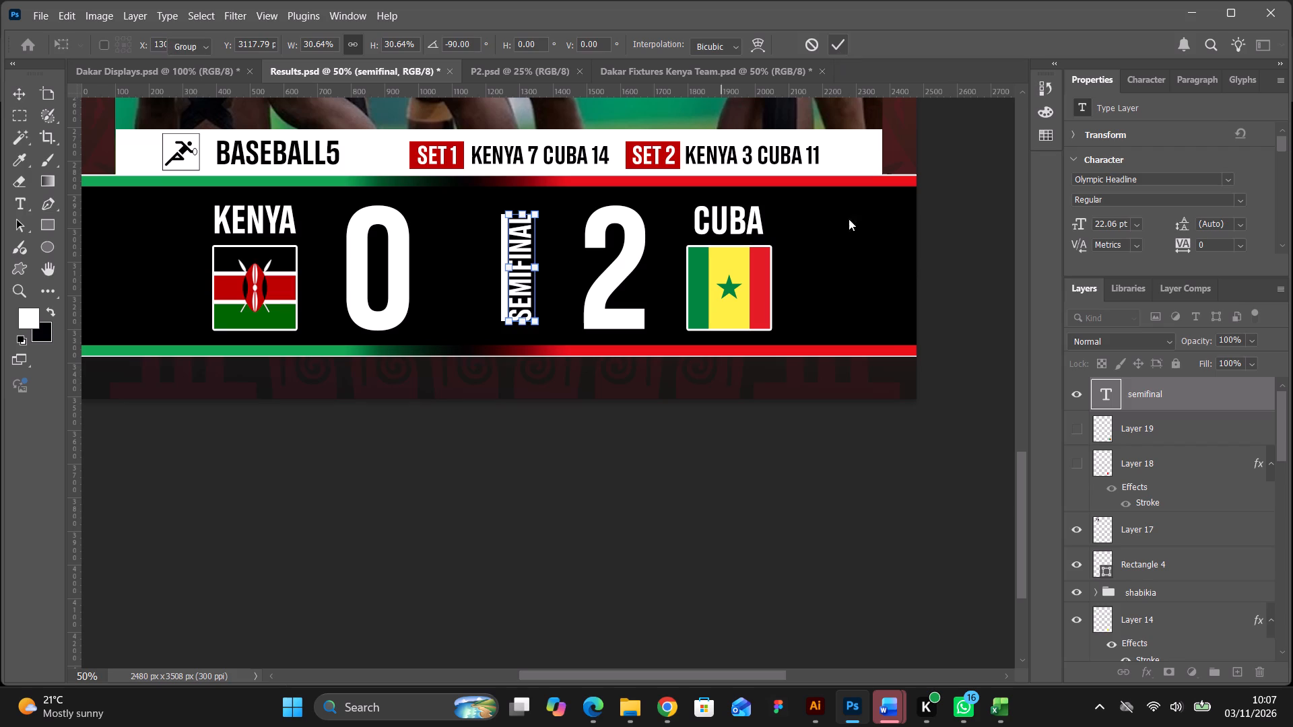
left_click(970, 380)
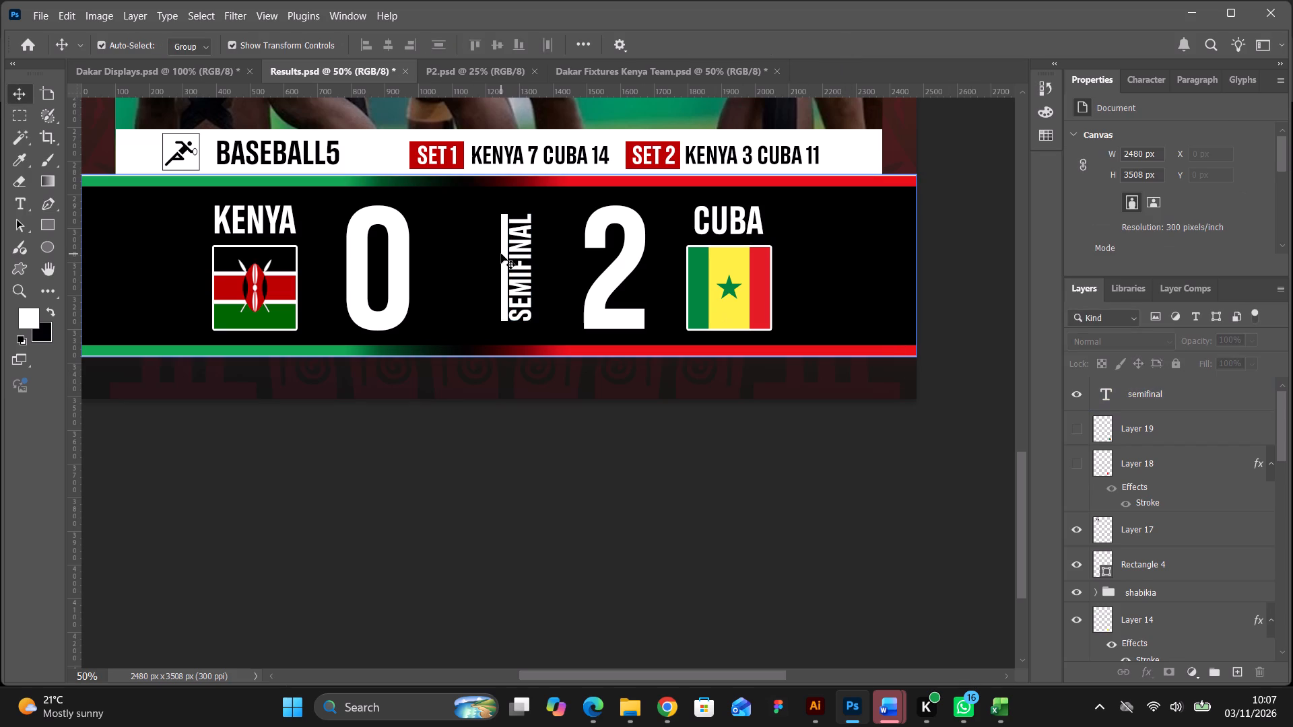
Hide the white divider line and move the SEMIFINAL text horizontally into its place between the scores.
left_click(503, 254)
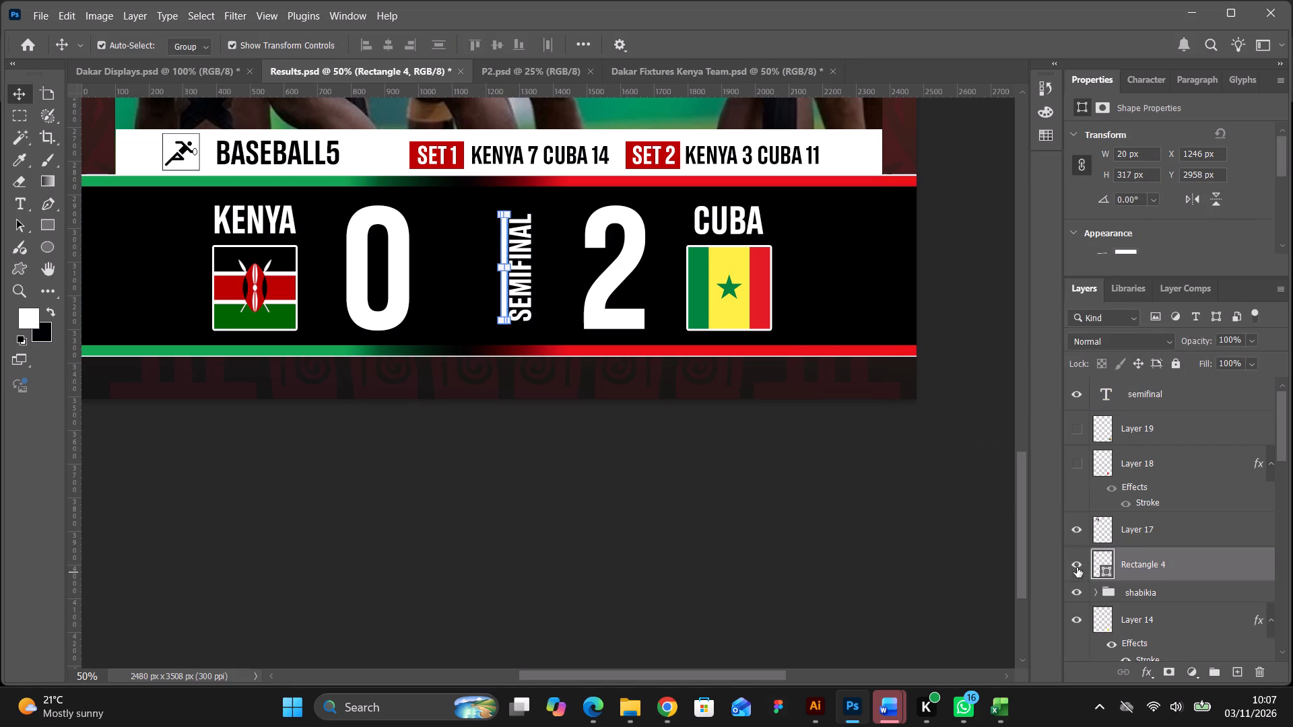
left_click(1077, 567)
left_click_drag(517, 273, 502, 271)
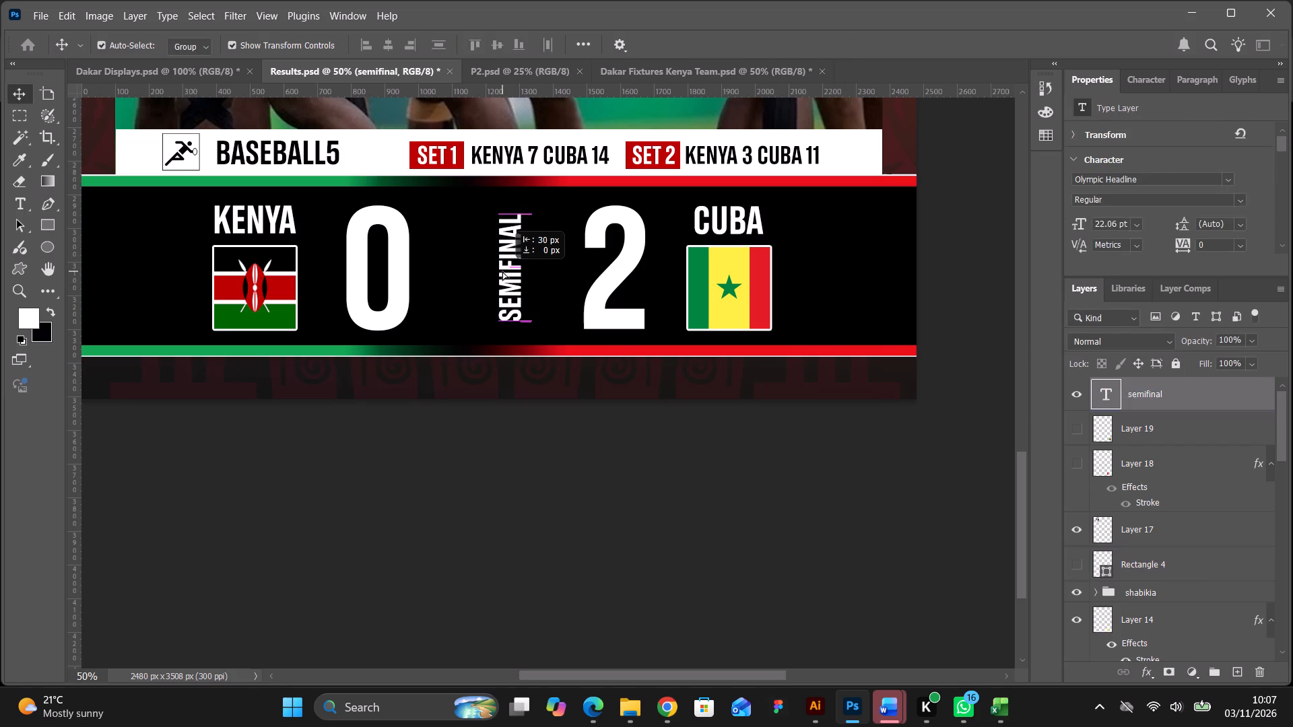
left_click_drag(502, 271, 494, 271)
left_click(620, 436)
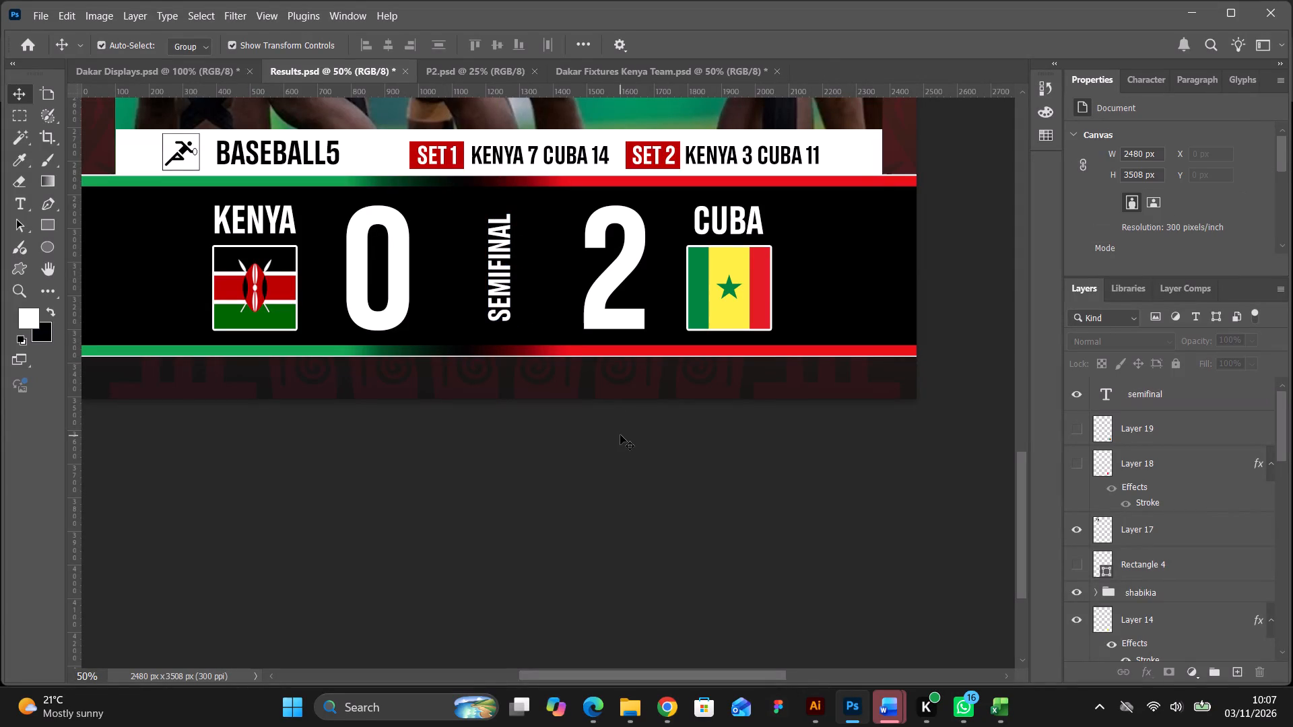
Scale the SEMIFINAL text up to about 114% so it spans the height of the score digits.
scroll(611, 421, "up", 4)
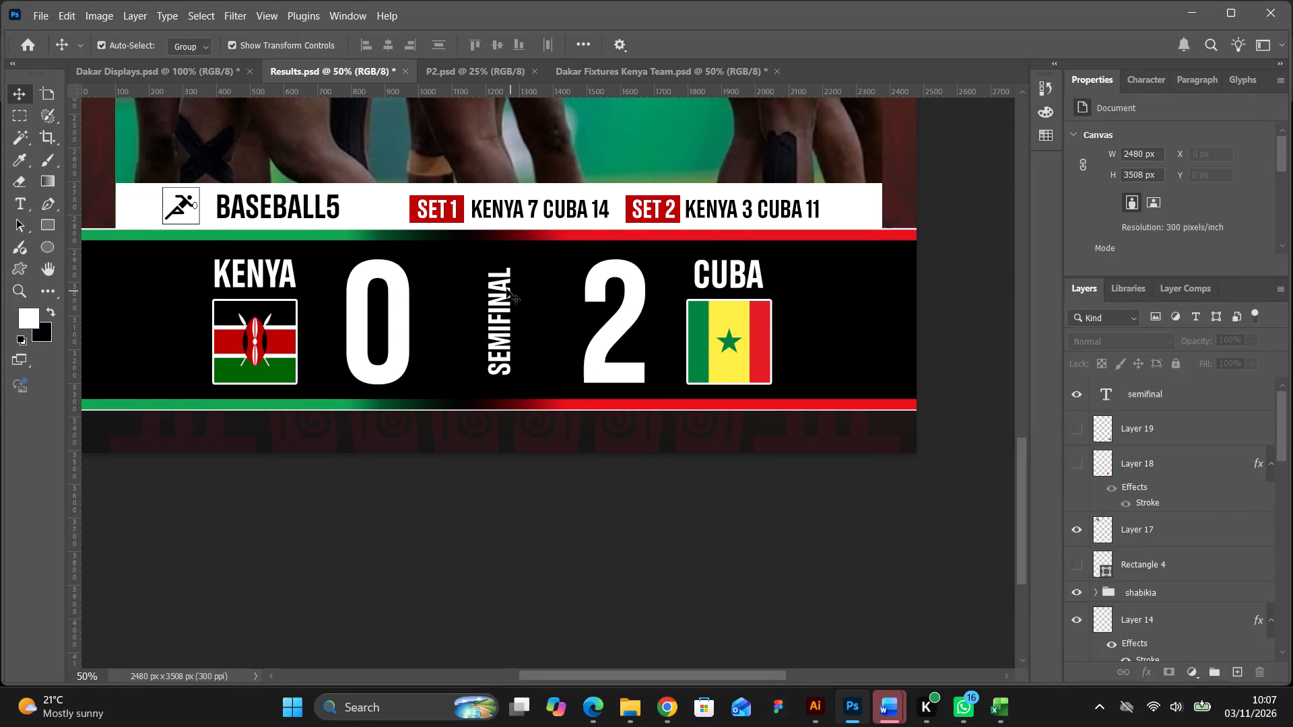
left_click(502, 289)
left_click_drag(501, 374, 500, 378)
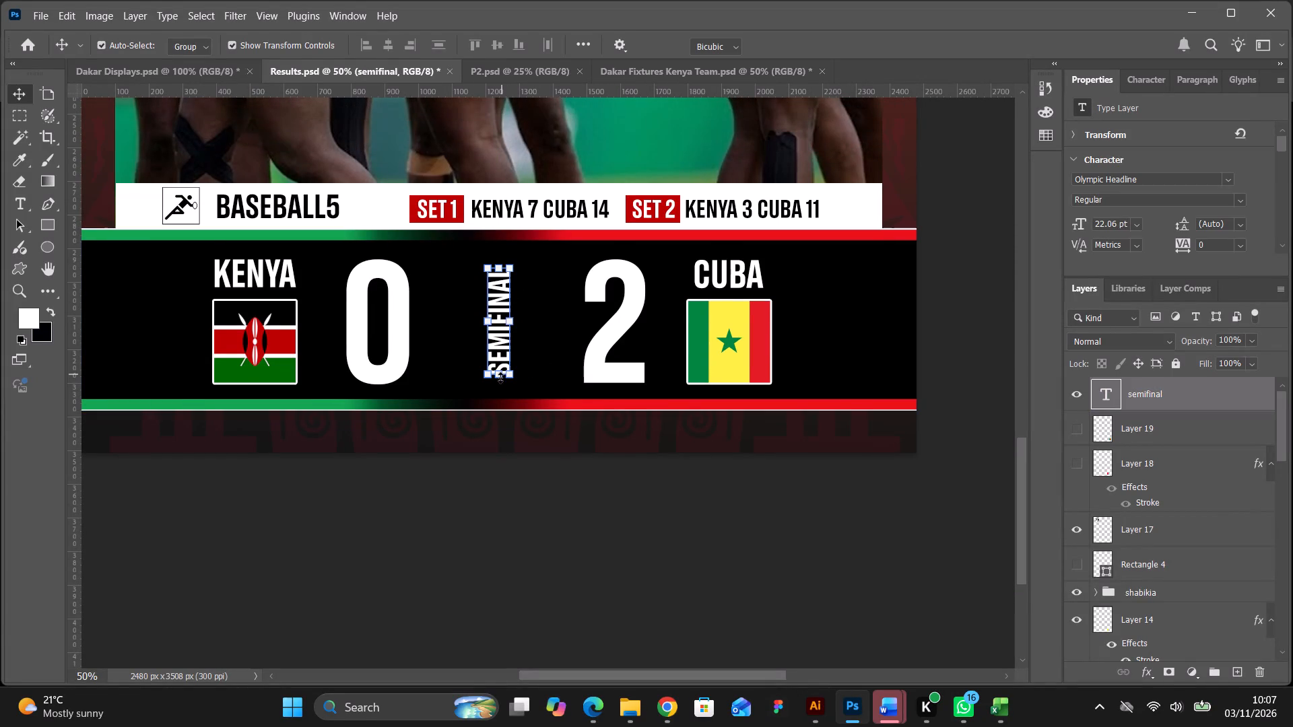
left_click_drag(500, 378, 500, 380)
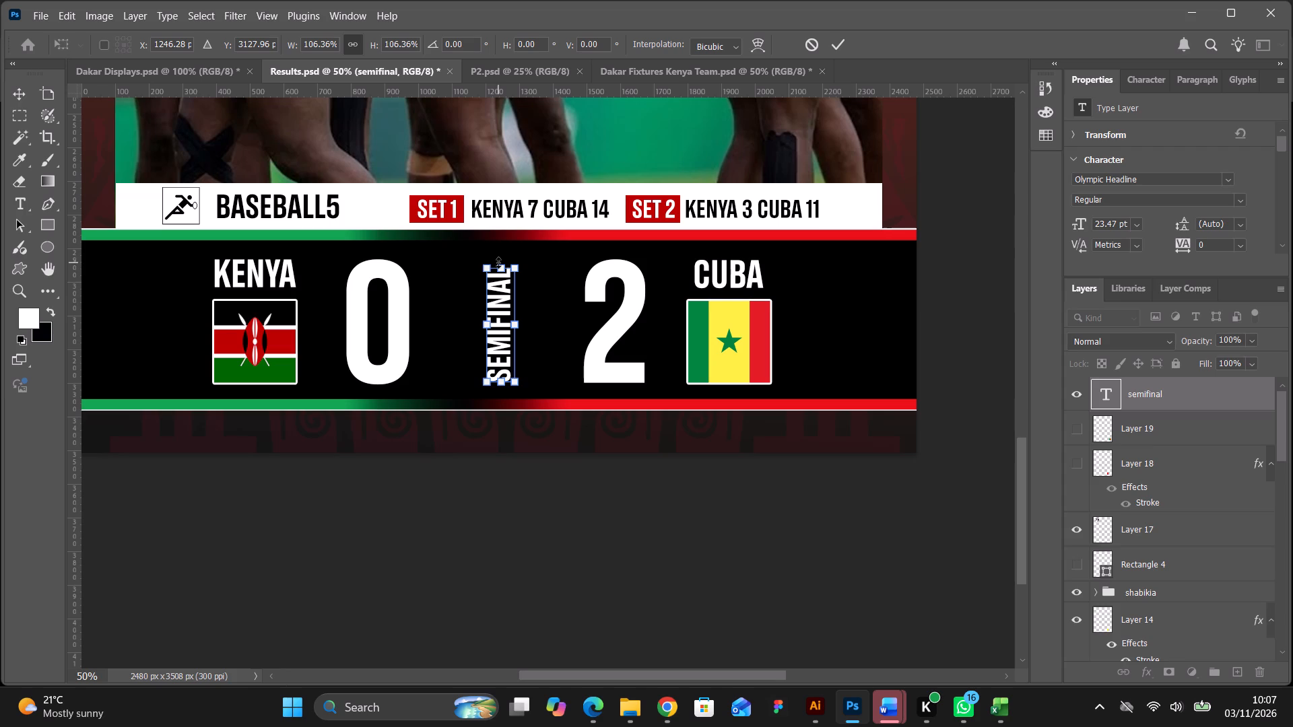
left_click(498, 263)
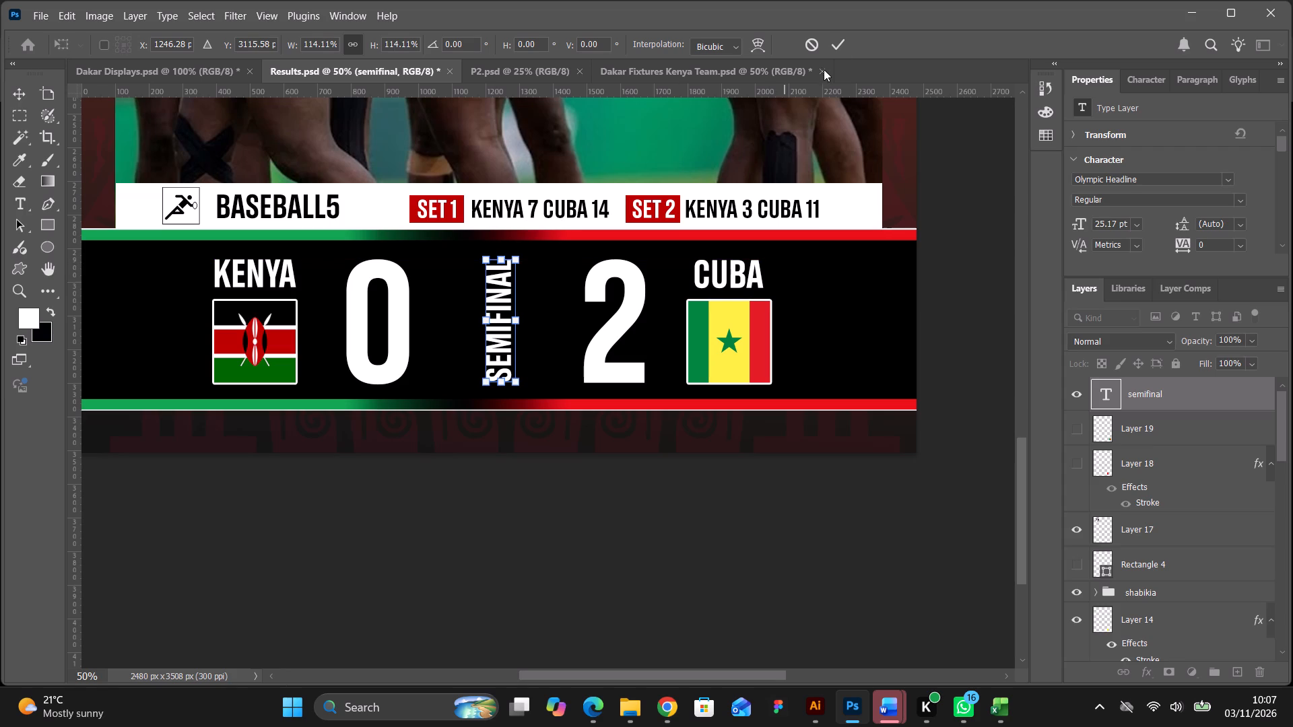
left_click(836, 46)
left_click(962, 302)
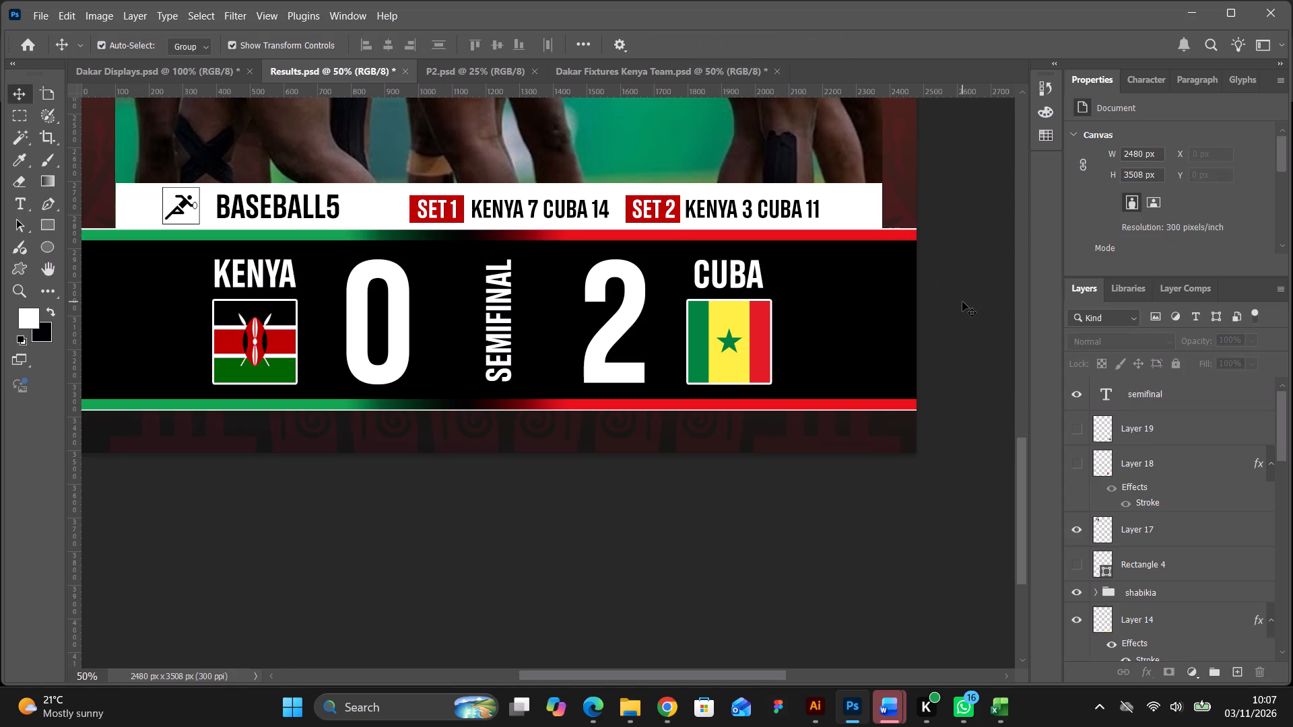
Review the poster's team photo, Baseball5 set-score strip and score band.
scroll(951, 304, "up", 10)
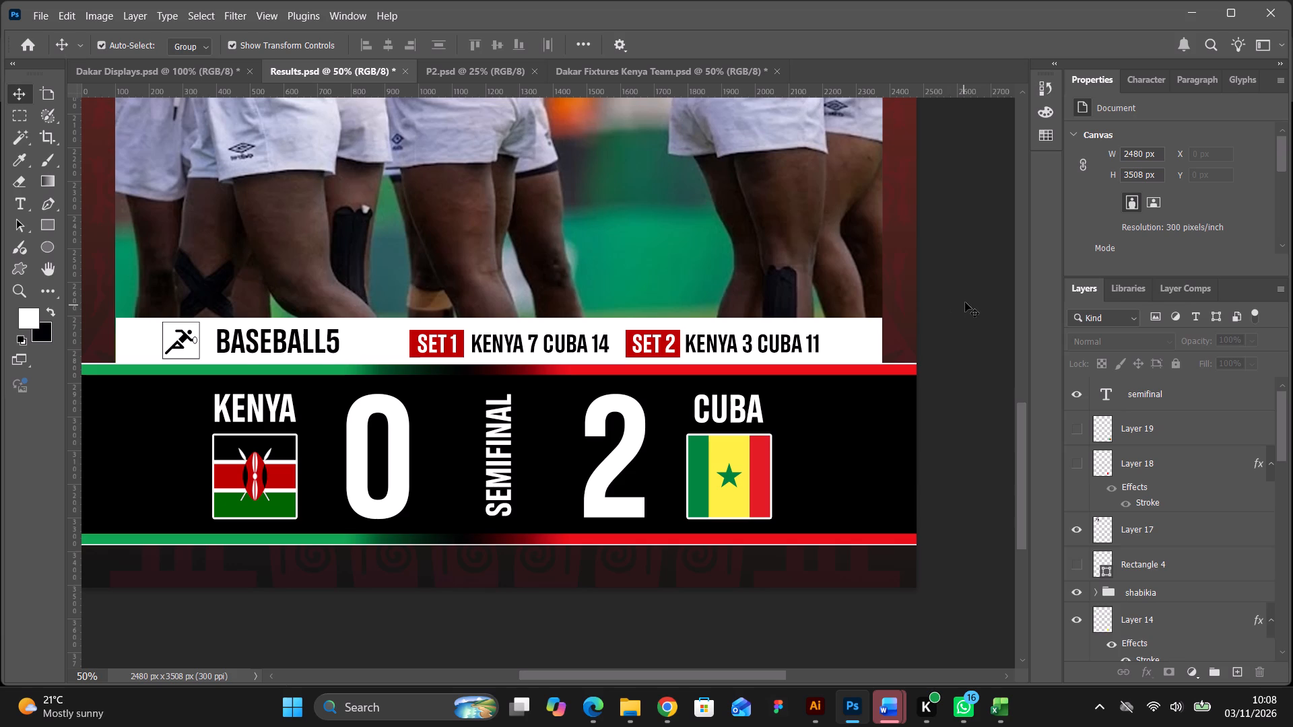
scroll(971, 308, "up", 13)
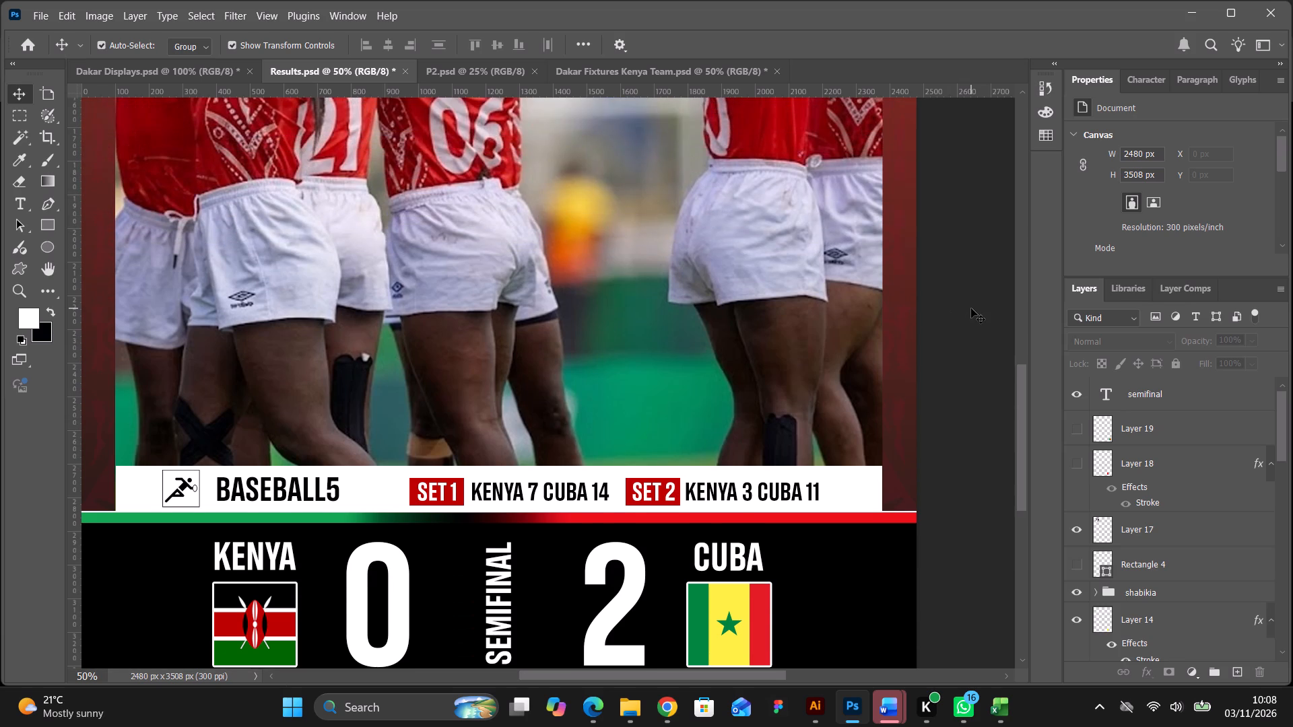
scroll(971, 308, "up", 12)
scroll(971, 308, "down", 20)
scroll(972, 308, "down", 12)
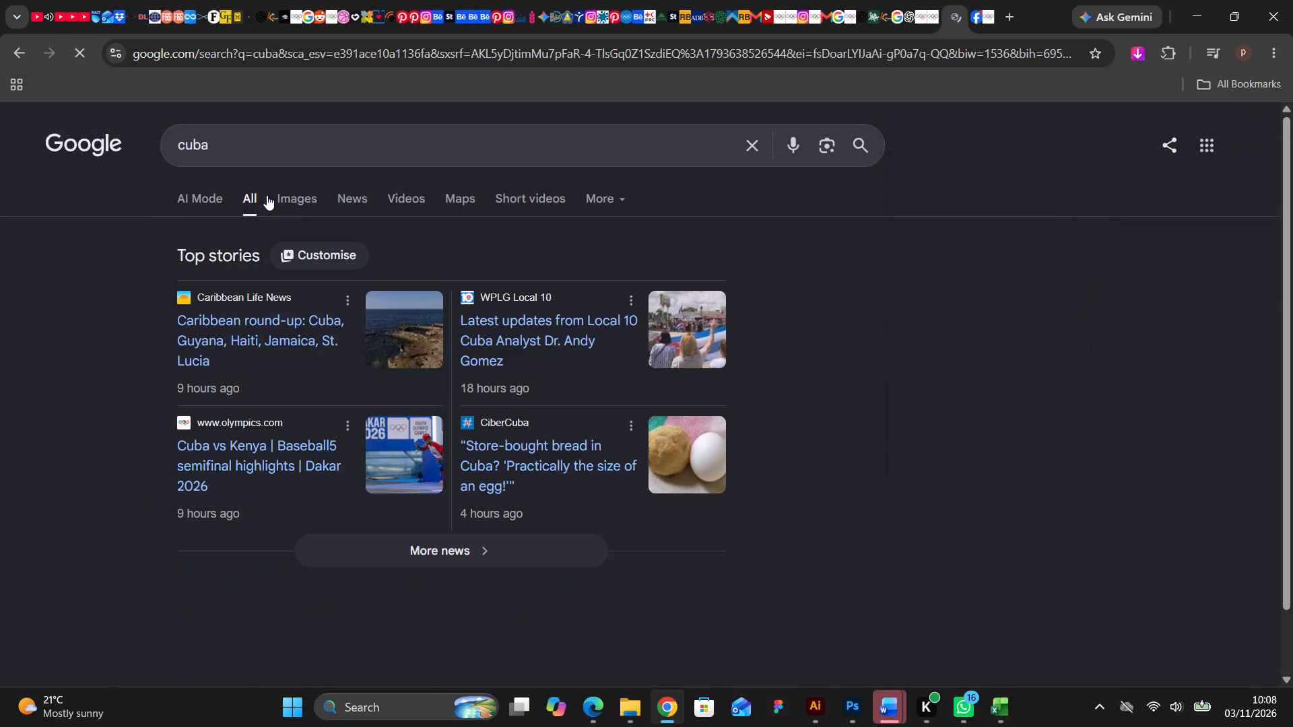
left_click(254, 144)
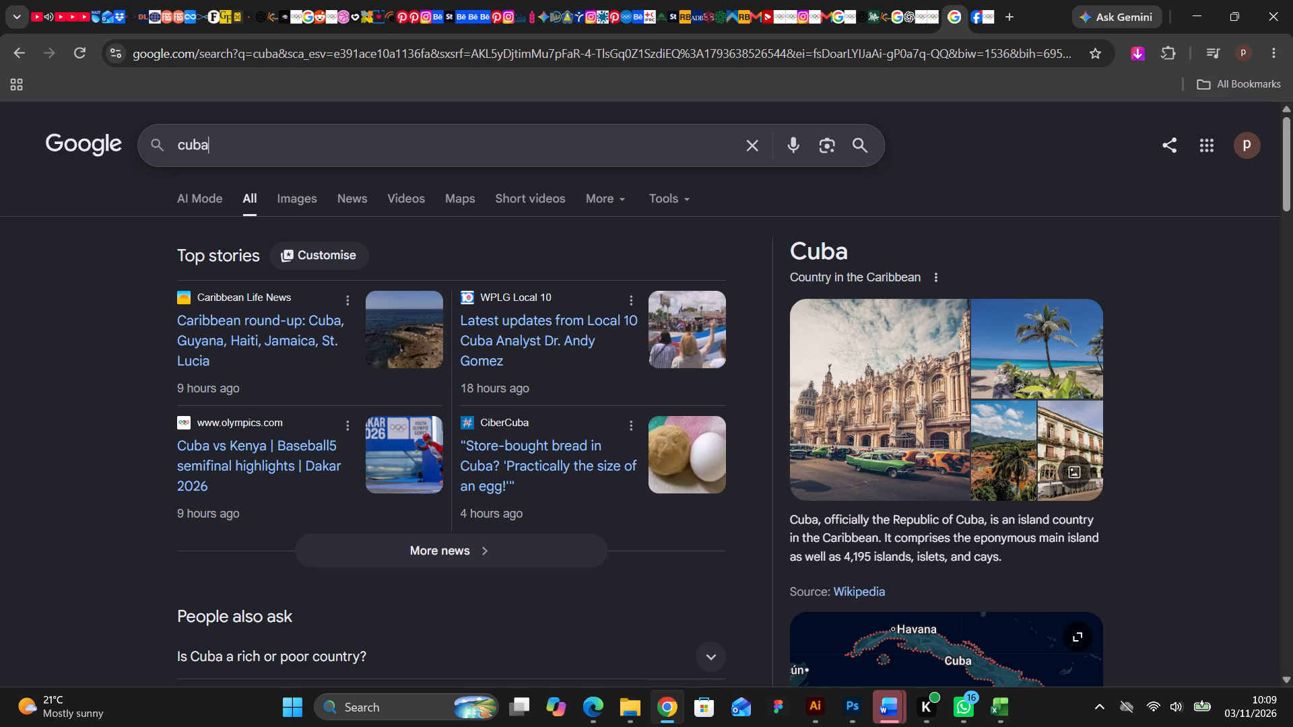
key("space")
type("flag s")
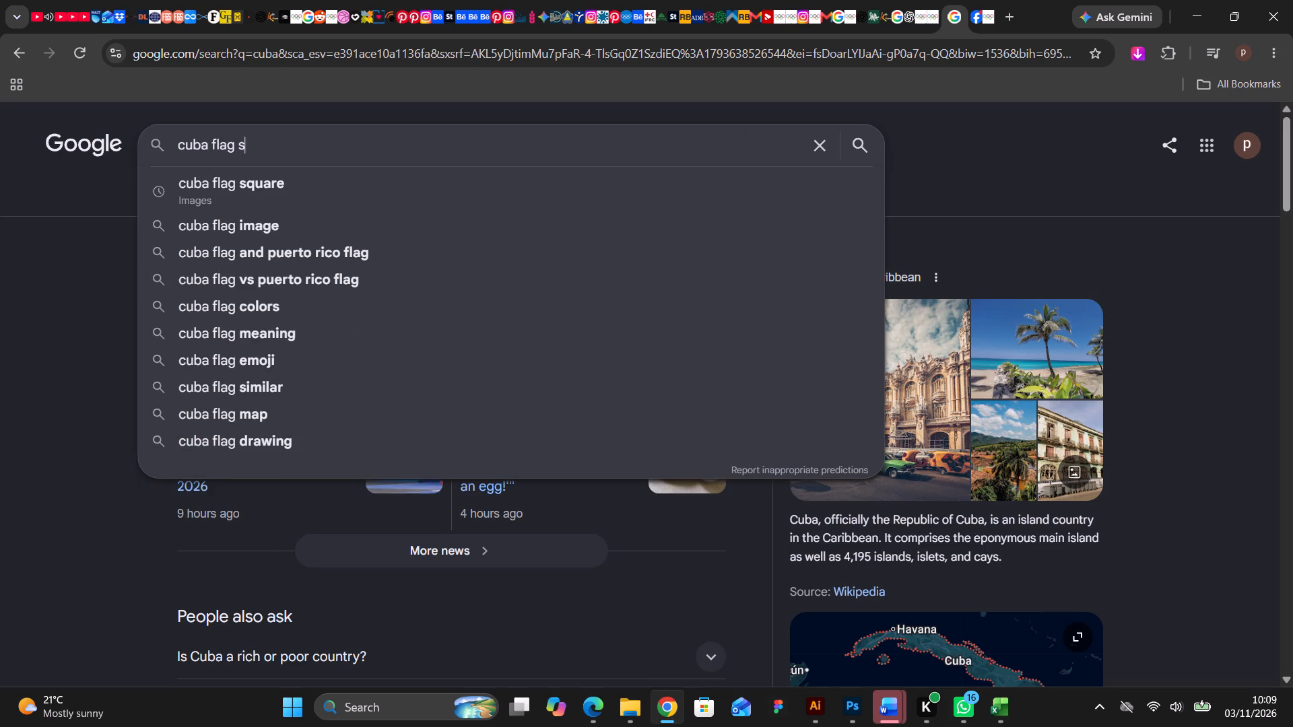
type("quare")
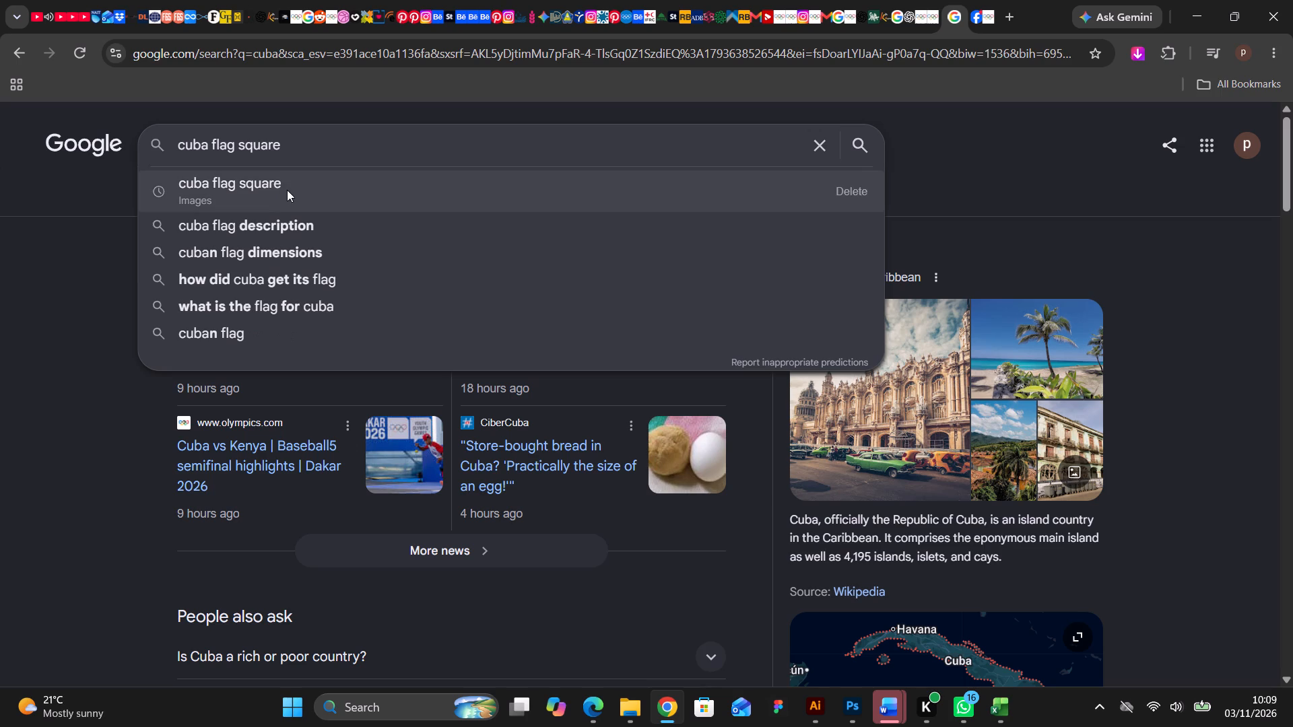
left_click(283, 187)
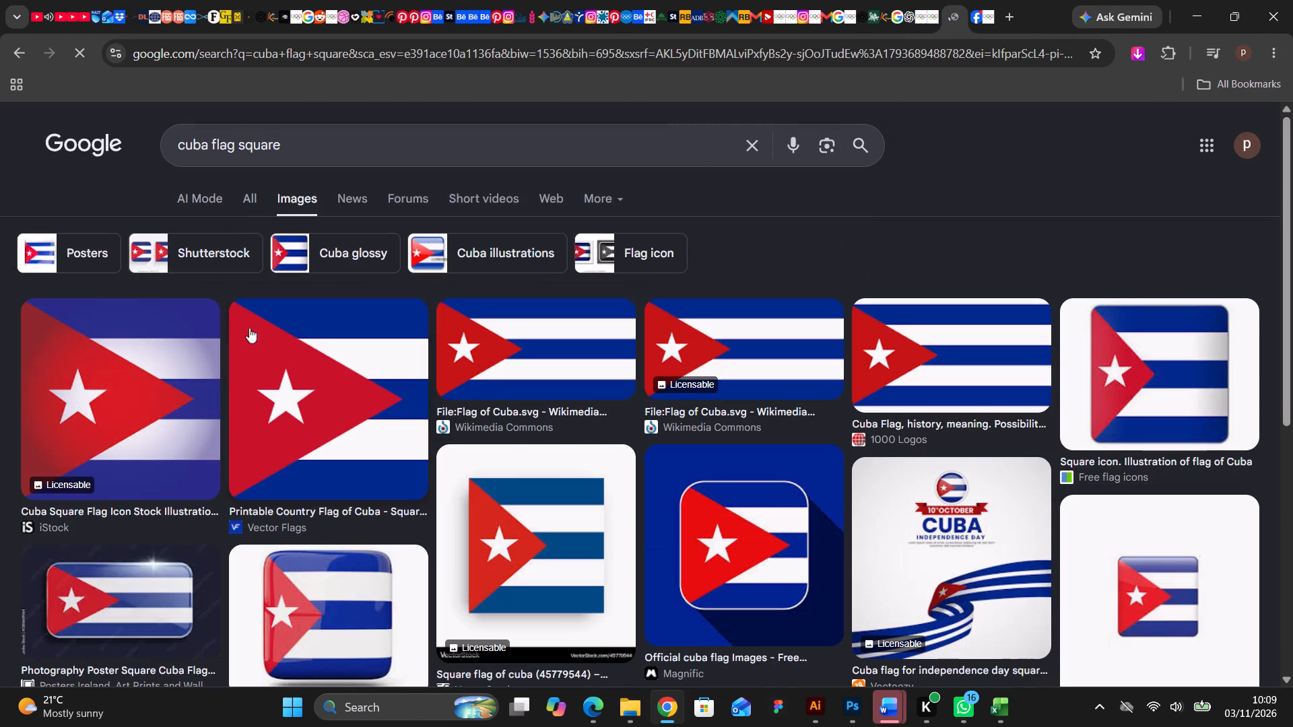
right_click(296, 378)
left_click(368, 445)
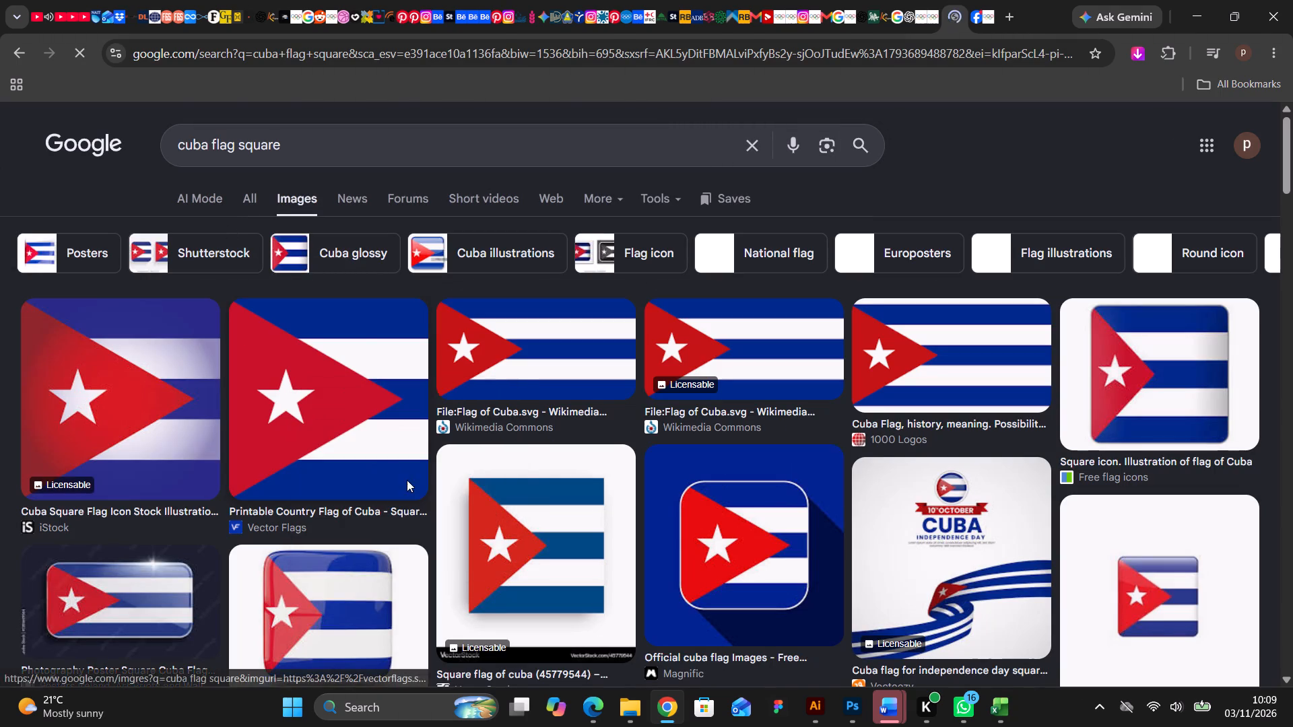
In Photoshop, paste the Cuba flag into the results poster, place it over the flag under CUBA and scale it to 247 px square.
left_click(850, 705)
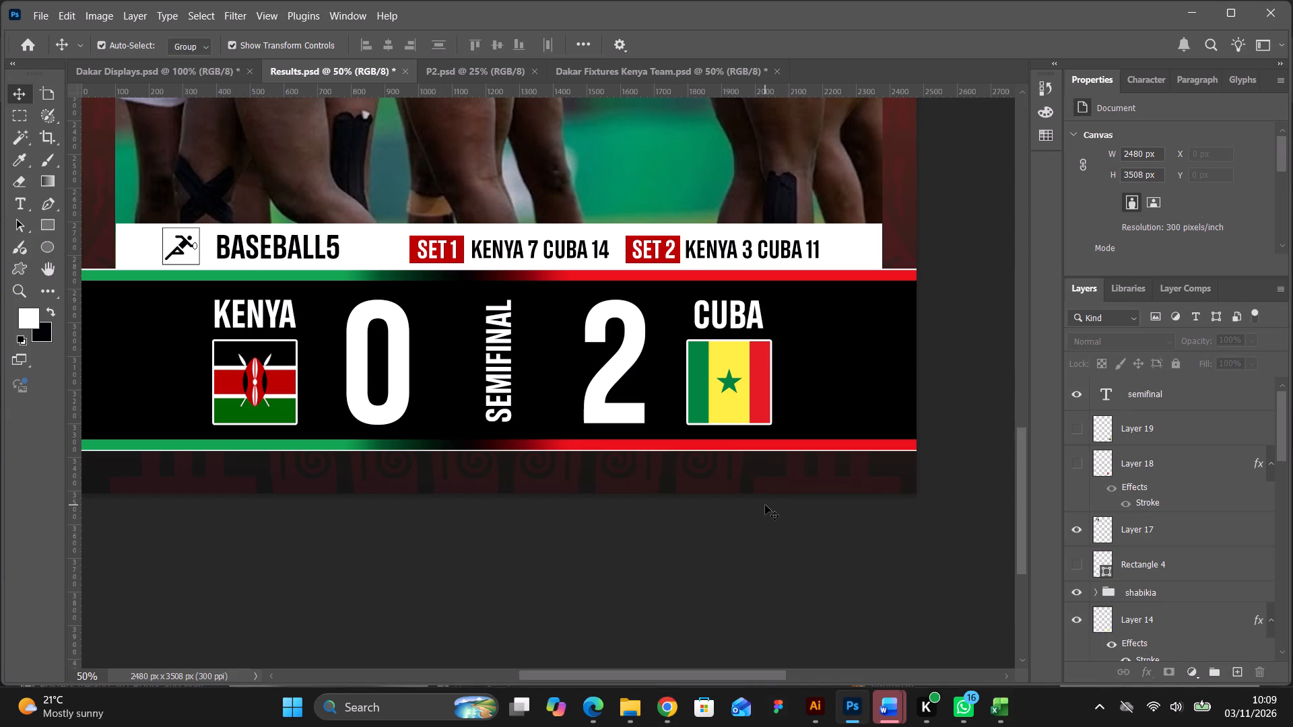
left_click(765, 505)
key("ctrl+v")
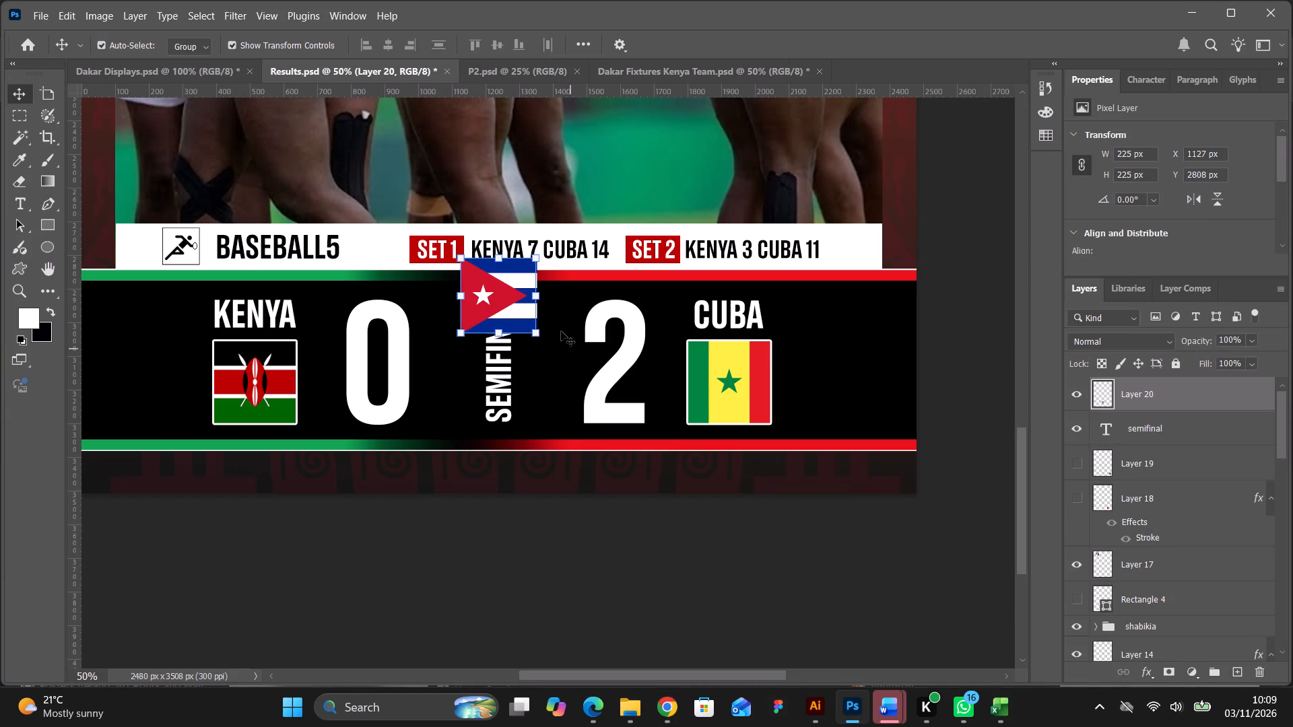
left_click_drag(509, 299, 737, 383)
left_click_drag(767, 419, 772, 426)
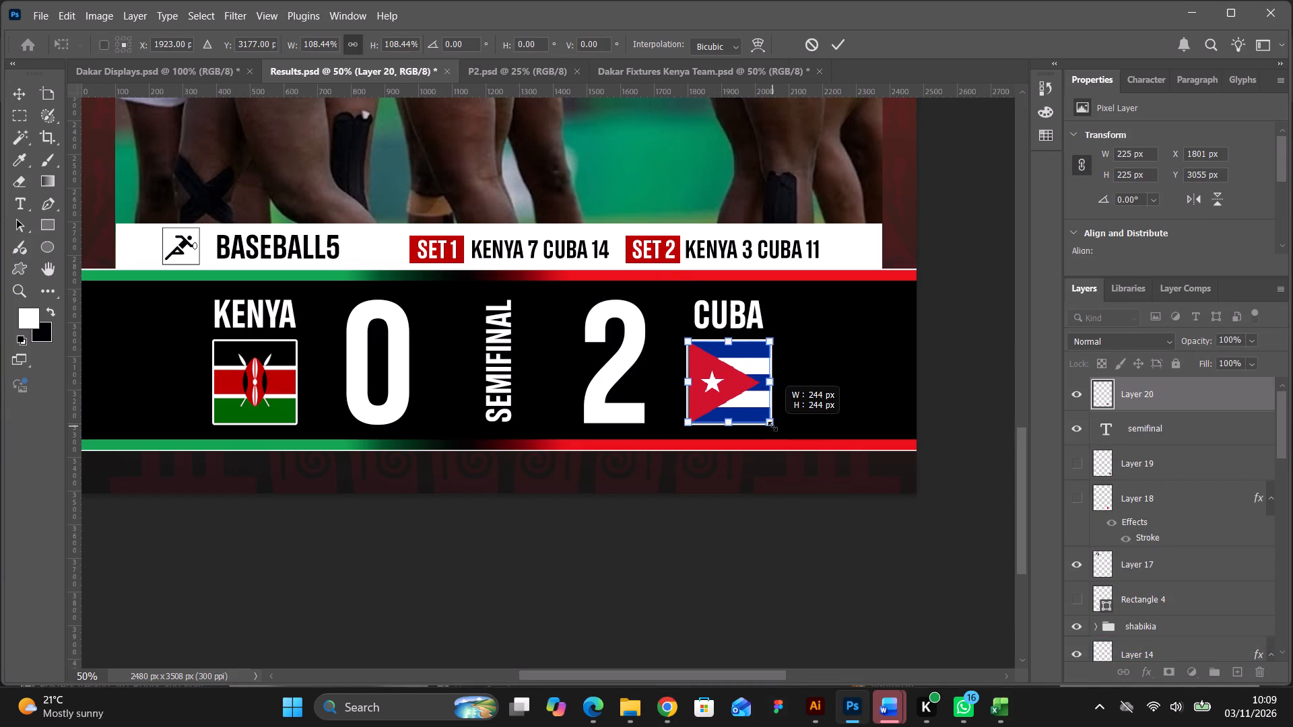
left_click_drag(772, 426, 774, 427)
left_click(834, 49)
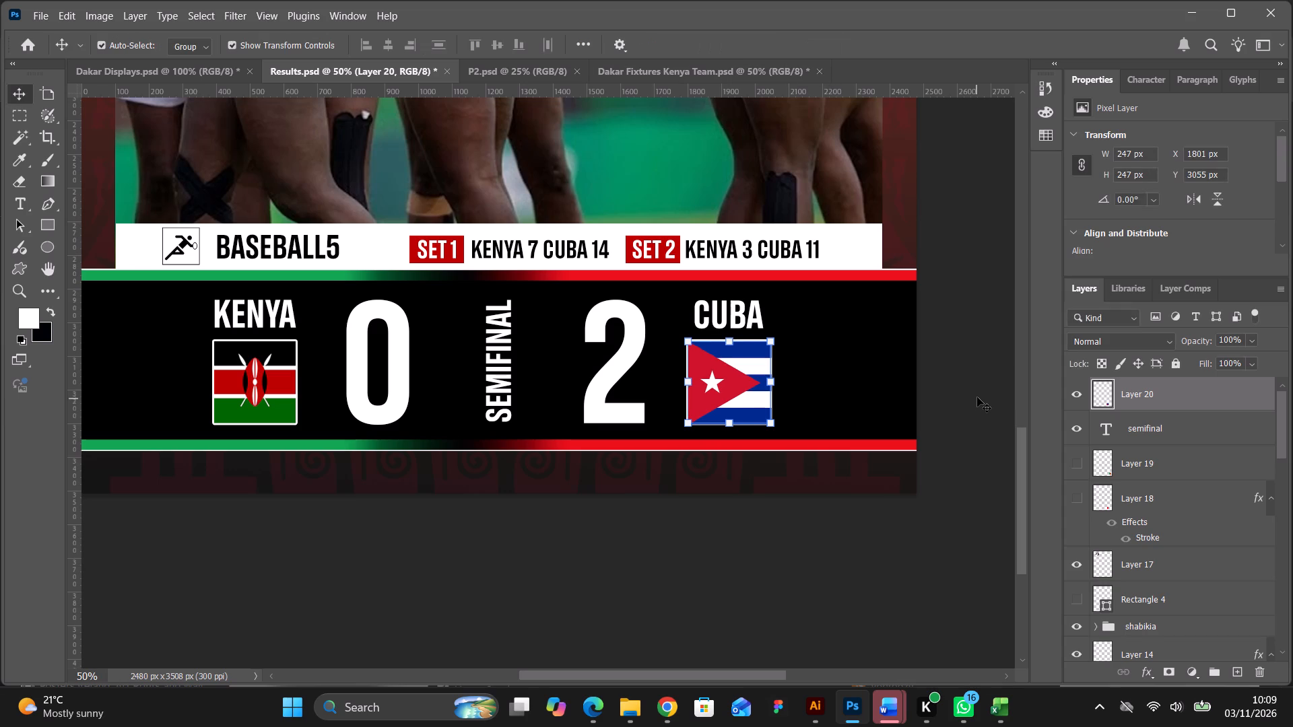
left_click(977, 394)
Add a white 6 px outside Stroke to the Cuba flag layer.
left_click(747, 387)
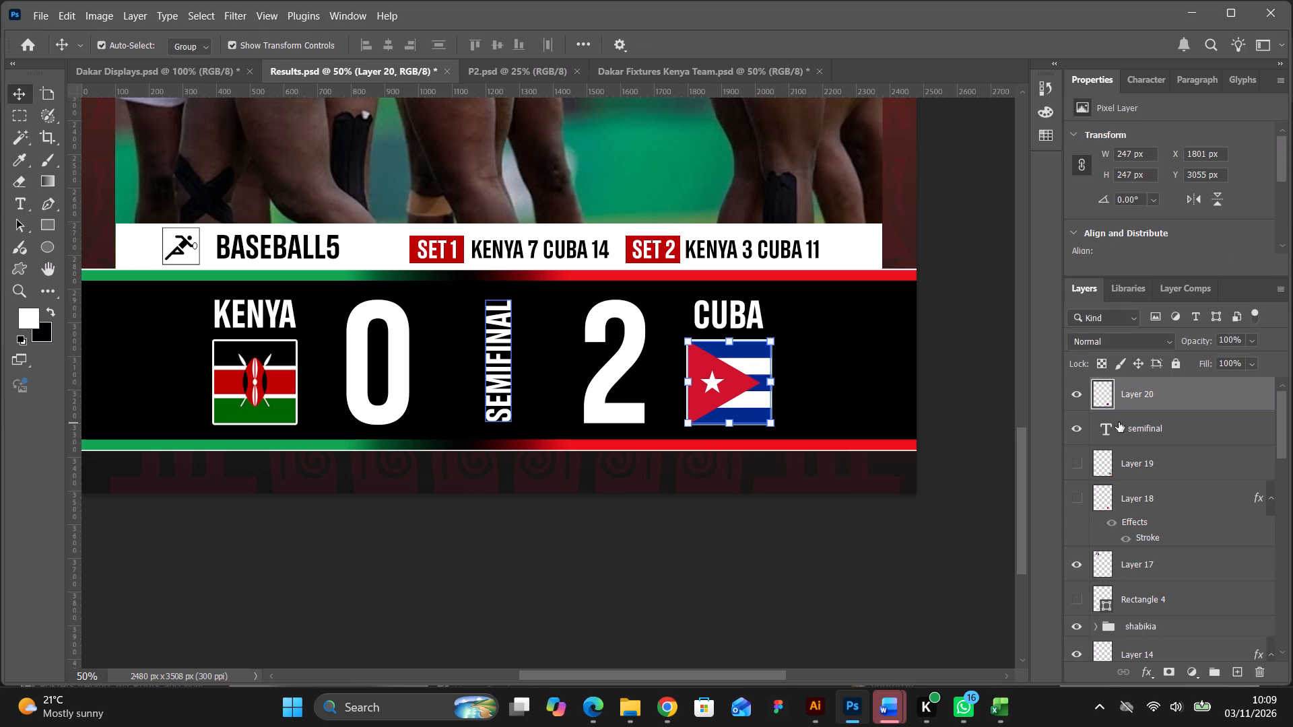
double_click(1191, 406)
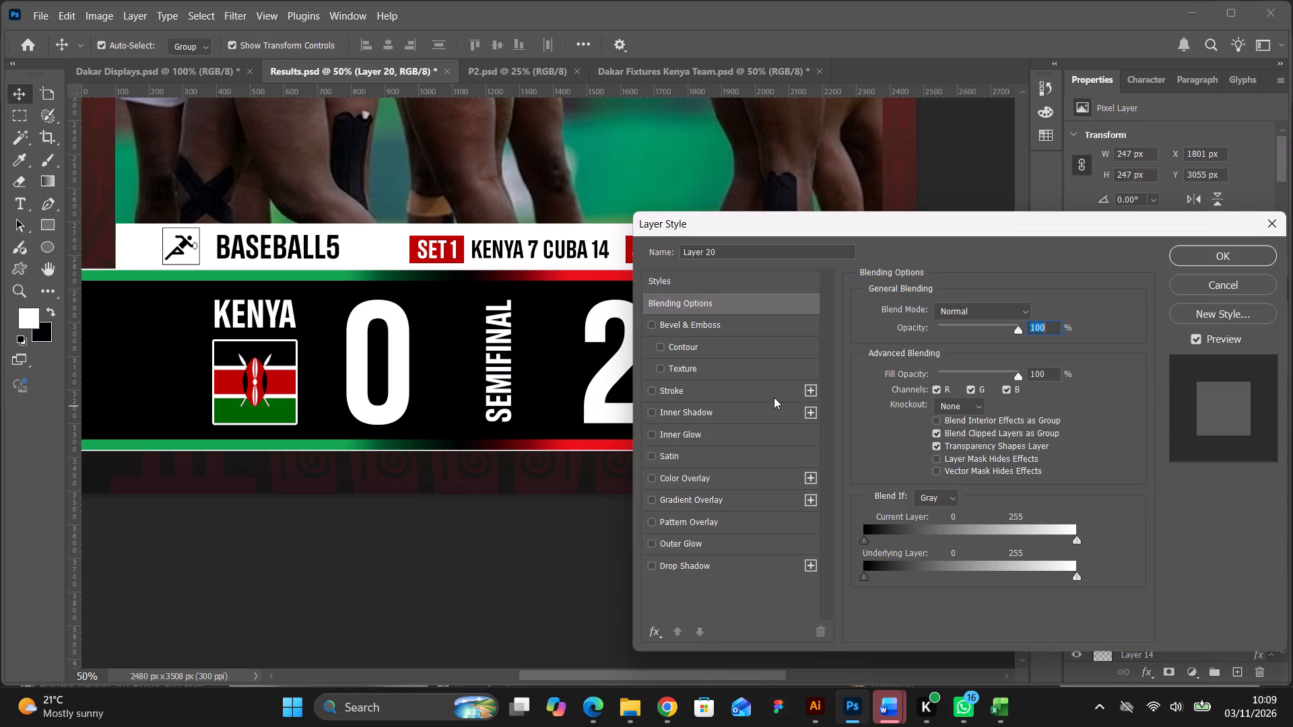
left_click(681, 392)
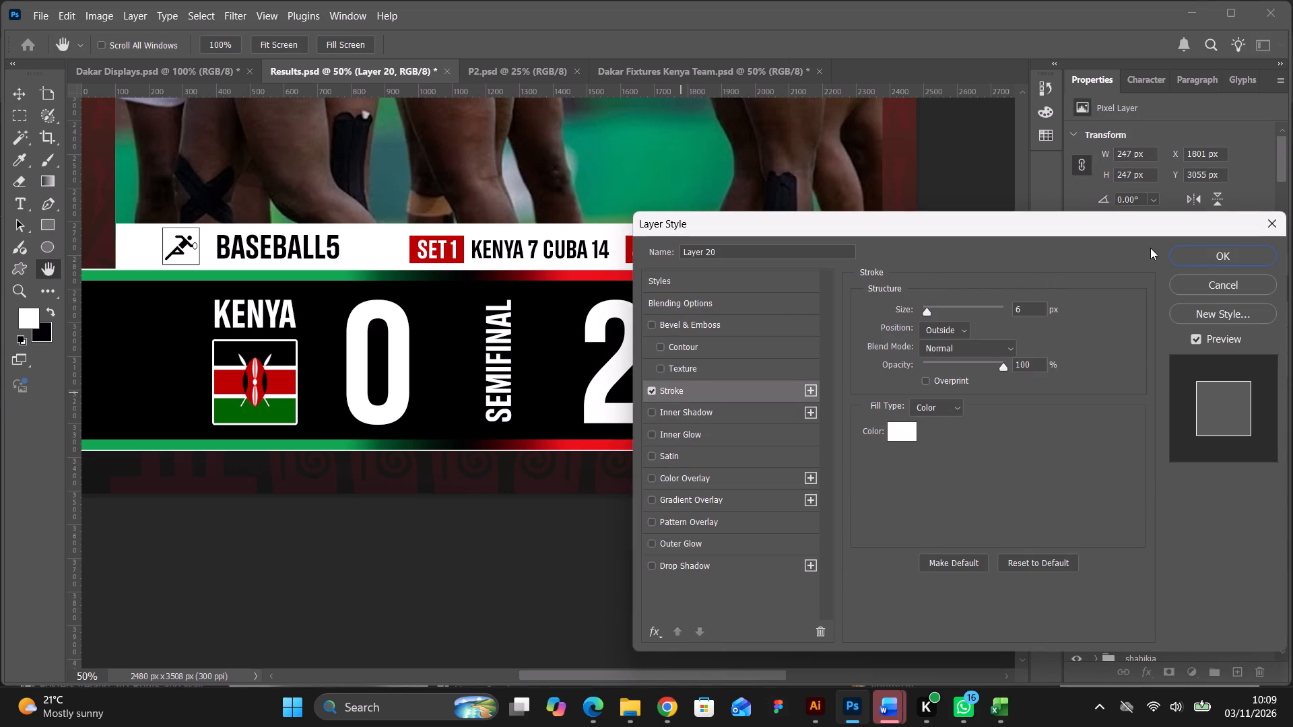
left_click(1193, 250)
left_click(958, 312)
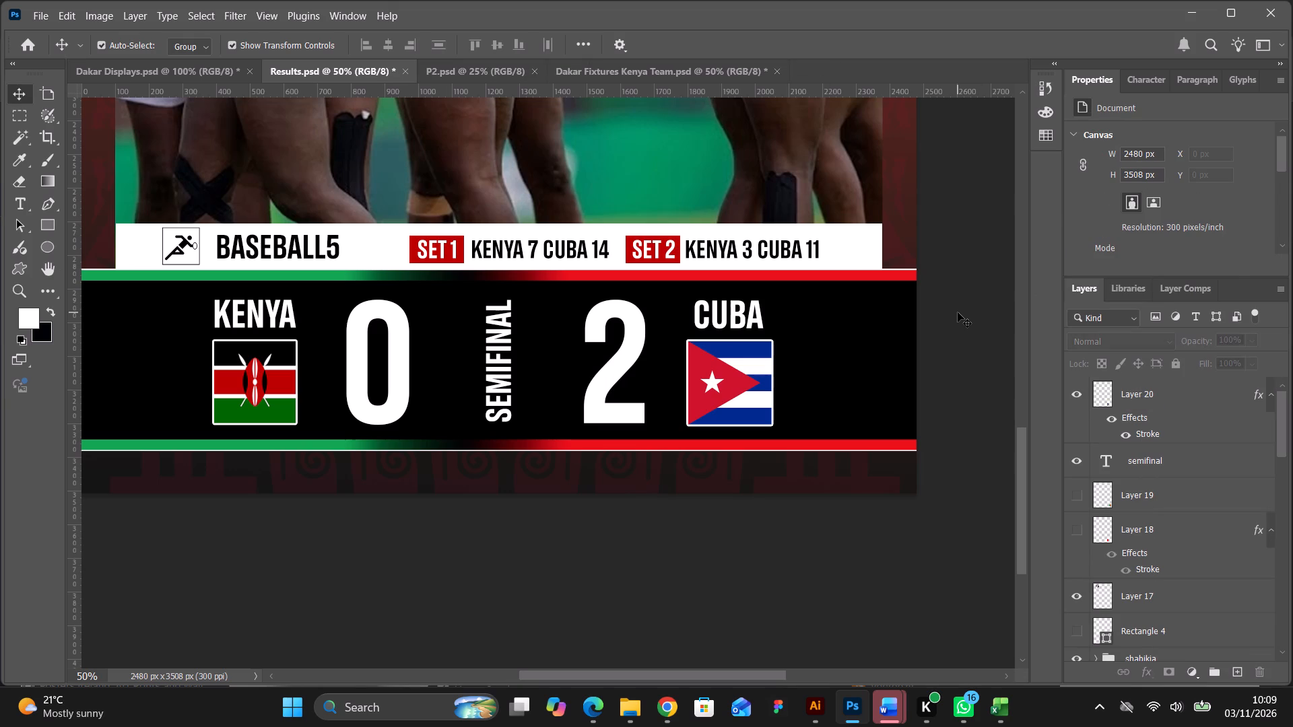
Delete the rugby team photo layer, Layer 16, from the results poster.
scroll(958, 312, "up", 5)
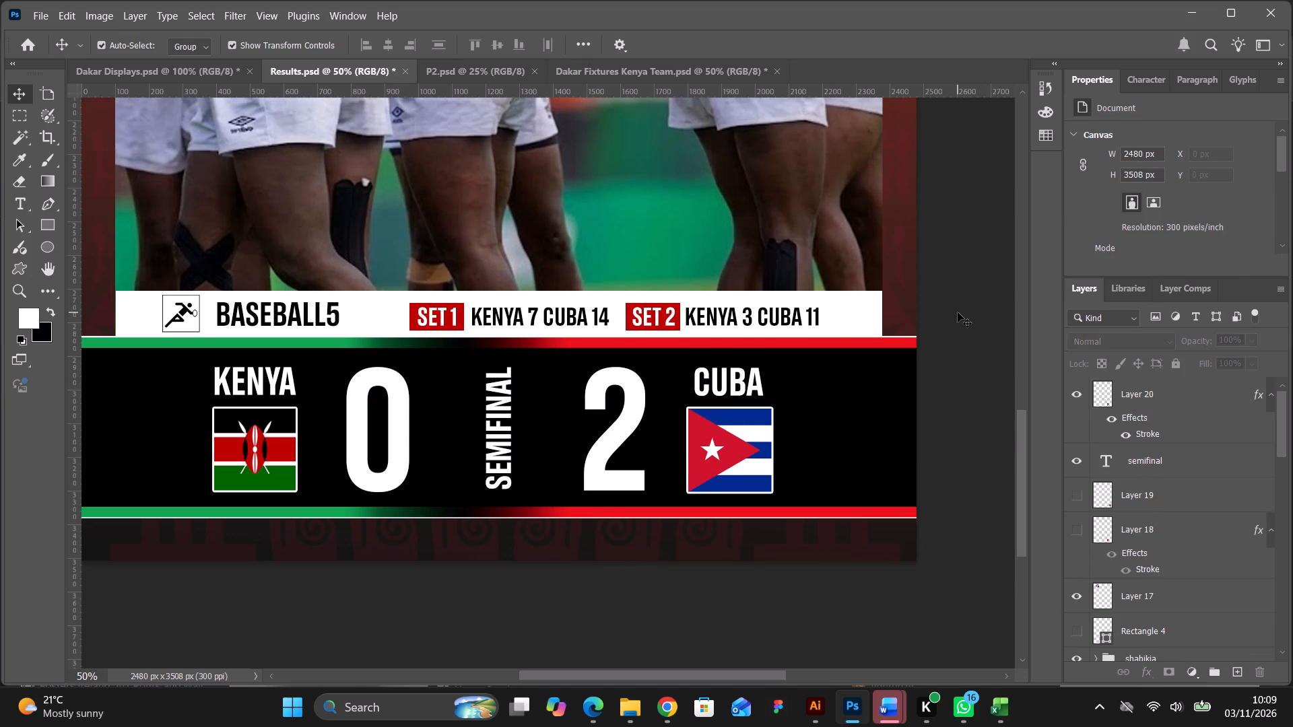
scroll(958, 312, "up", 13)
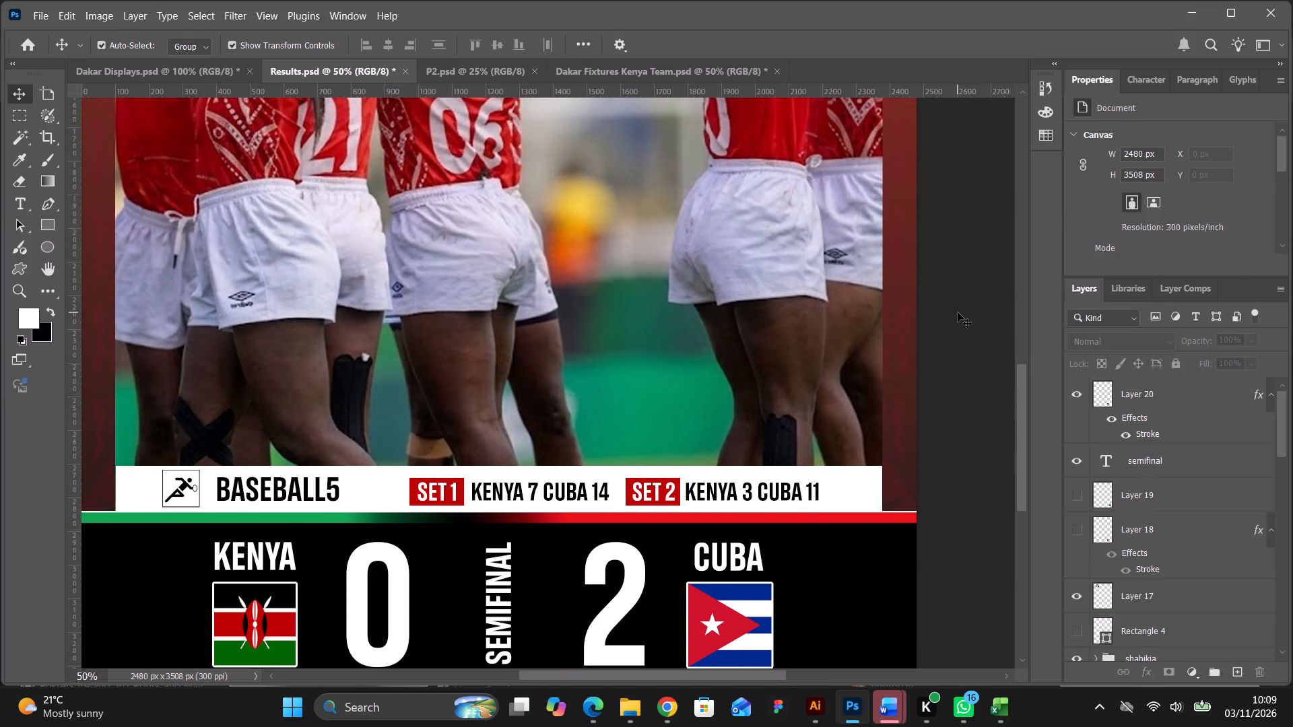
key("ctrl+minus")
scroll(958, 312, "up", 7)
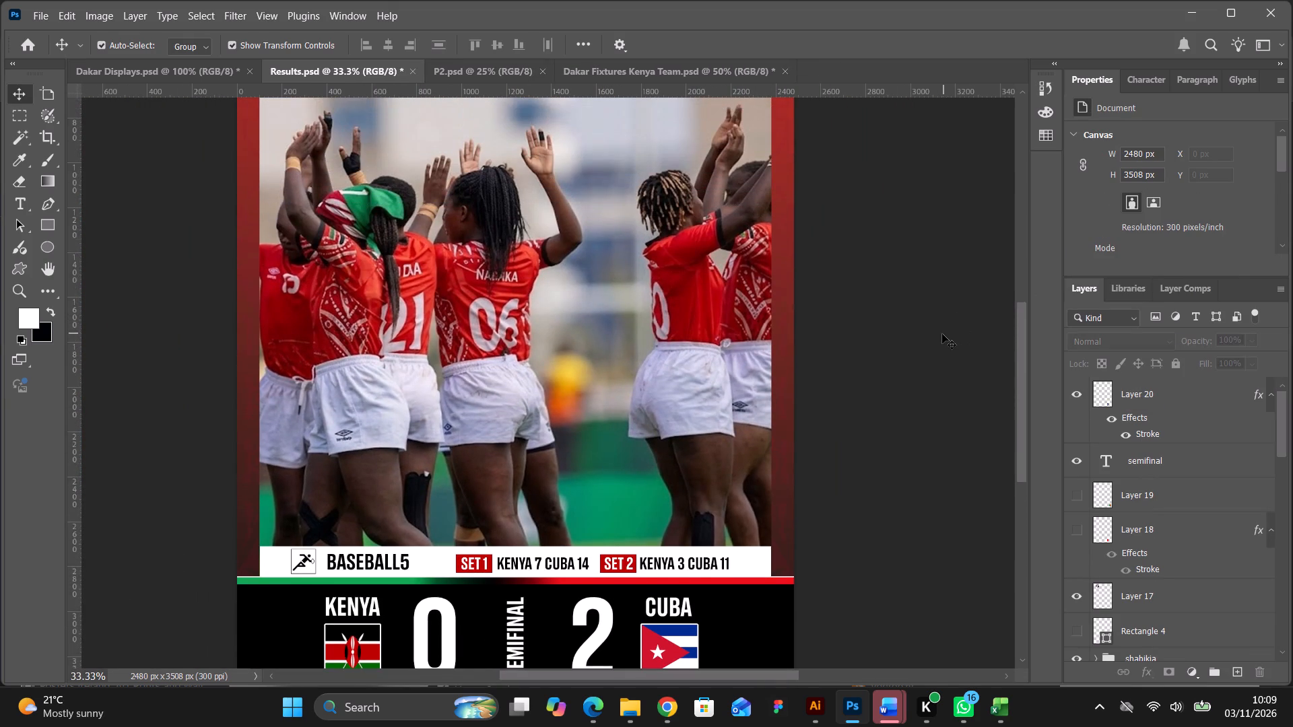
scroll(942, 334, "up", 13)
scroll(892, 351, "down", 6)
scroll(844, 359, "up", 7)
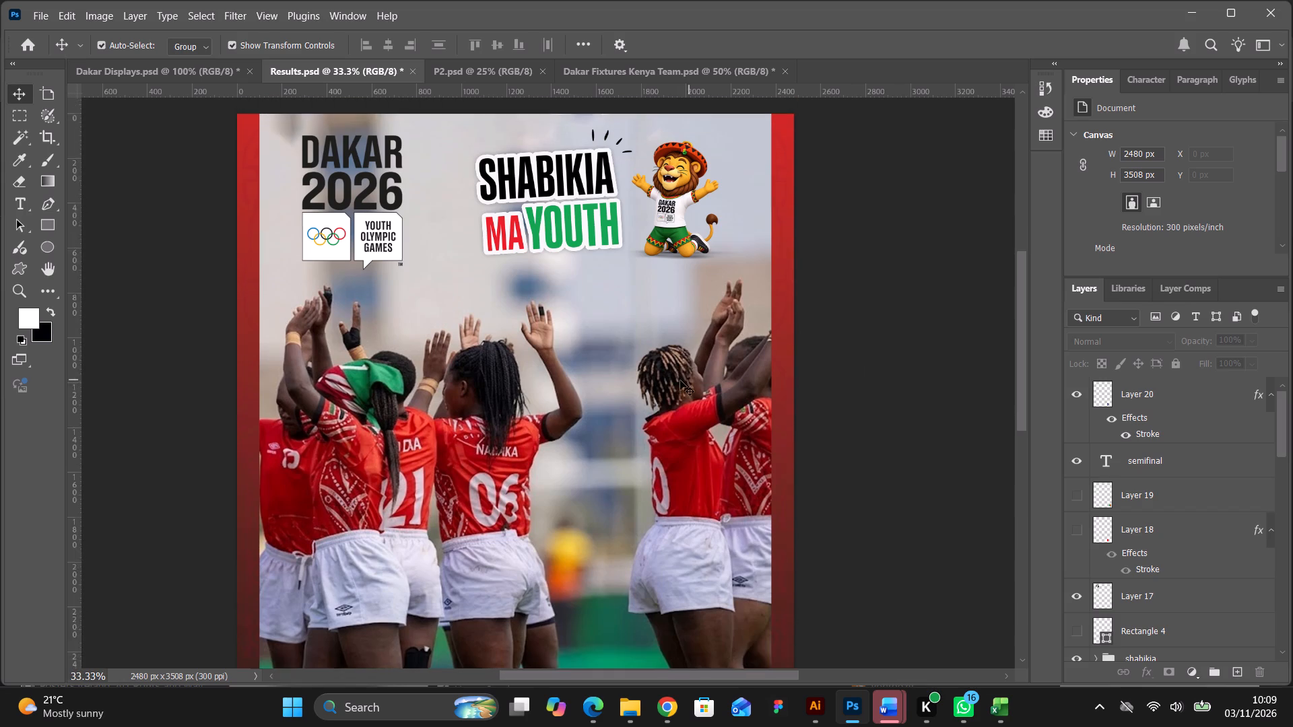
scroll(680, 380, "up", 2)
left_click(654, 386)
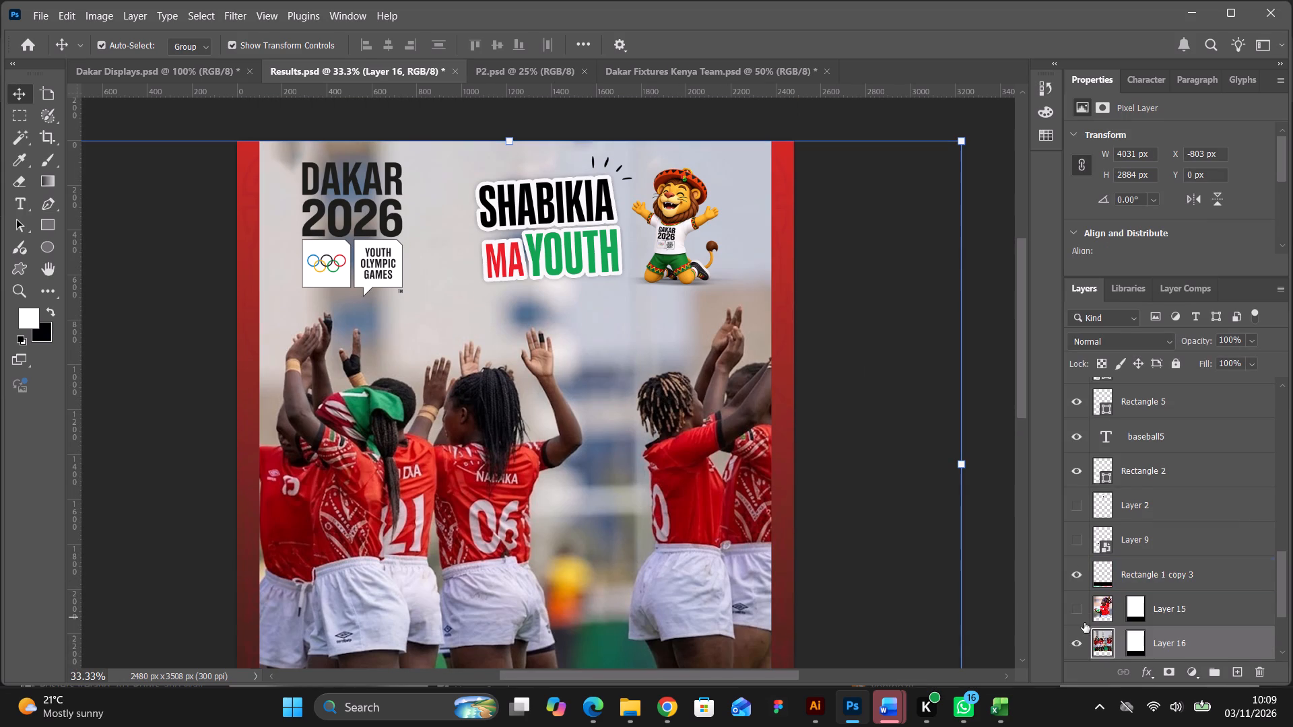
key("BackSpace")
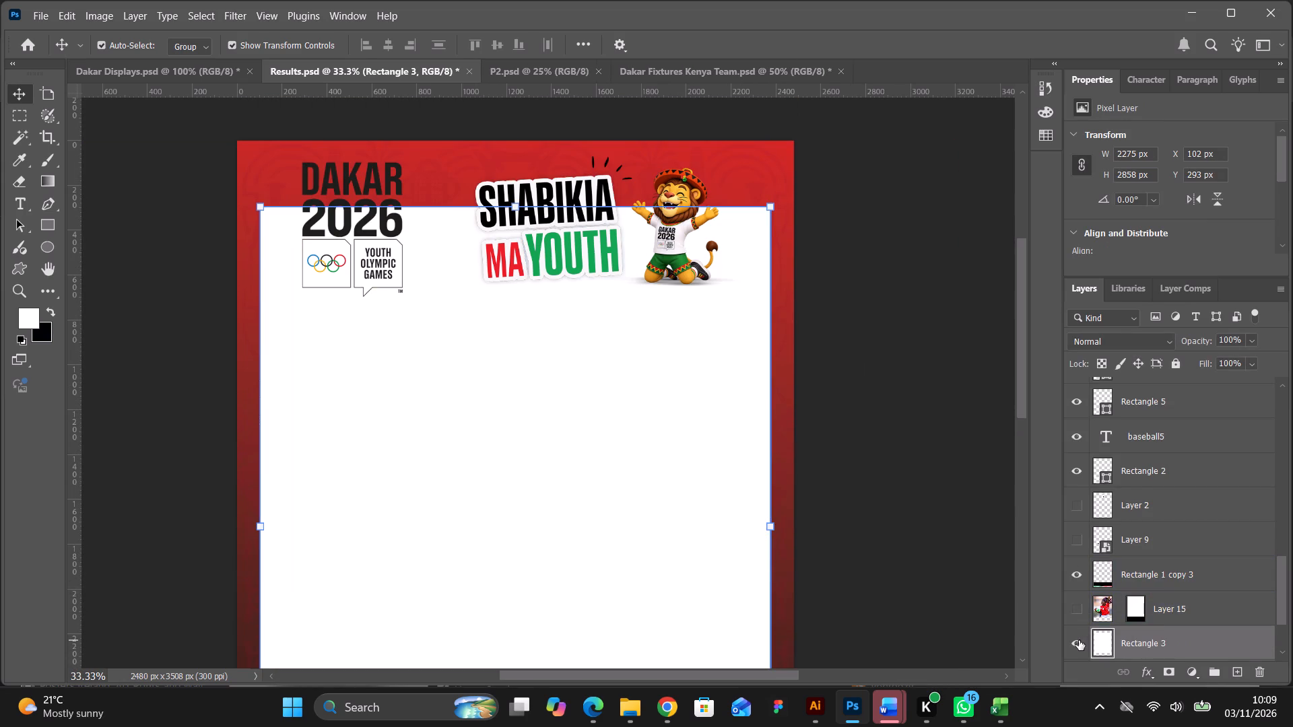
scroll(1058, 567, "down", 7)
scroll(919, 426, "down", 5)
left_click(908, 391)
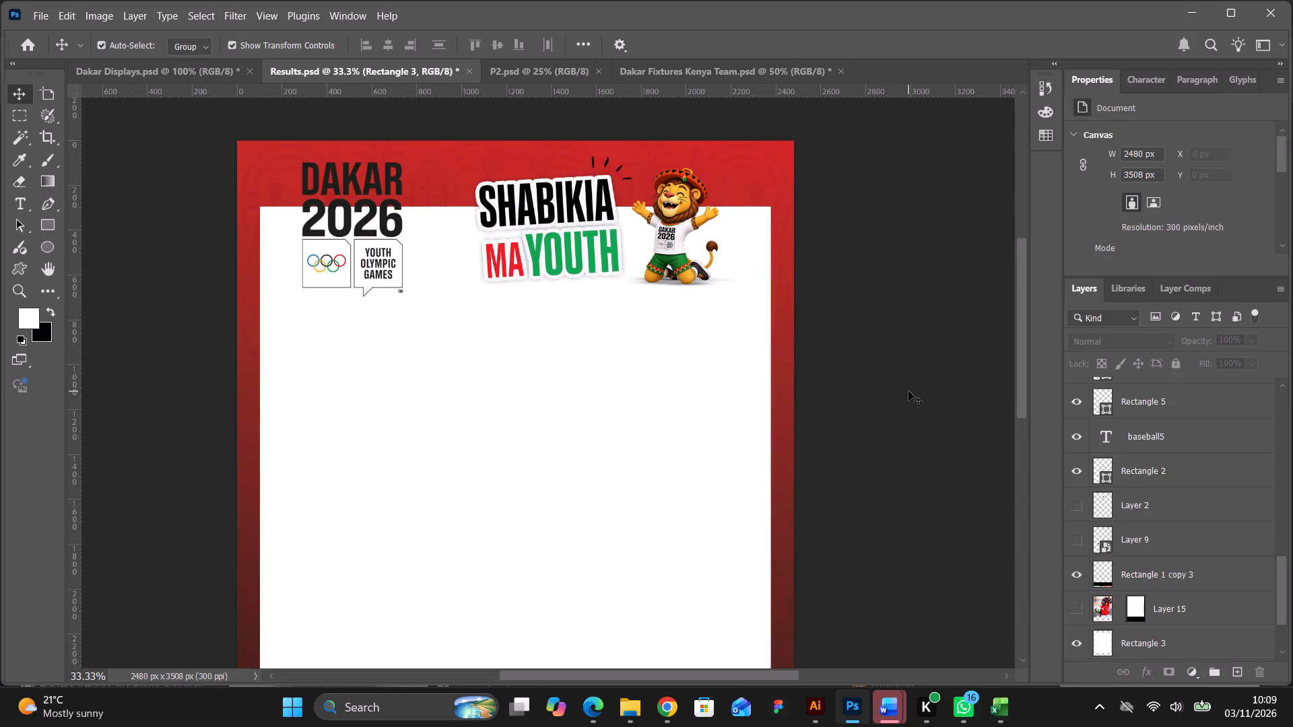
Stretch the white background rectangle, Rectangle 3, upward to the poster's top edge, making it 3151 px high.
scroll(908, 391, "down", 15)
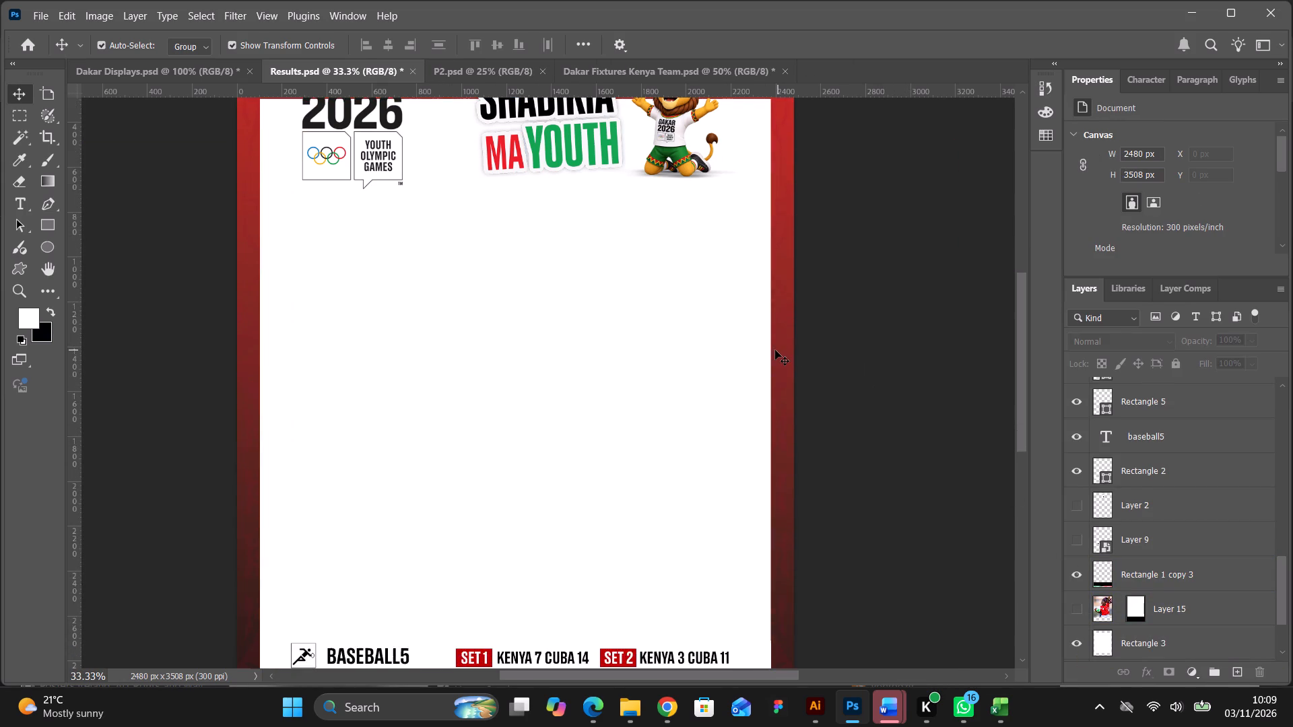
scroll(774, 350, "up", 9)
left_click(530, 385)
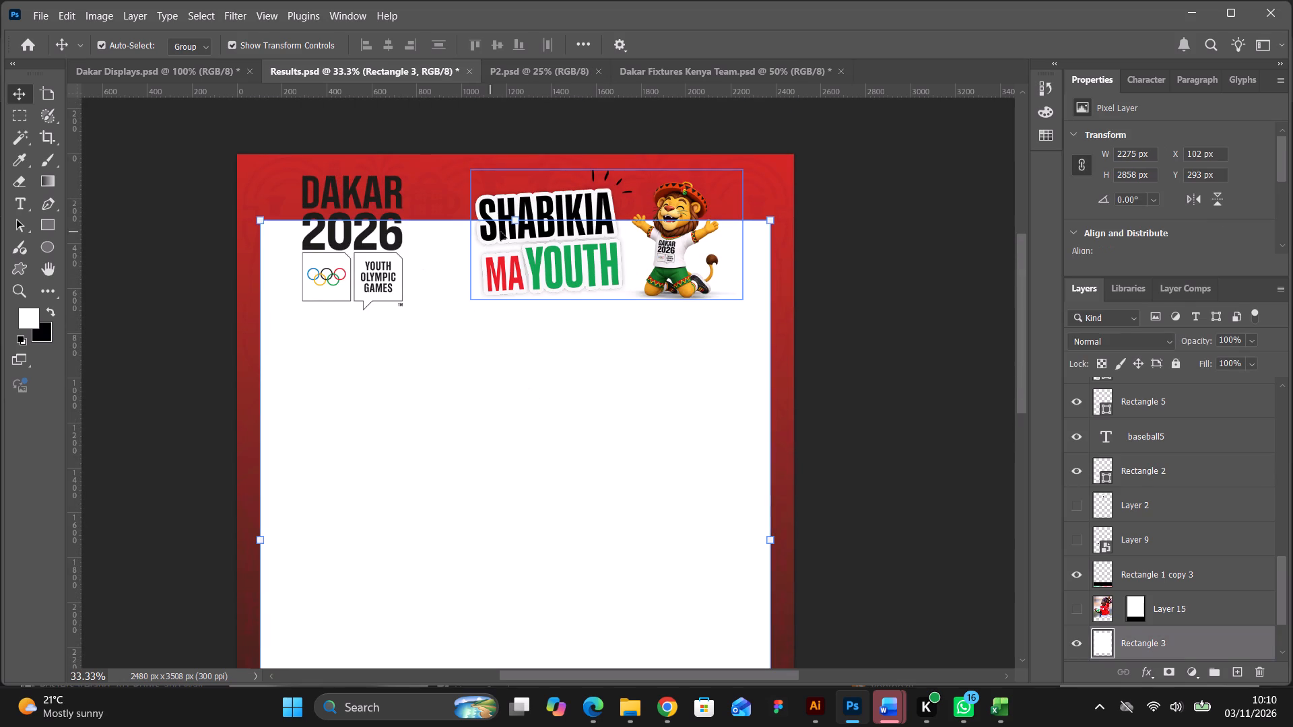
left_click_drag(517, 223, 515, 184)
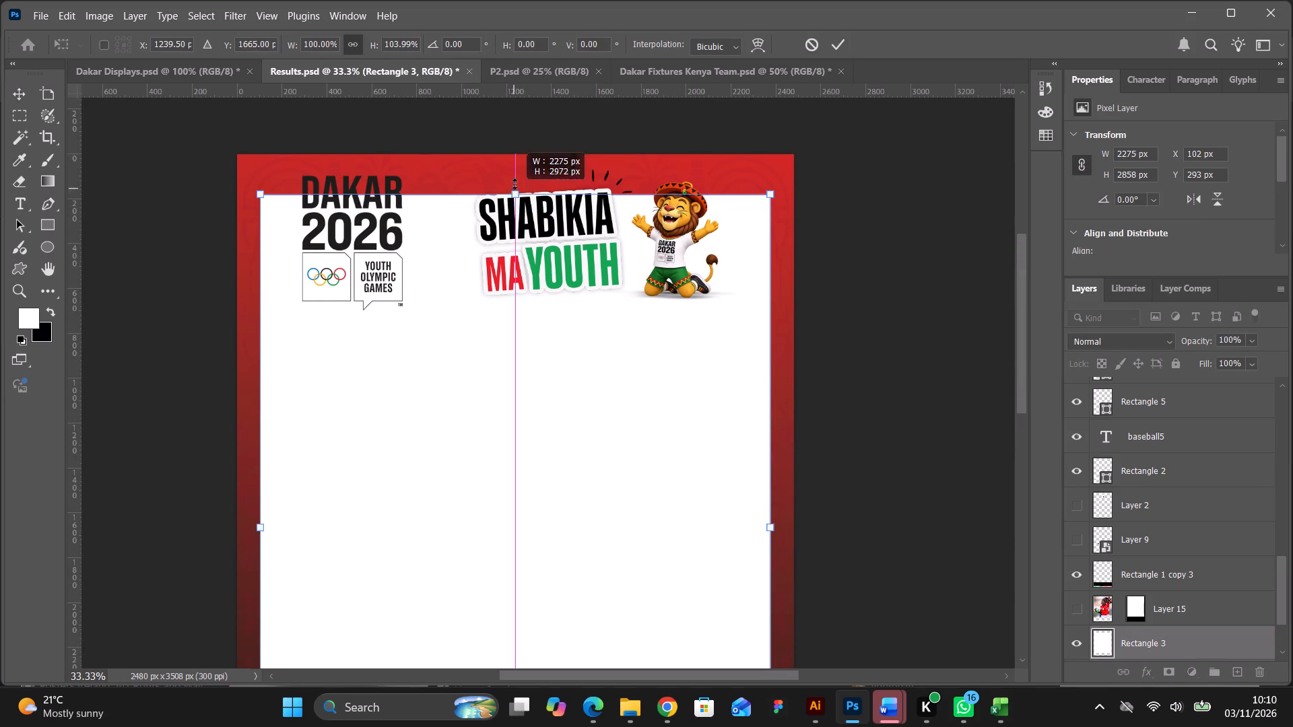
left_click_drag(515, 184, 517, 160)
left_click(836, 46)
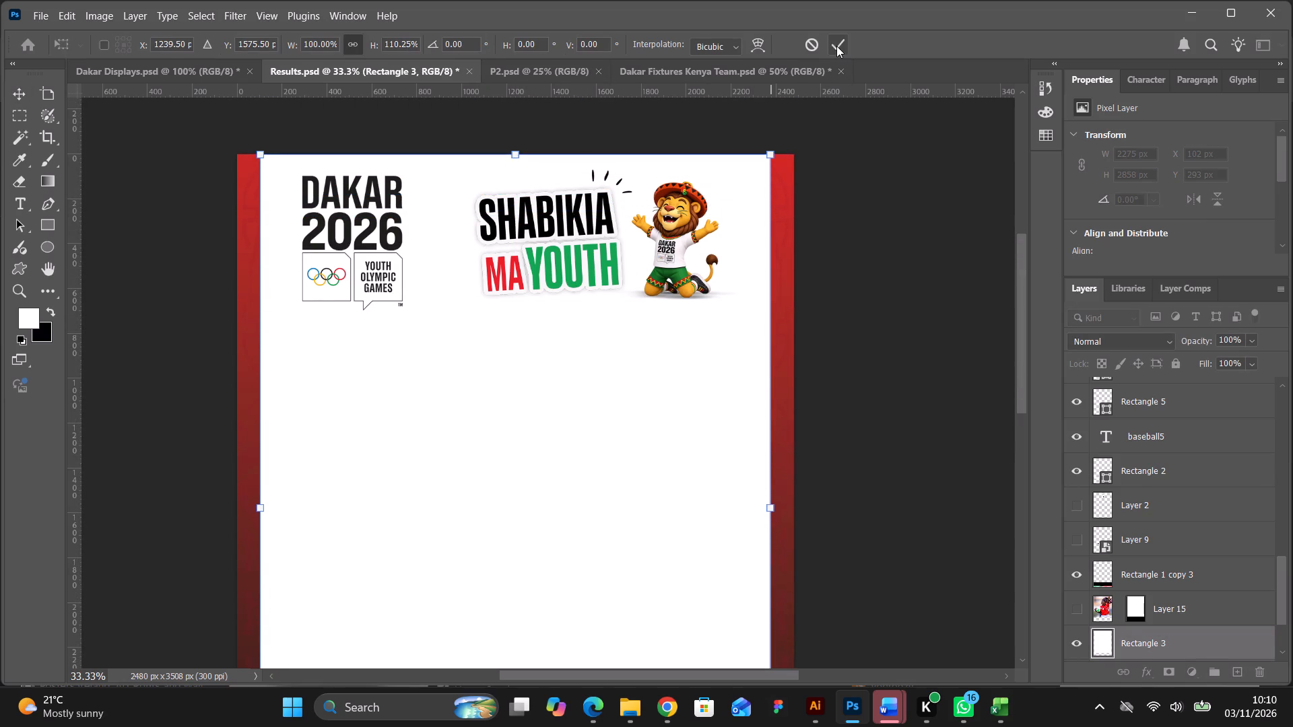
left_click(872, 170)
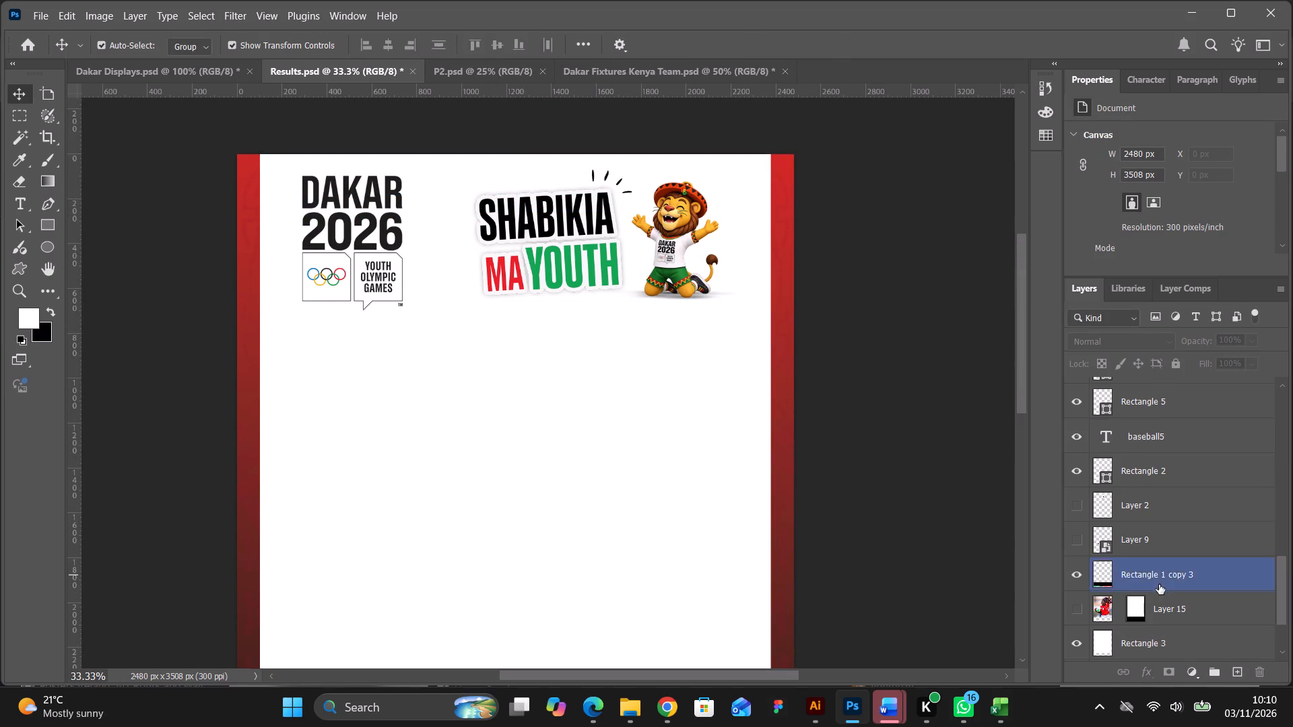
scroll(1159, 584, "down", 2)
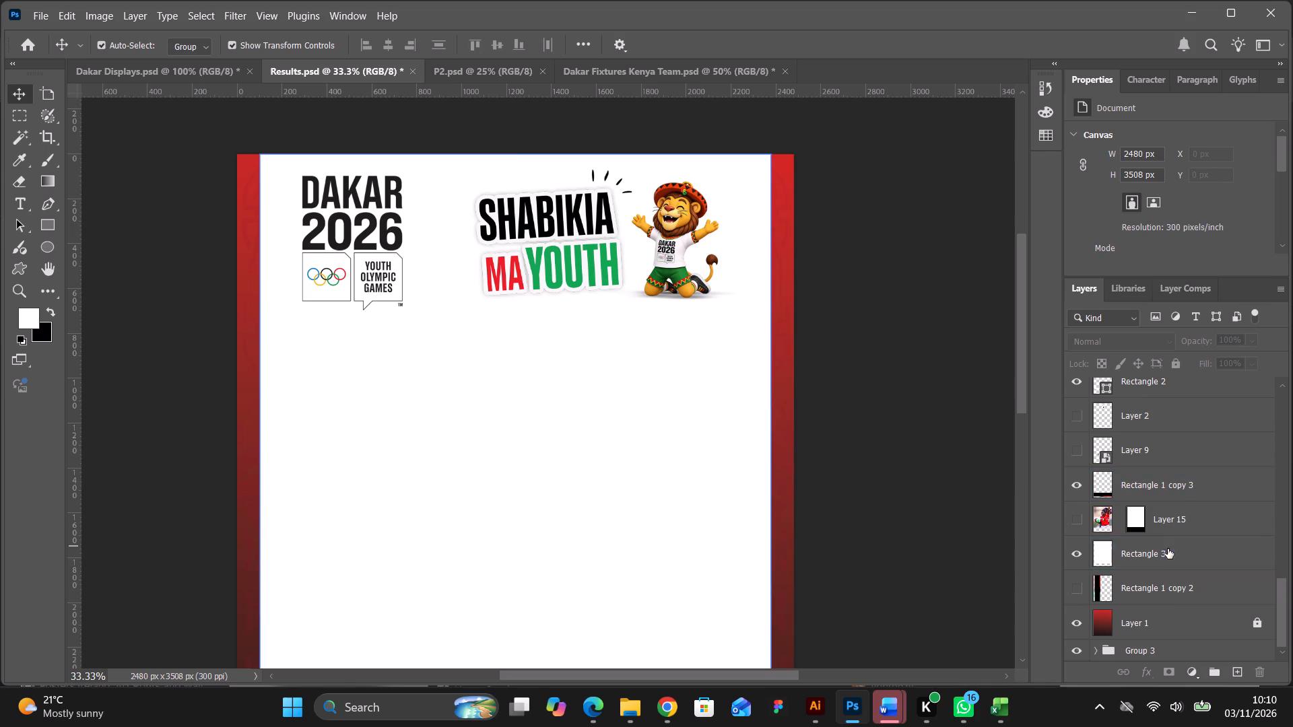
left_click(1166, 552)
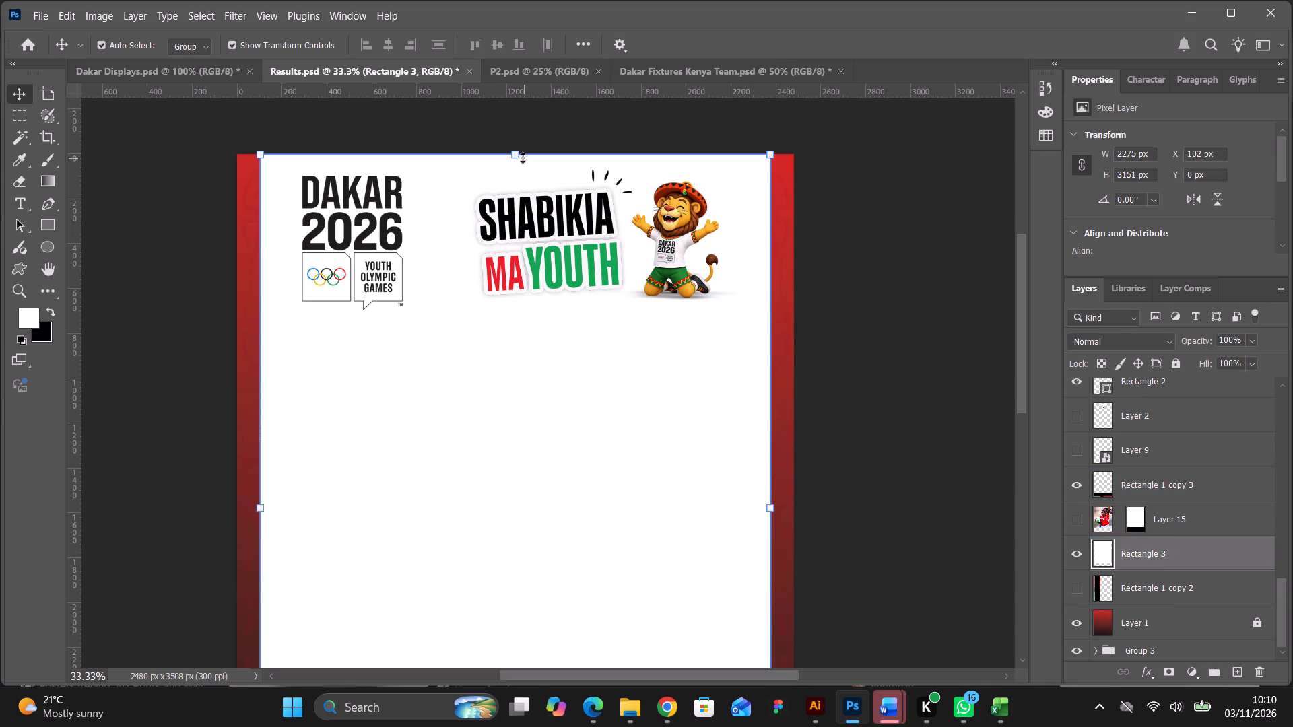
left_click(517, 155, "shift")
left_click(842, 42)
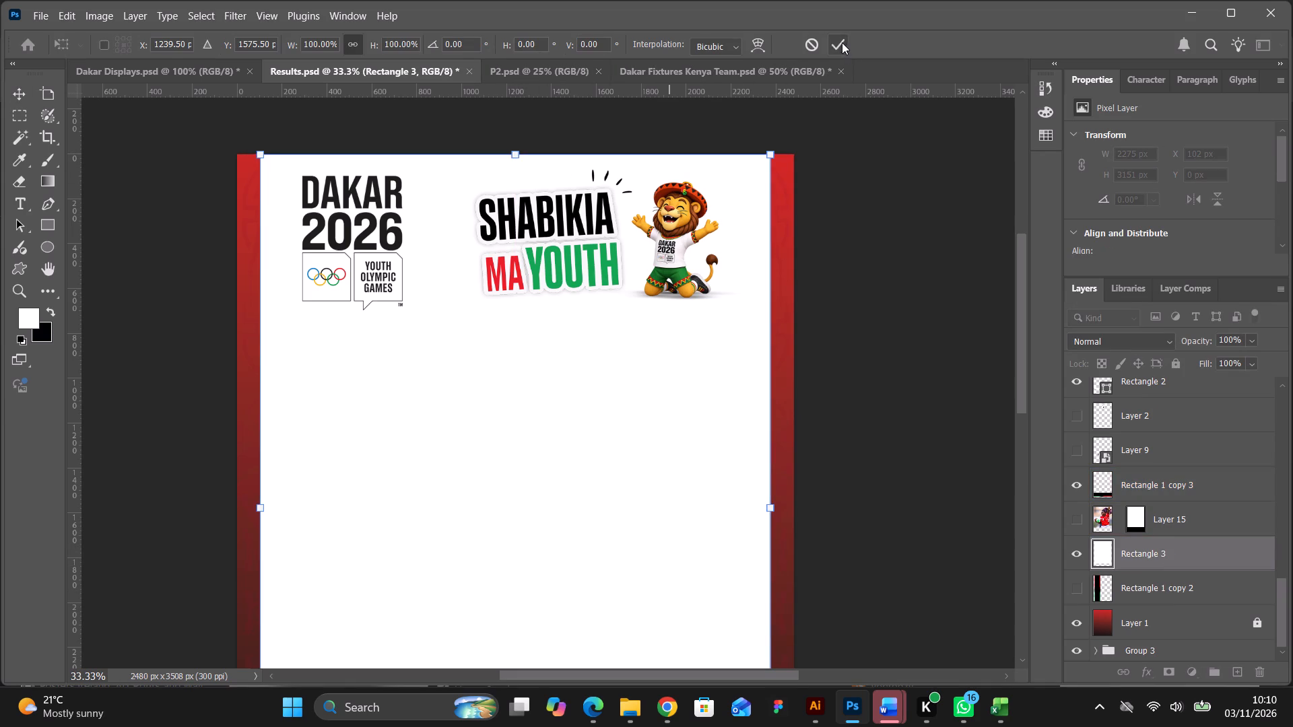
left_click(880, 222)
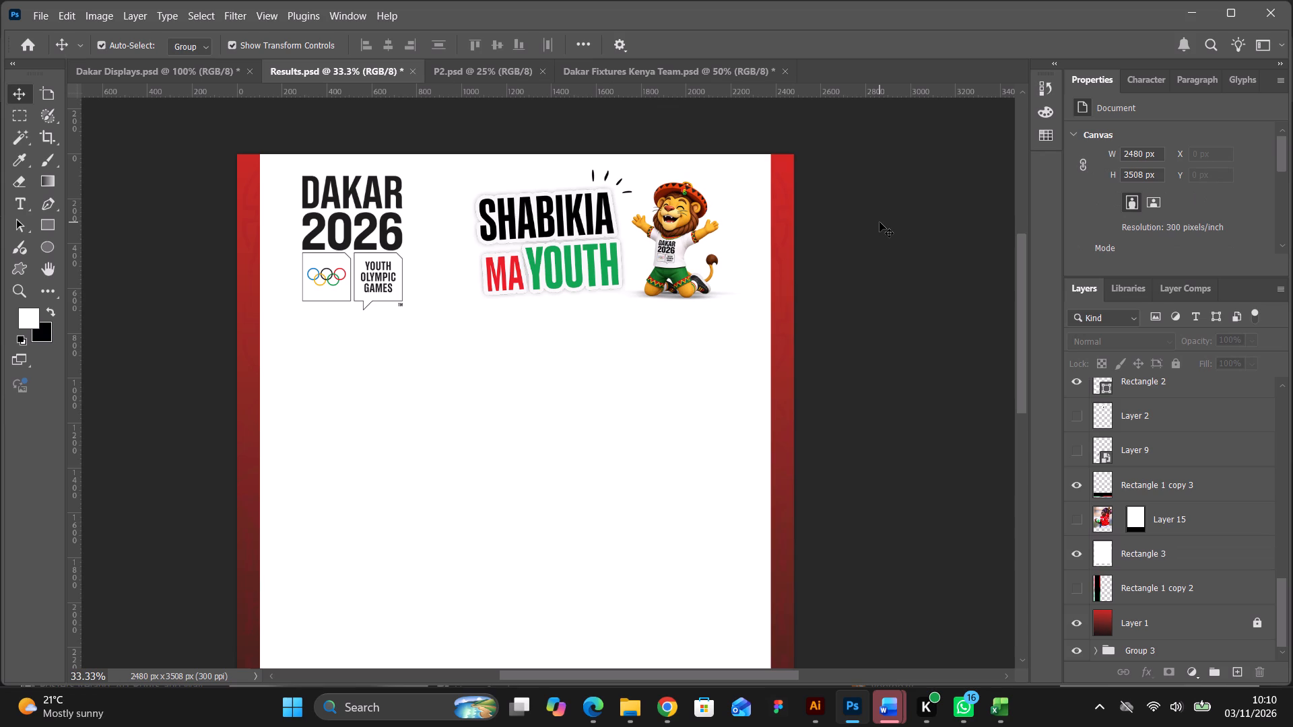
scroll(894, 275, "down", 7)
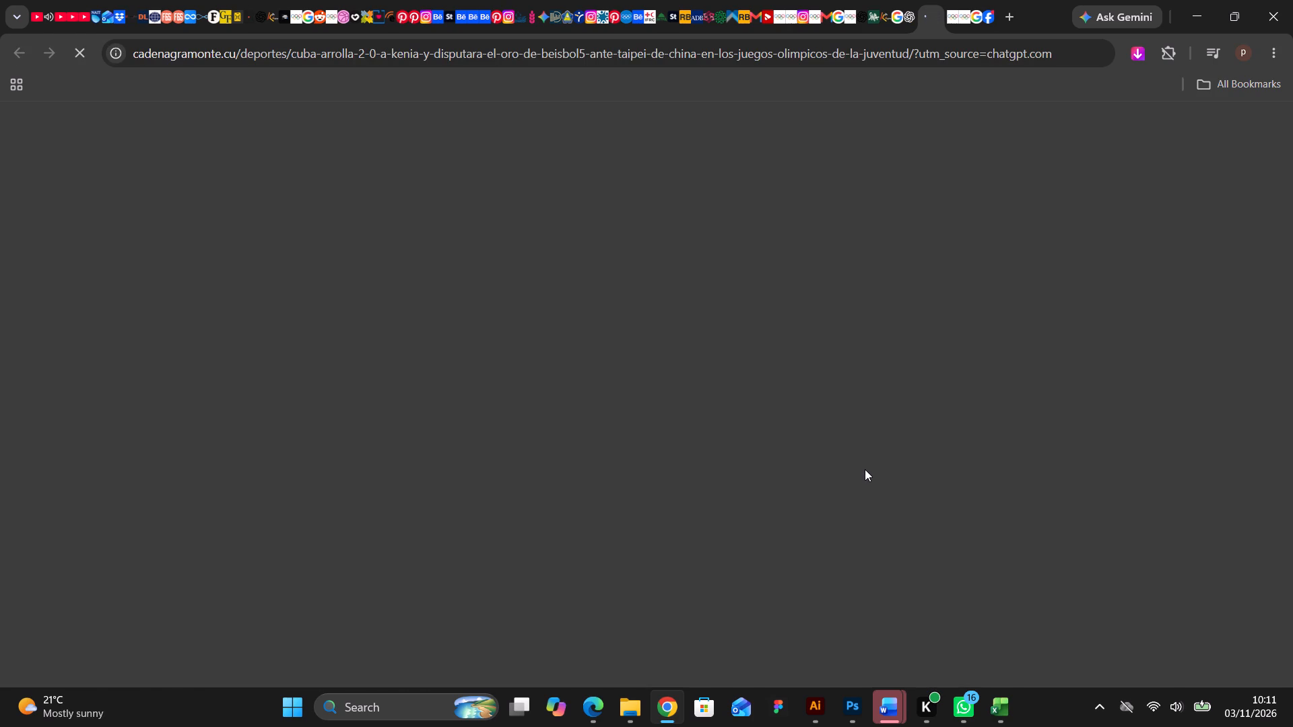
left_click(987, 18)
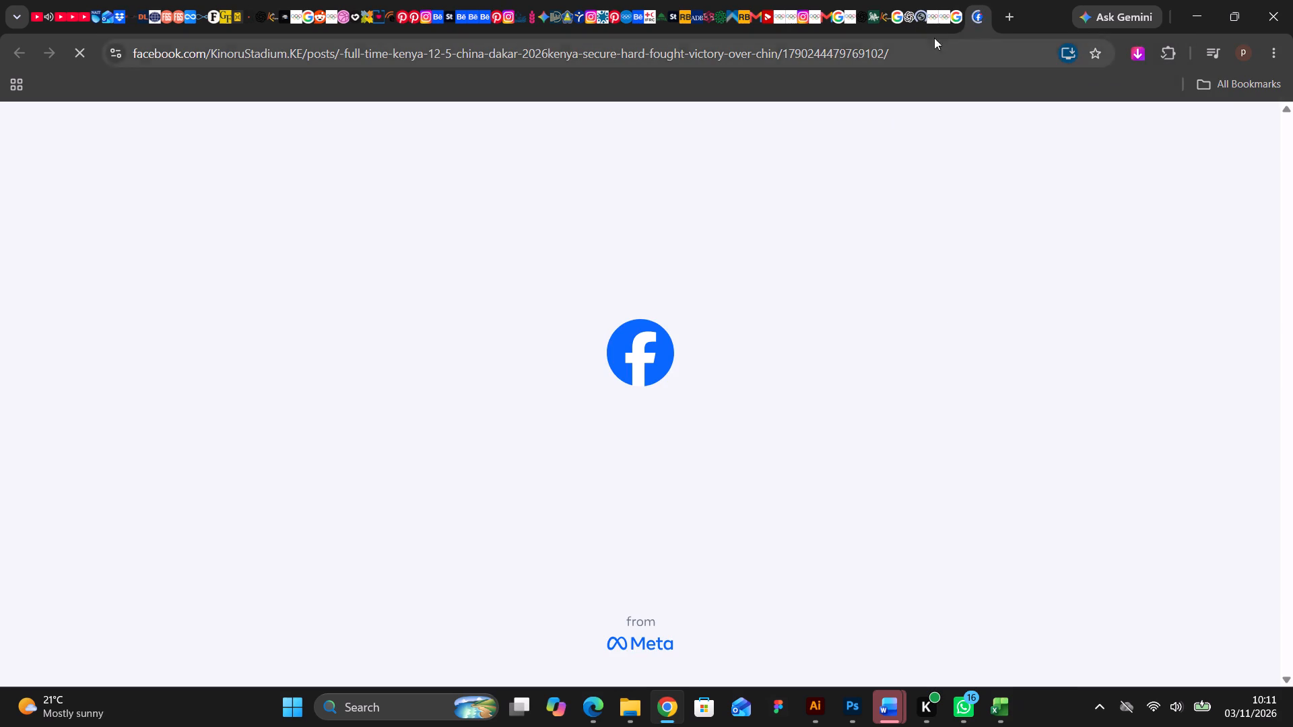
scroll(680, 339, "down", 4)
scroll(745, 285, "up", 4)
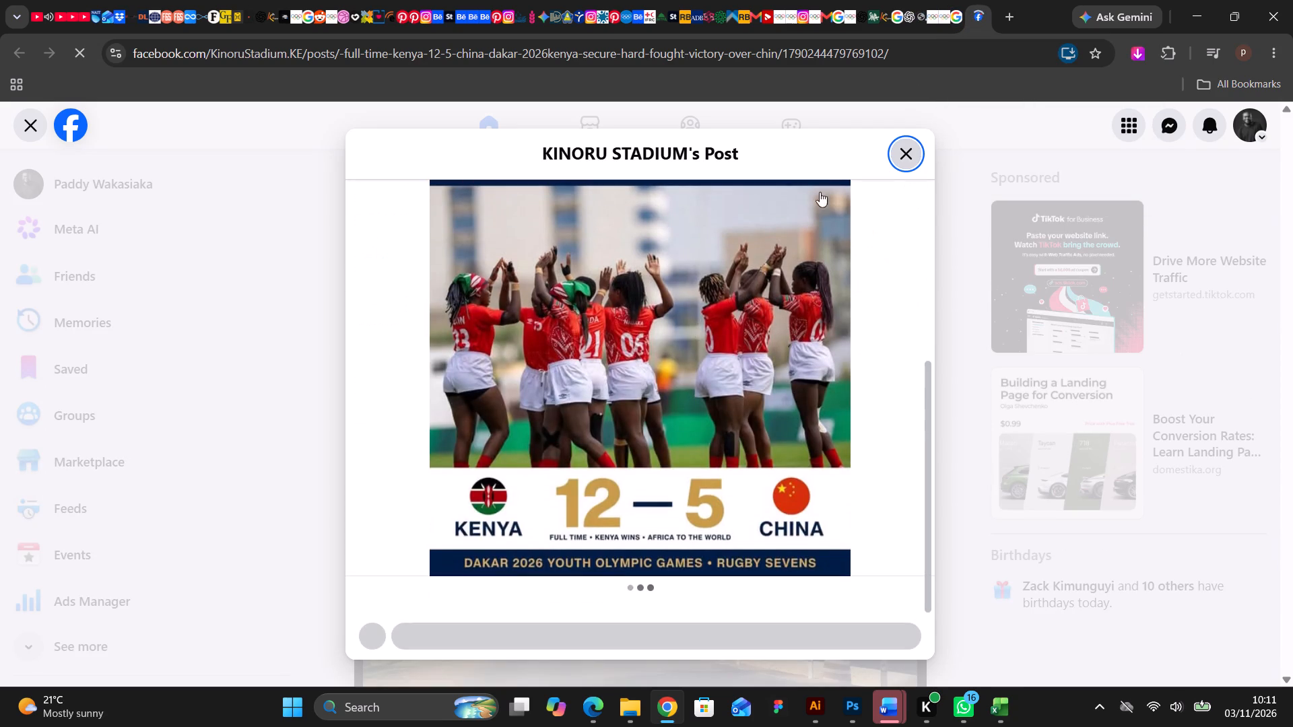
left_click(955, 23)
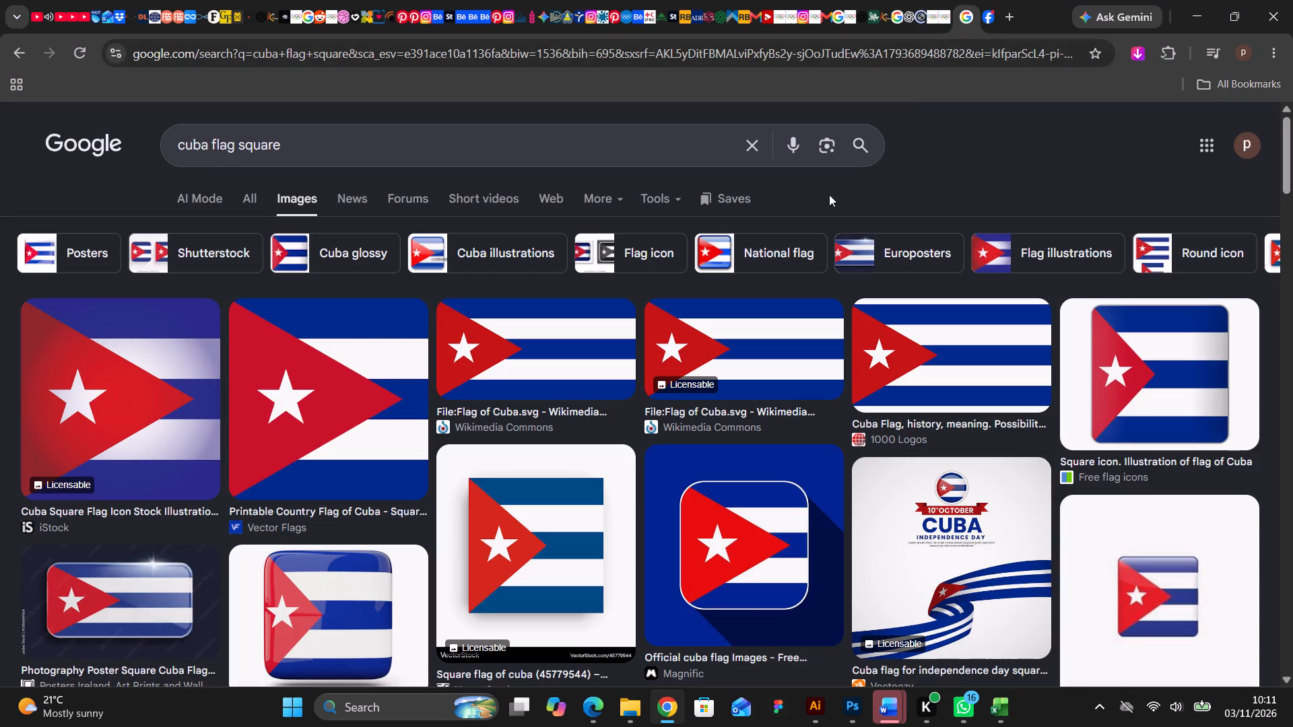
Look through the Radio Cadena Agramonte article on the Cuba–Kenya Baseball5 semifinal for a usable match photo.
left_click(918, 21)
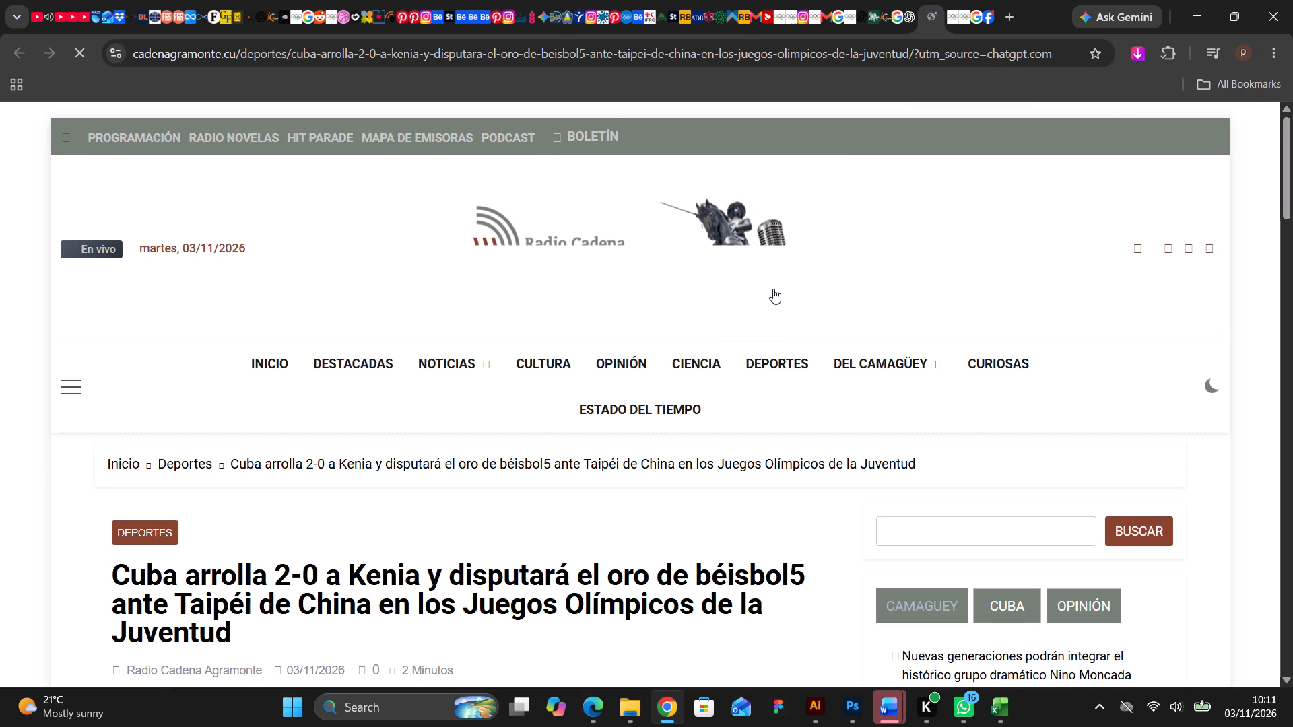
scroll(773, 289, "down", 5)
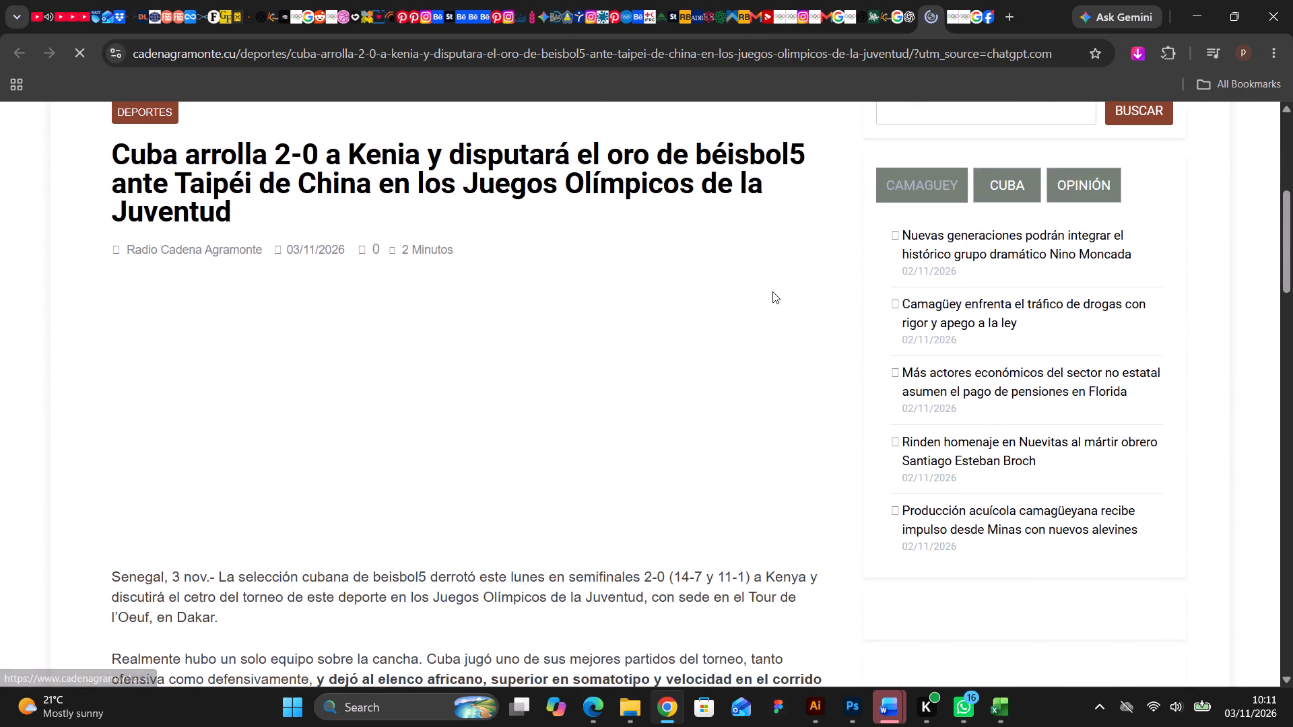
scroll(770, 293, "down", 4)
scroll(770, 294, "up", 6)
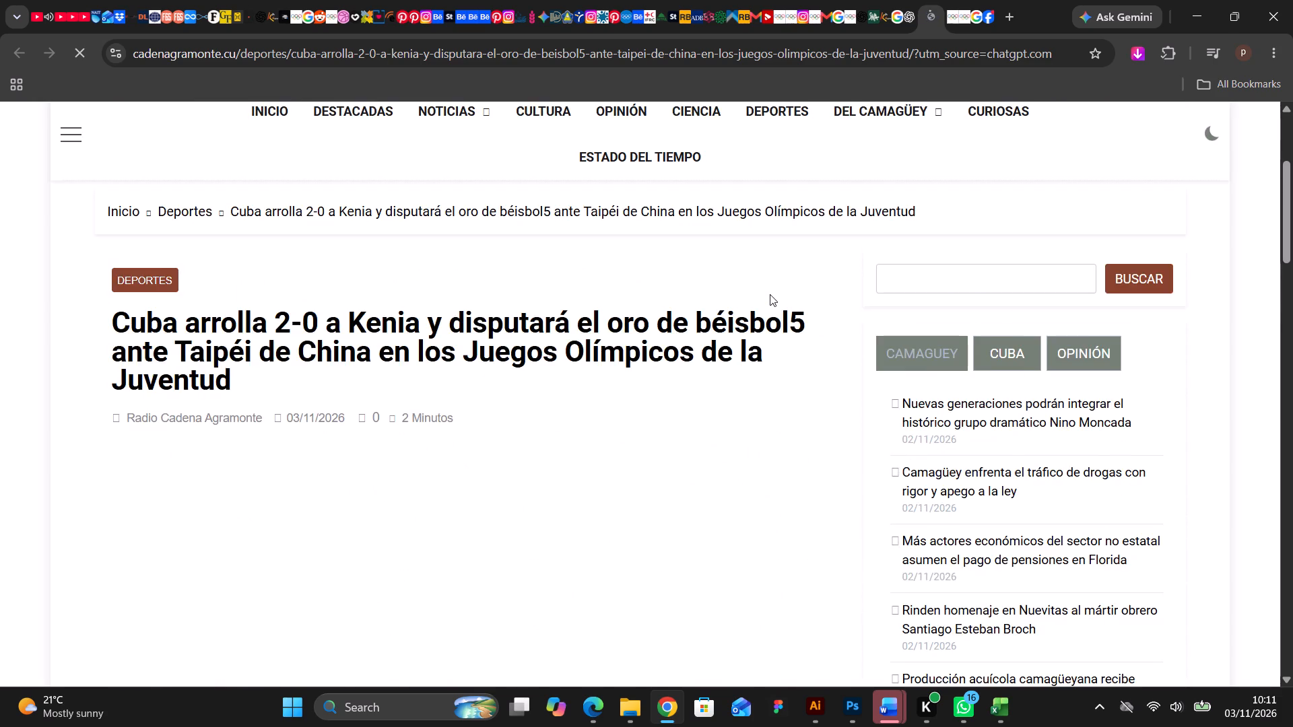
scroll(770, 294, "down", 16)
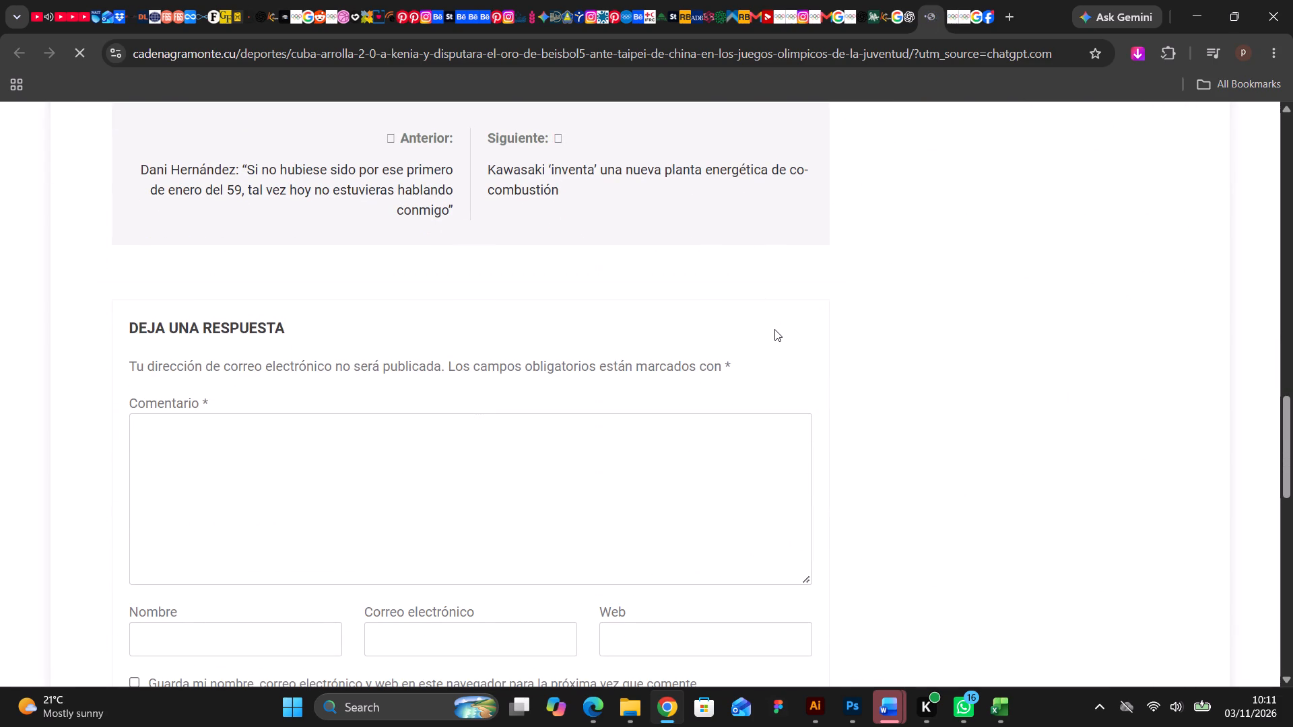
scroll(766, 316, "up", 6)
scroll(764, 321, "down", 1)
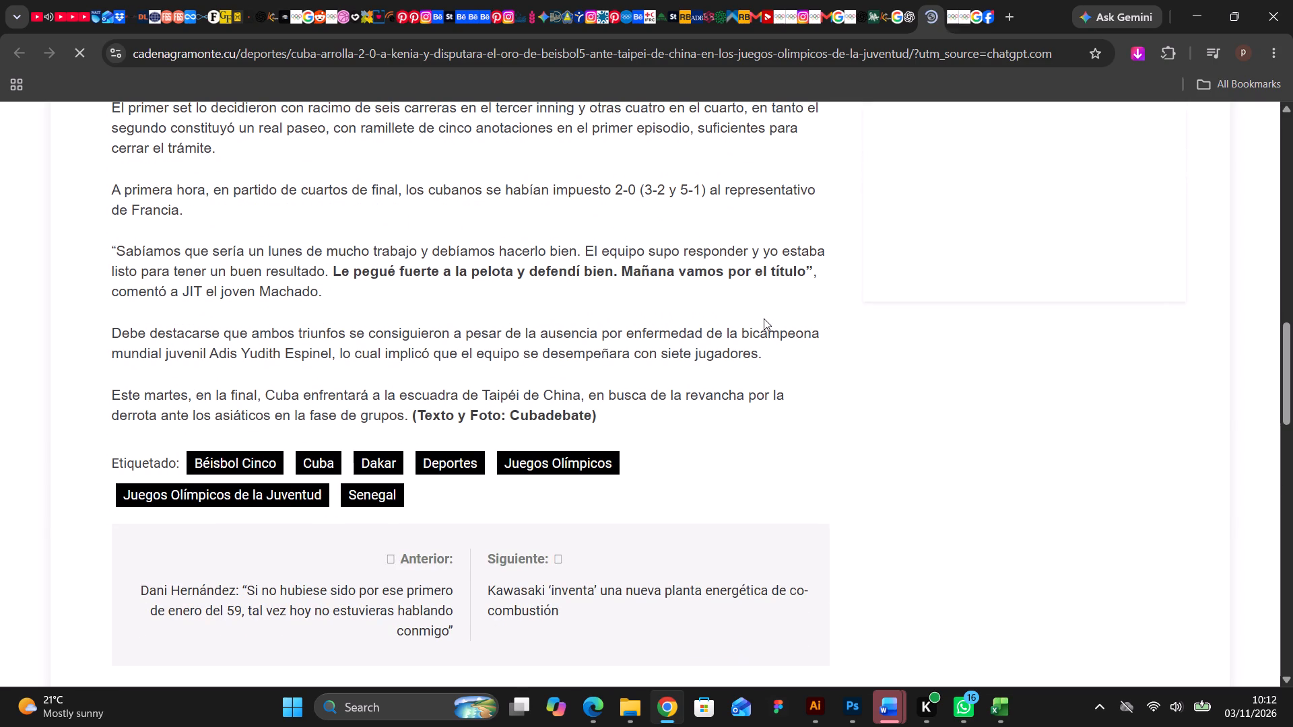
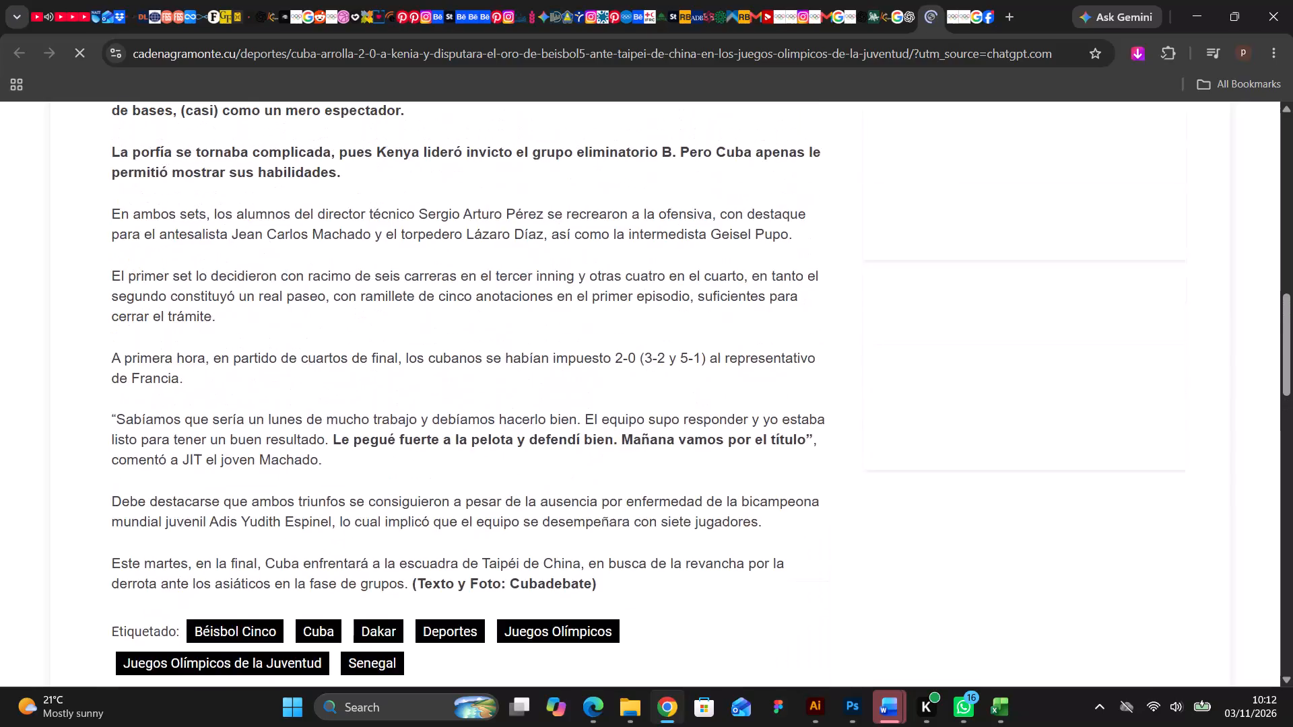
Examine the Radio Cadena Agramonte article on the Kenya–Cuba Baseball5 semifinal for a usable game photo.
scroll(721, 240, "up", 13)
scroll(706, 261, "down", 5)
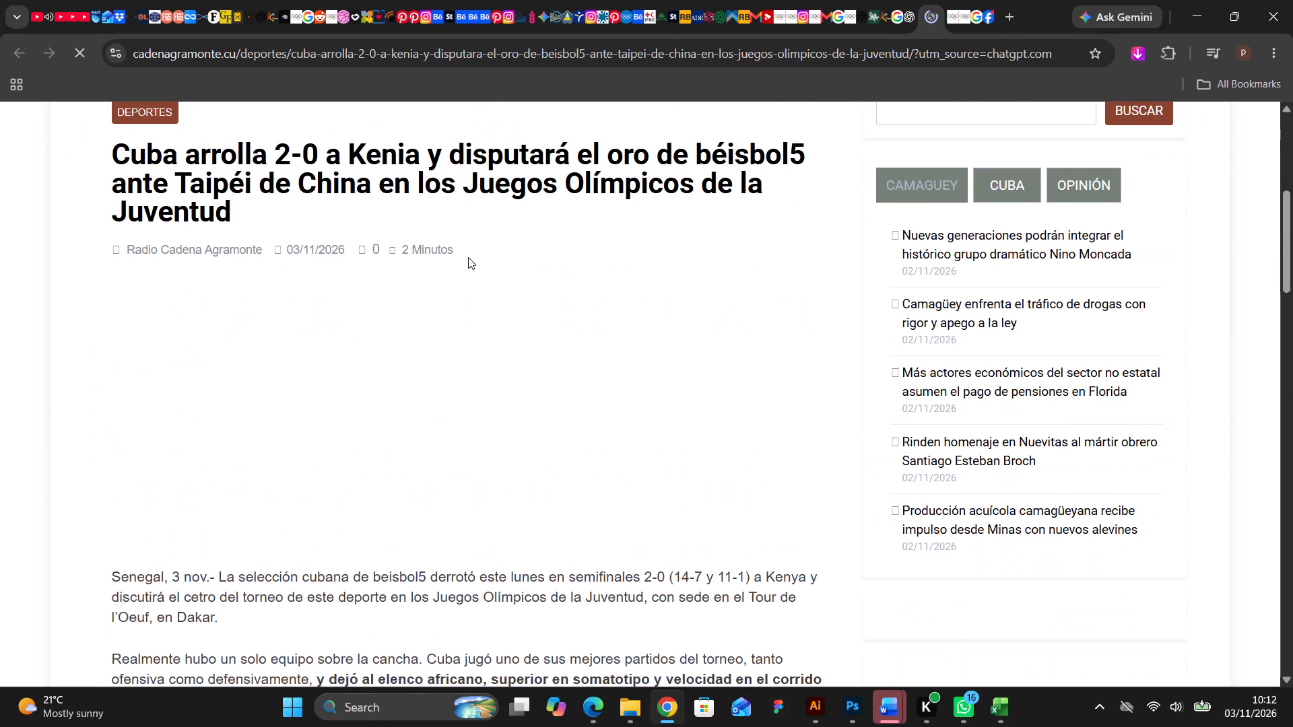
scroll(271, 115, "up", 1)
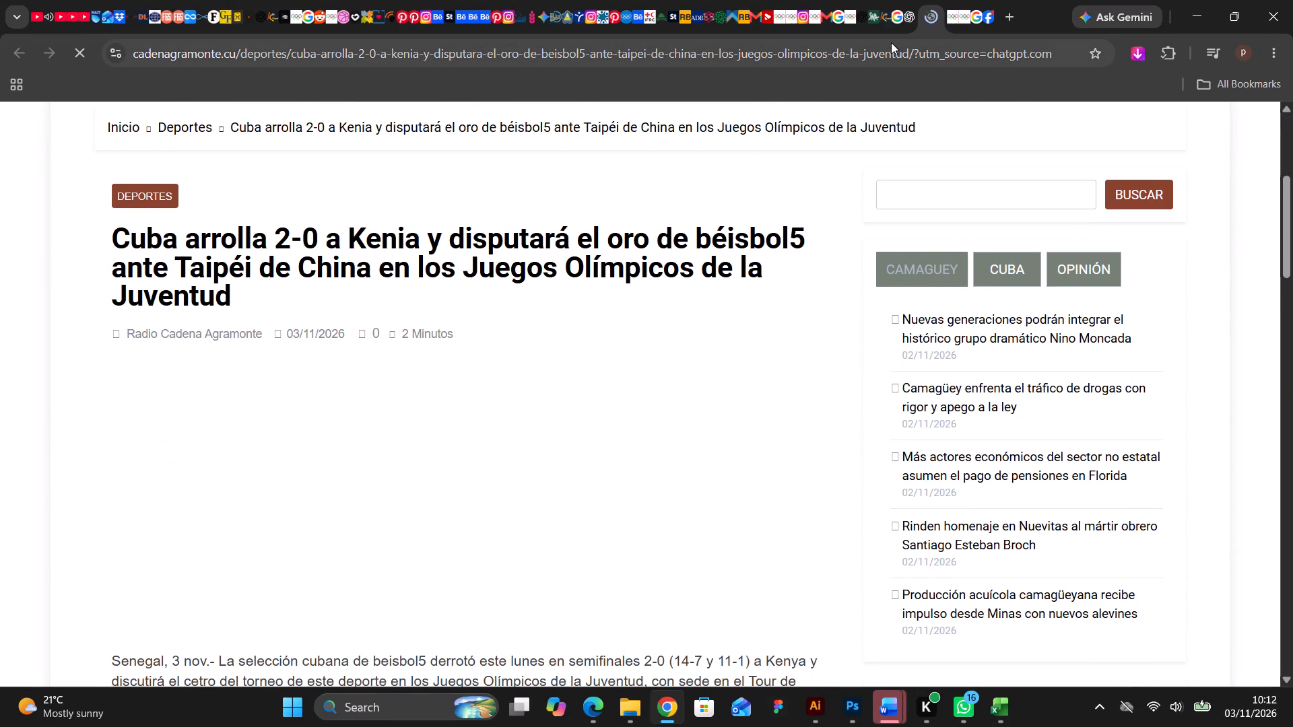
scroll(688, 267, "down", 3)
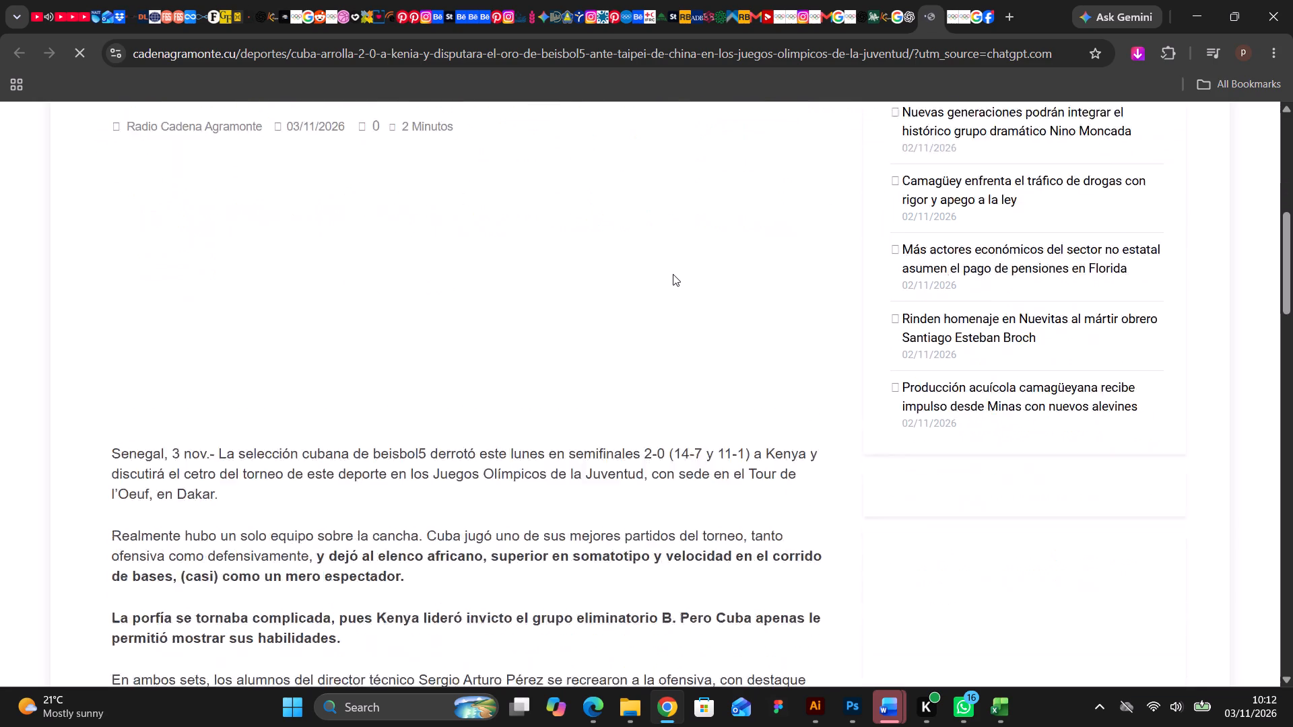
left_click(608, 263)
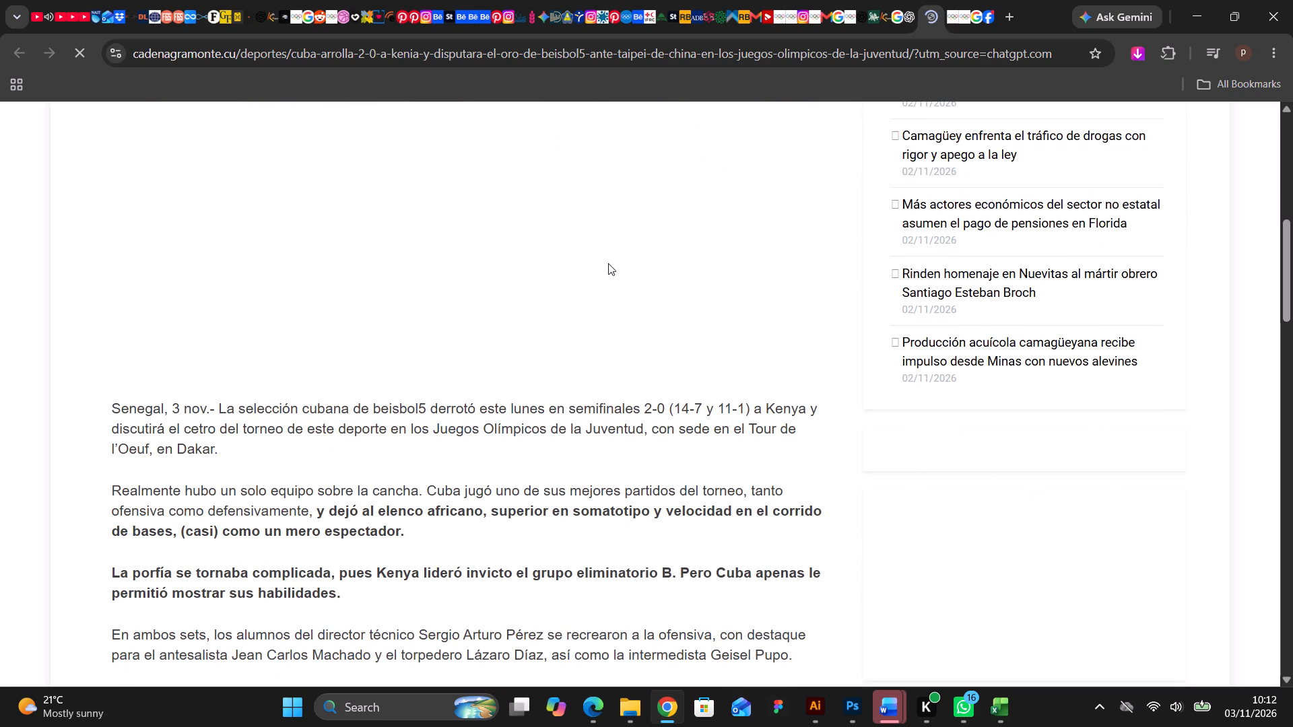
Switch to Photoshop and review the Results.psd poster from the scoreboard up to the header logos.
left_click(849, 701)
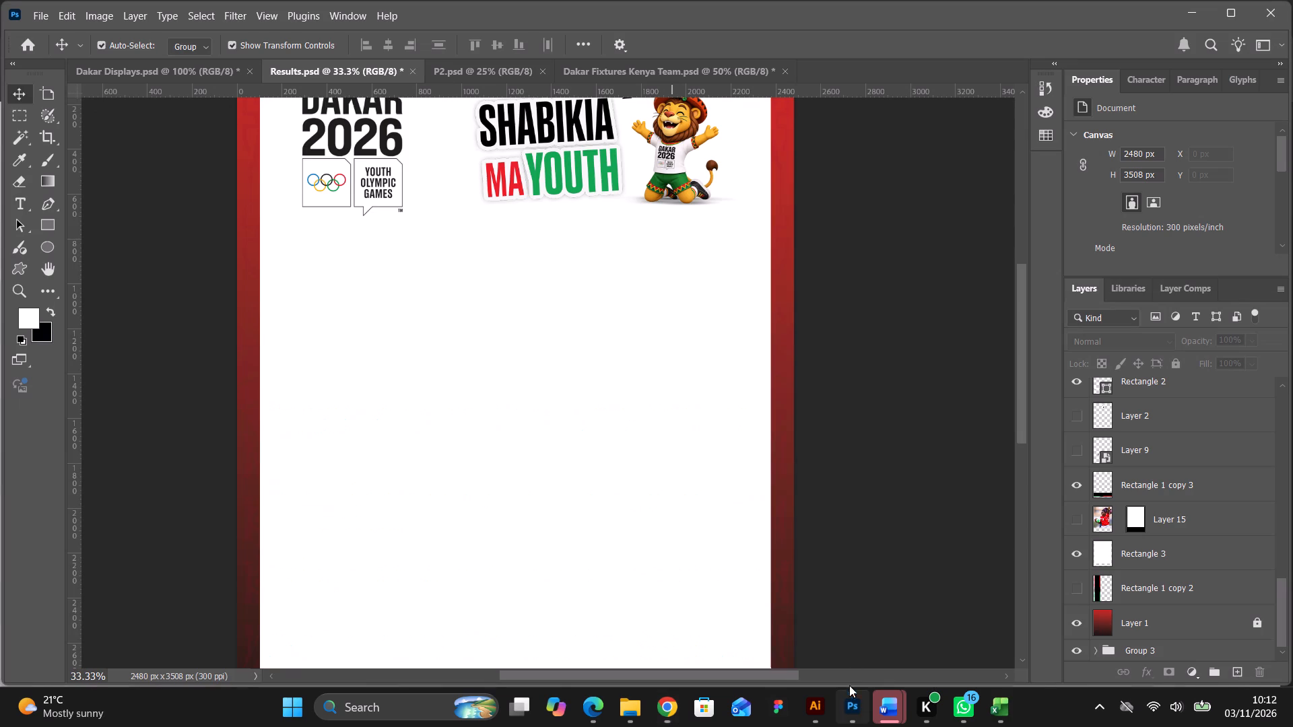
scroll(809, 322, "down", 17)
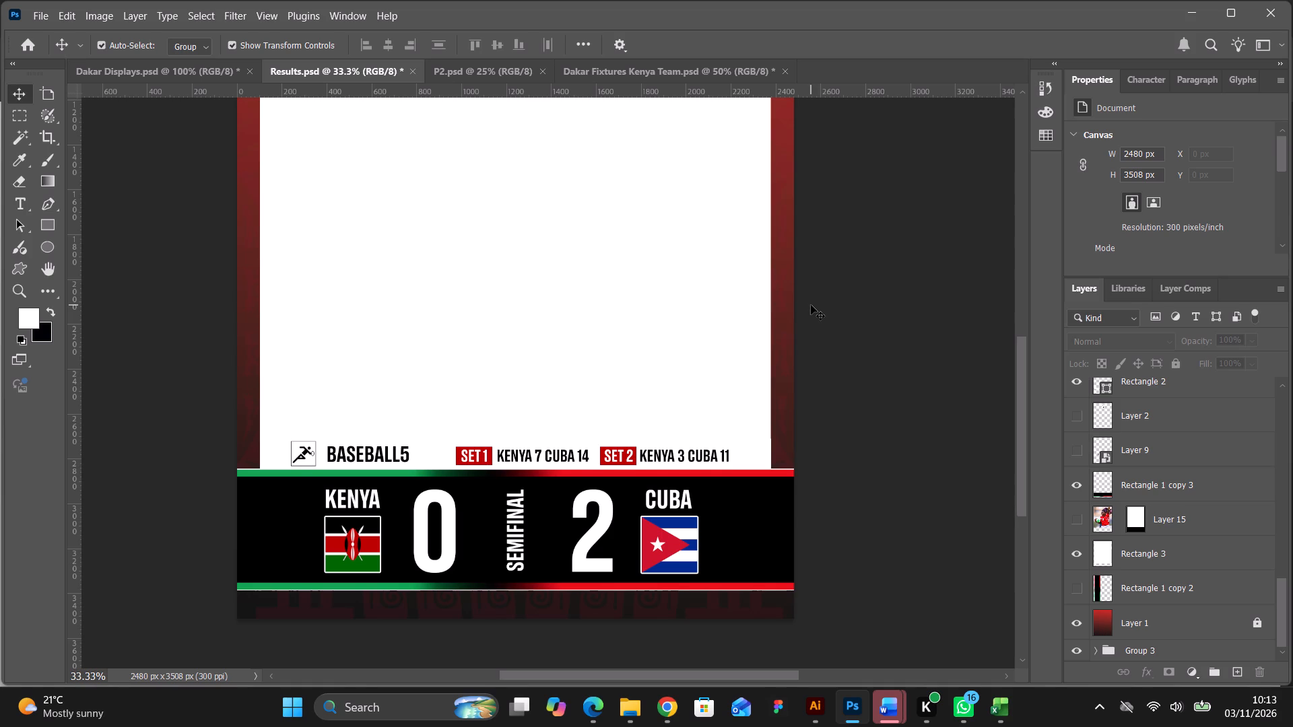
scroll(811, 305, "up", 17)
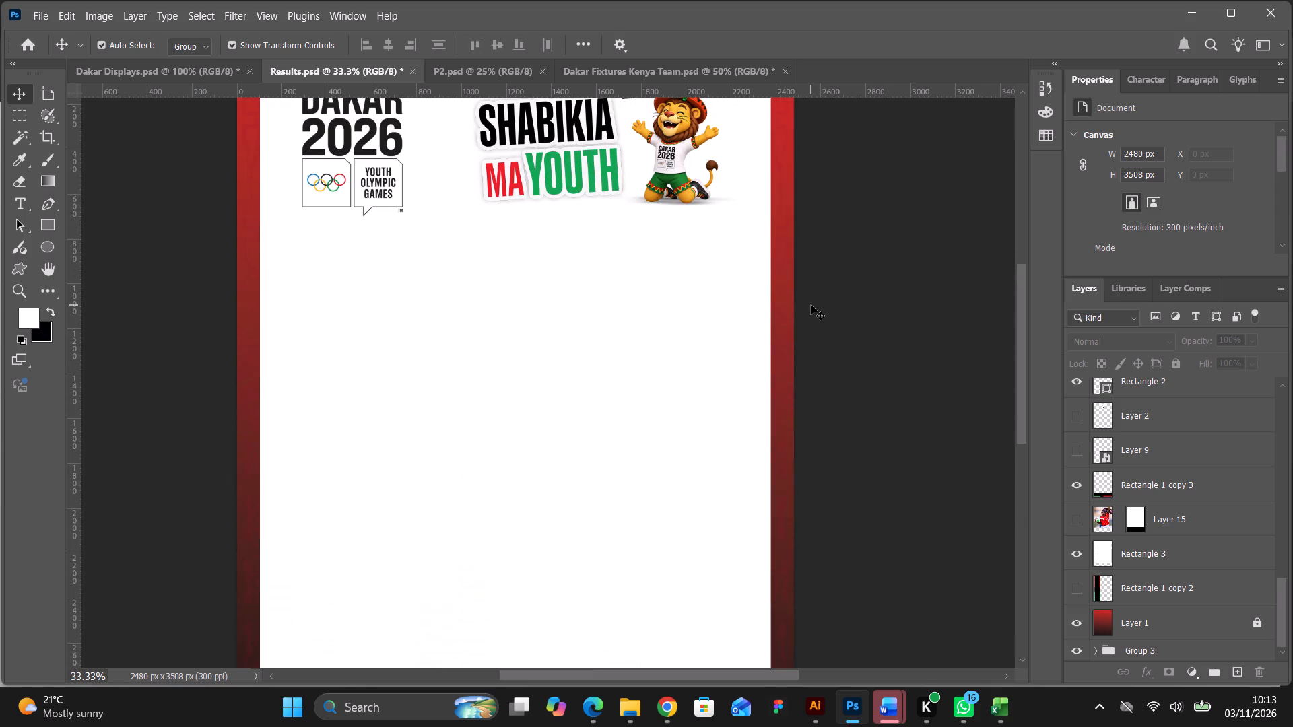
scroll(811, 305, "up", 6)
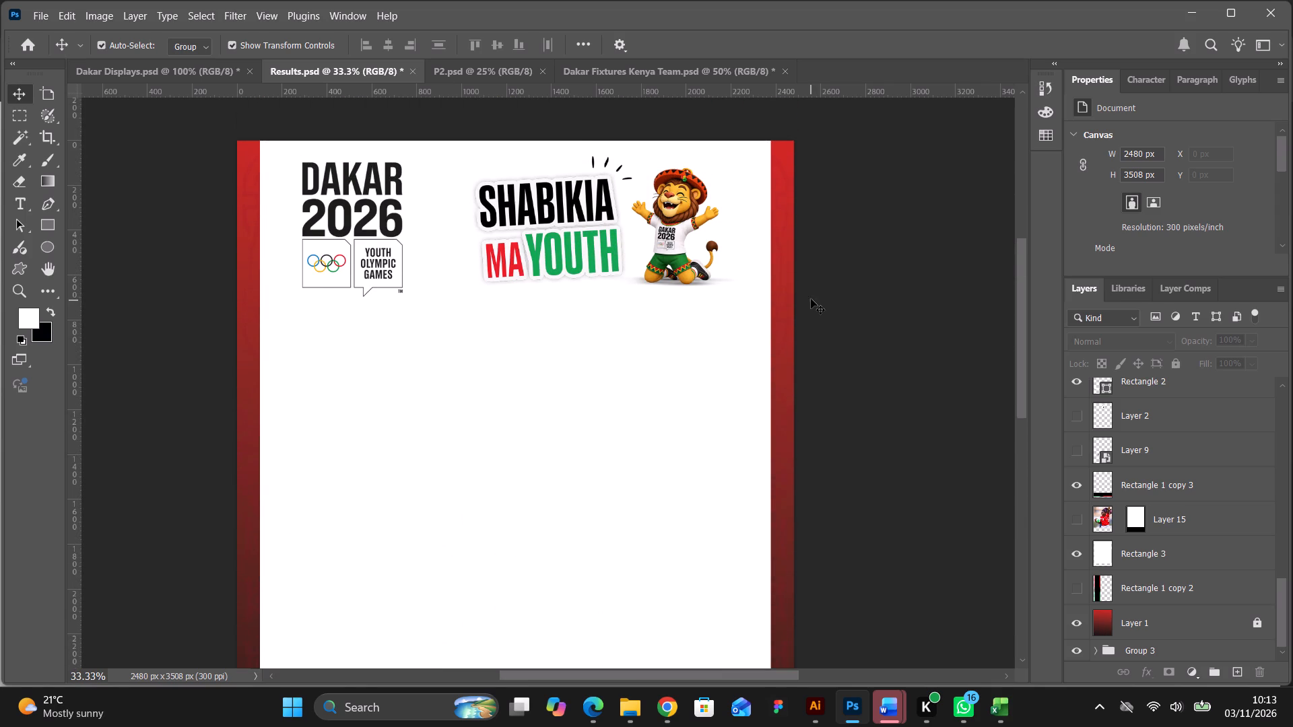
In Dakar Fixtures Kenya Team.psd, select the Galaxy layer containing the "Catch the action exclusively on" broadcaster logo strip.
left_click(720, 67)
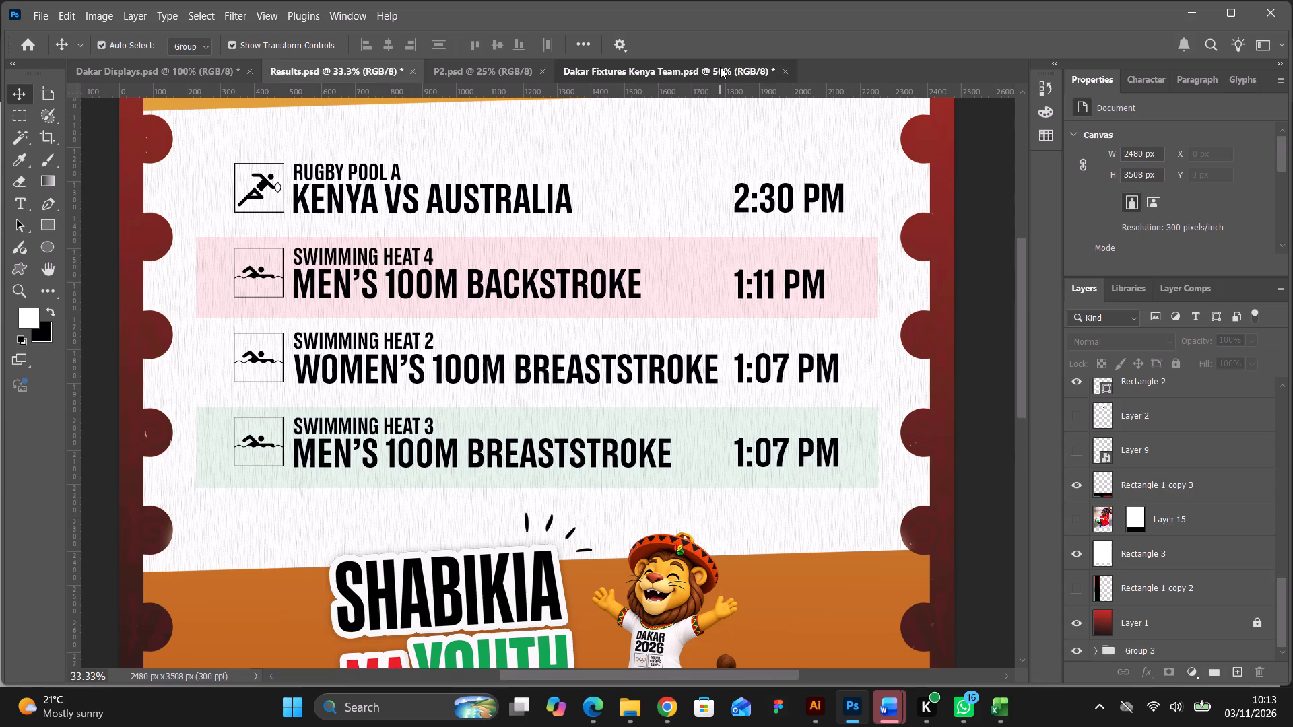
scroll(727, 158, "down", 18)
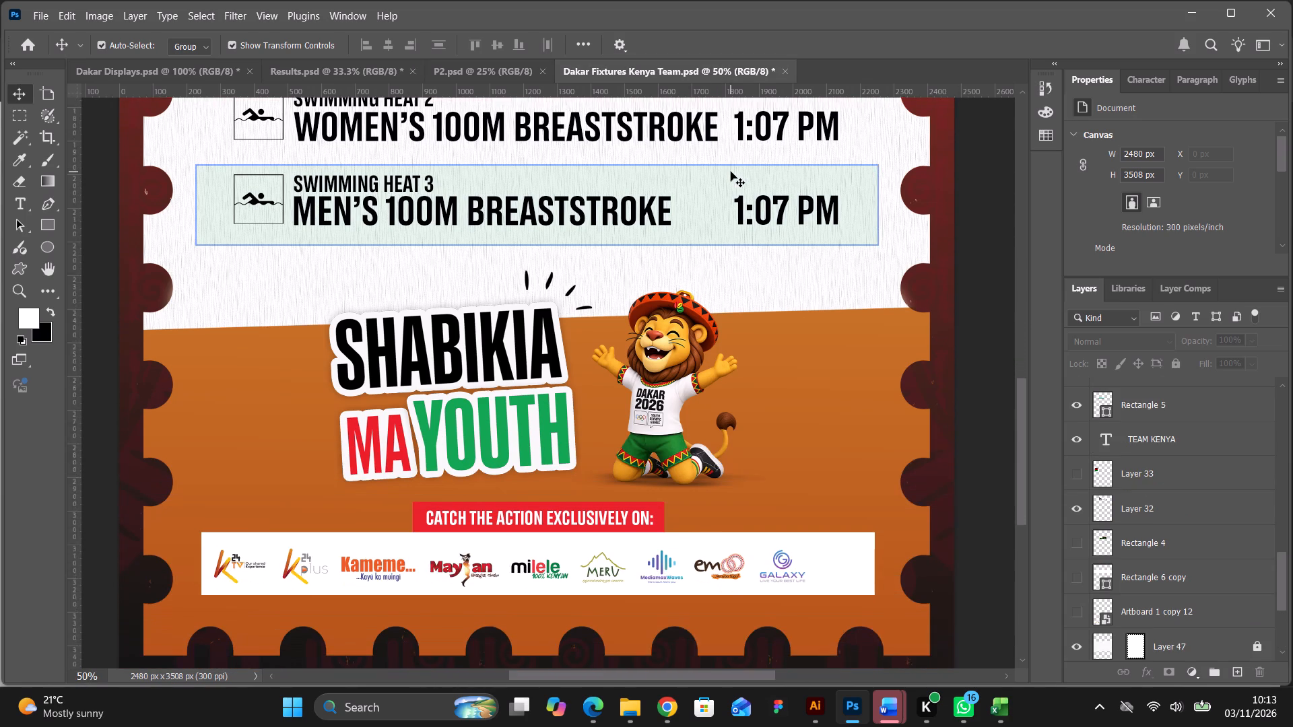
scroll(731, 172, "down", 7)
left_click(617, 423)
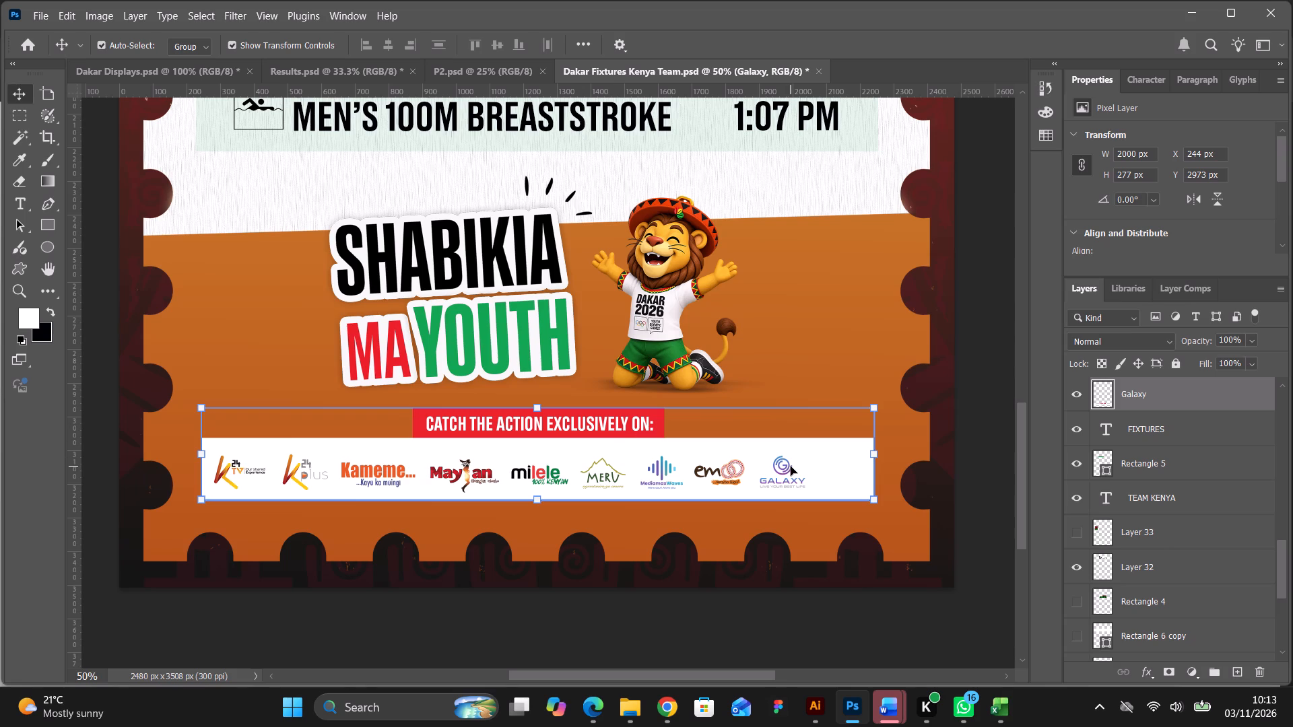
left_click(1080, 534)
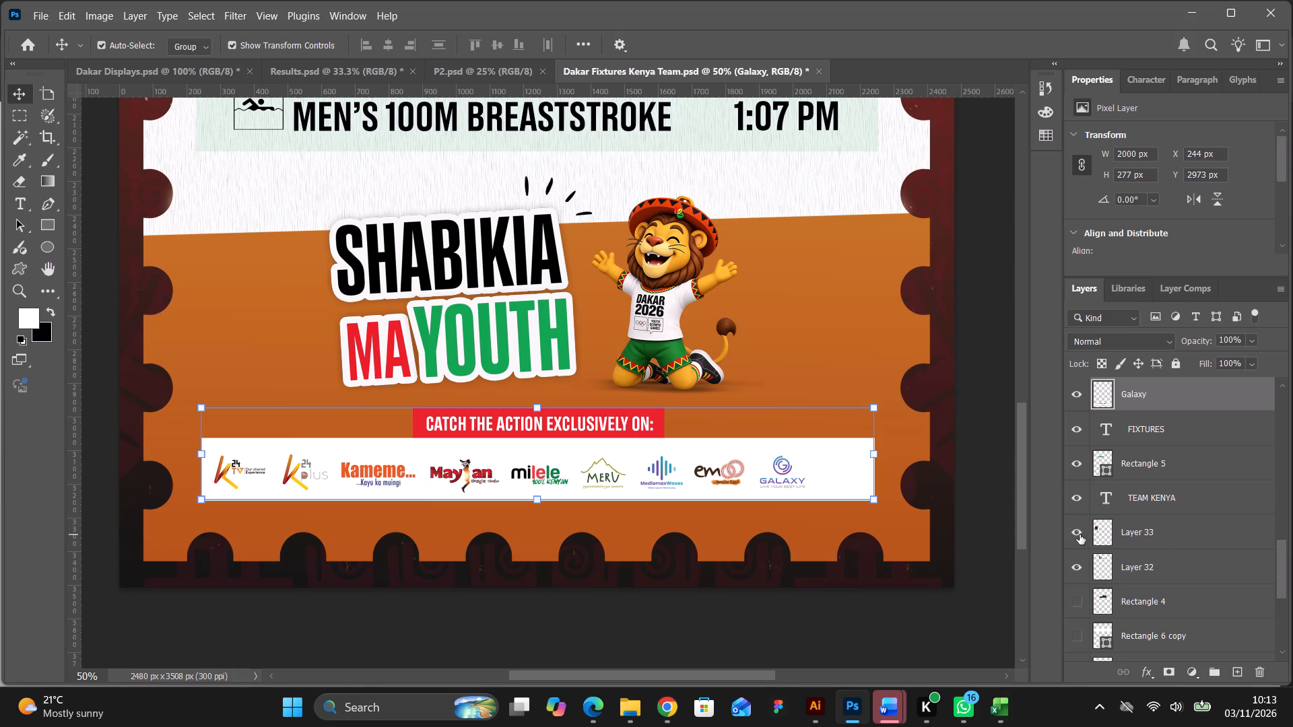
left_click(1080, 534)
left_click(675, 614)
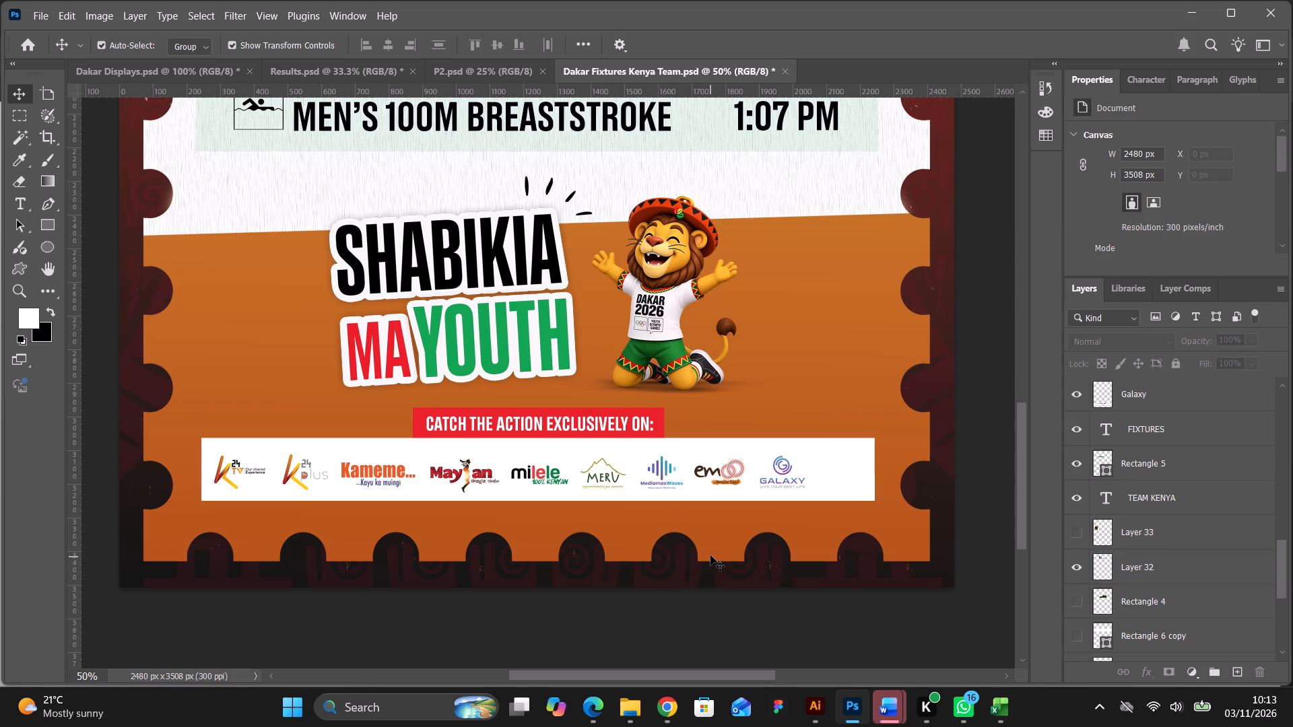
left_click(767, 486)
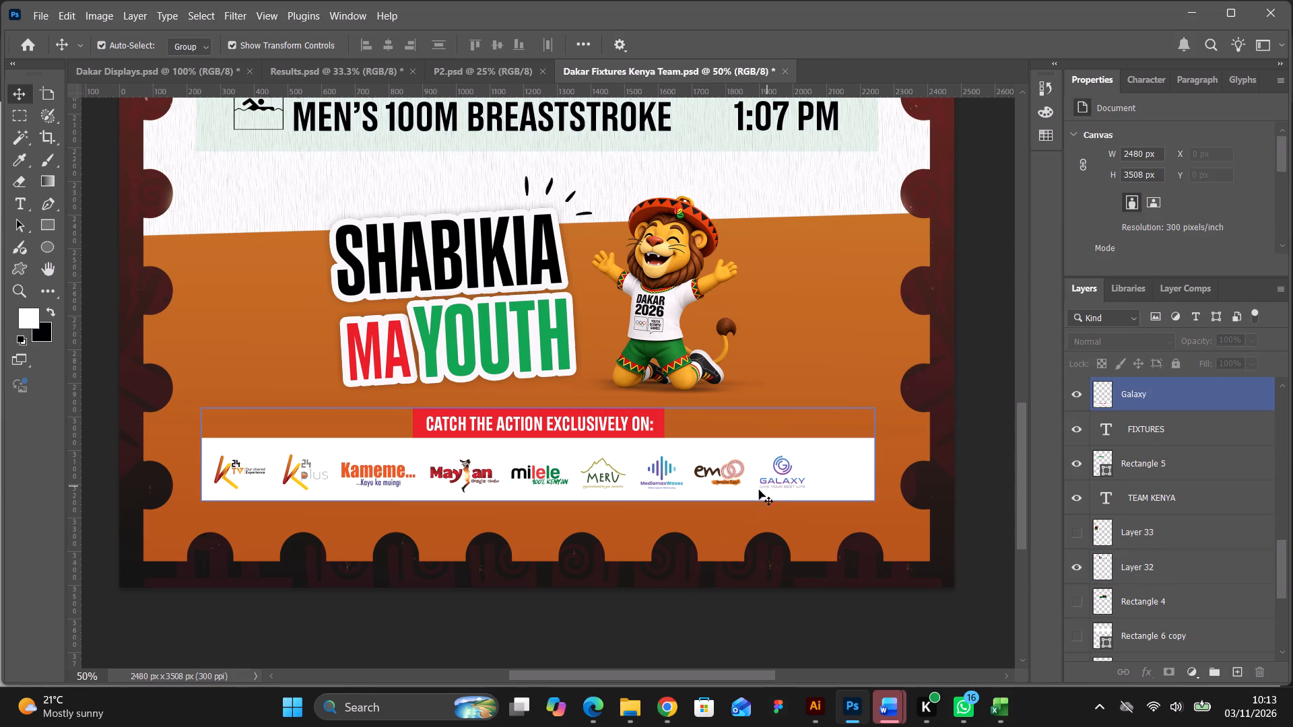
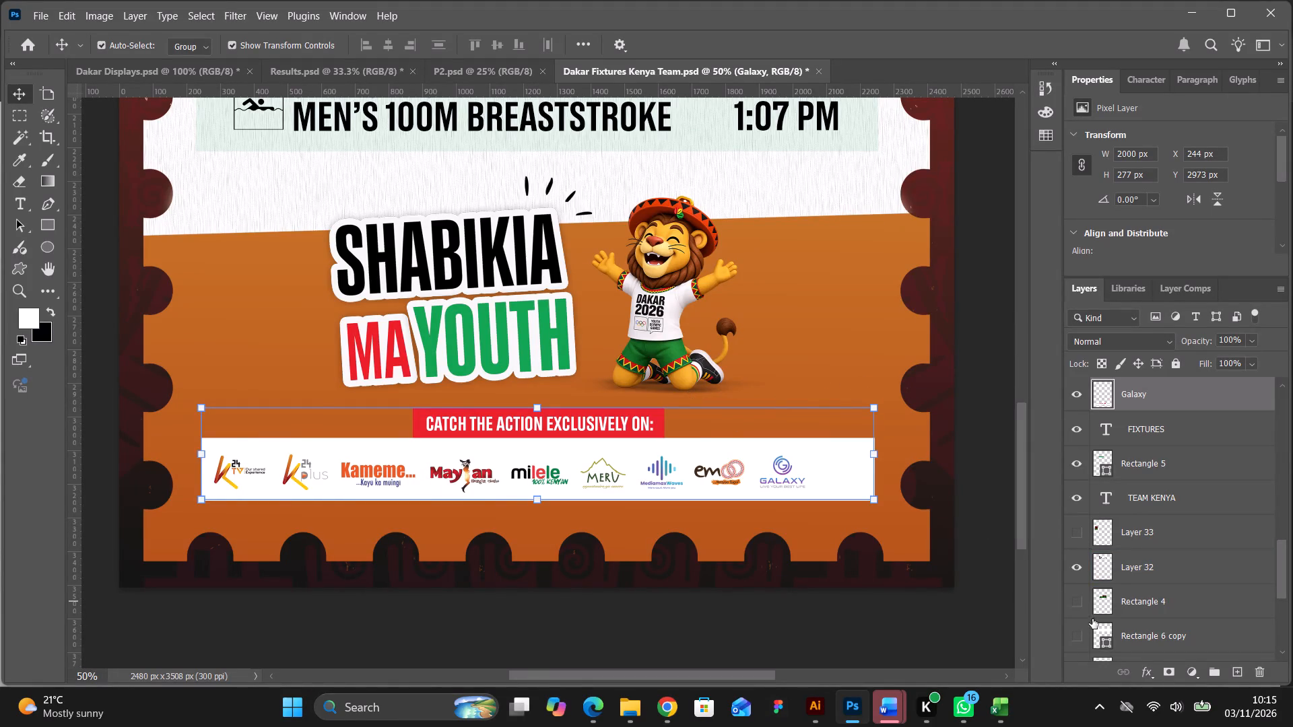
In Dakar Fixtures Kenya Team.psd, check the hidden Layer 33 and look through the layer stack above the Galaxy layer.
left_click(1080, 534)
left_click(1080, 534)
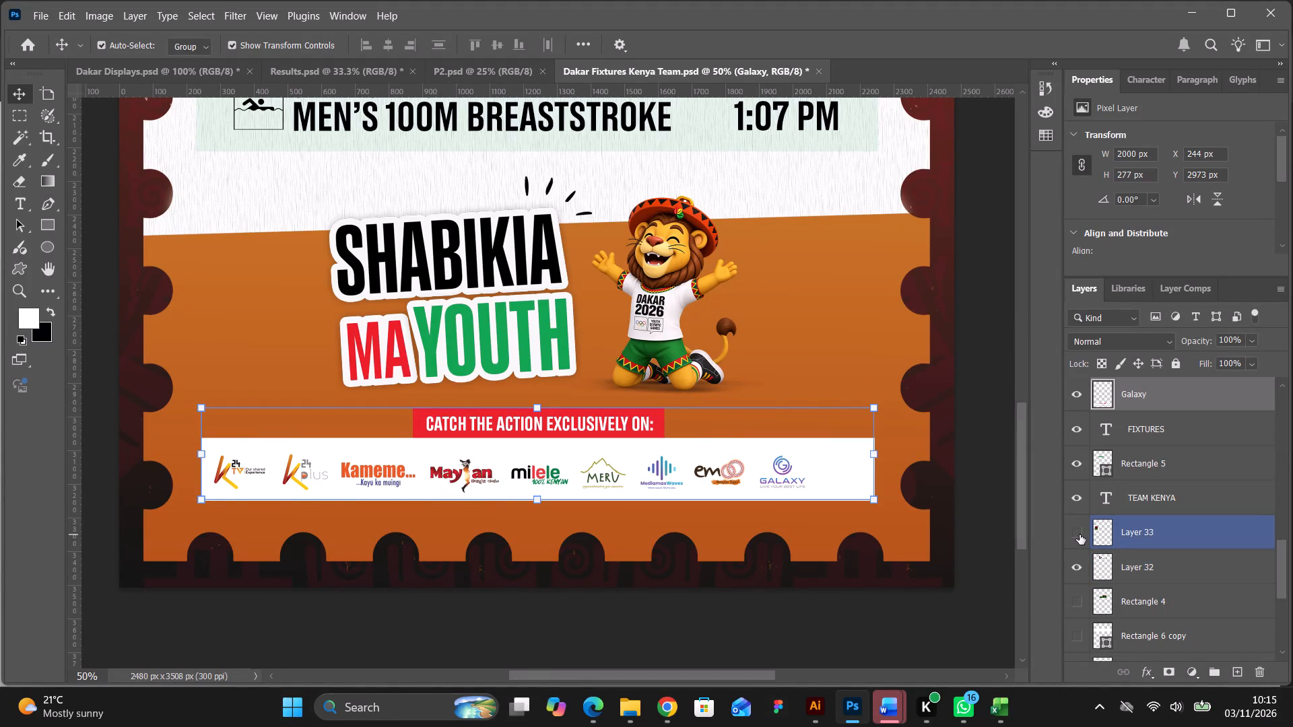
left_click(801, 490)
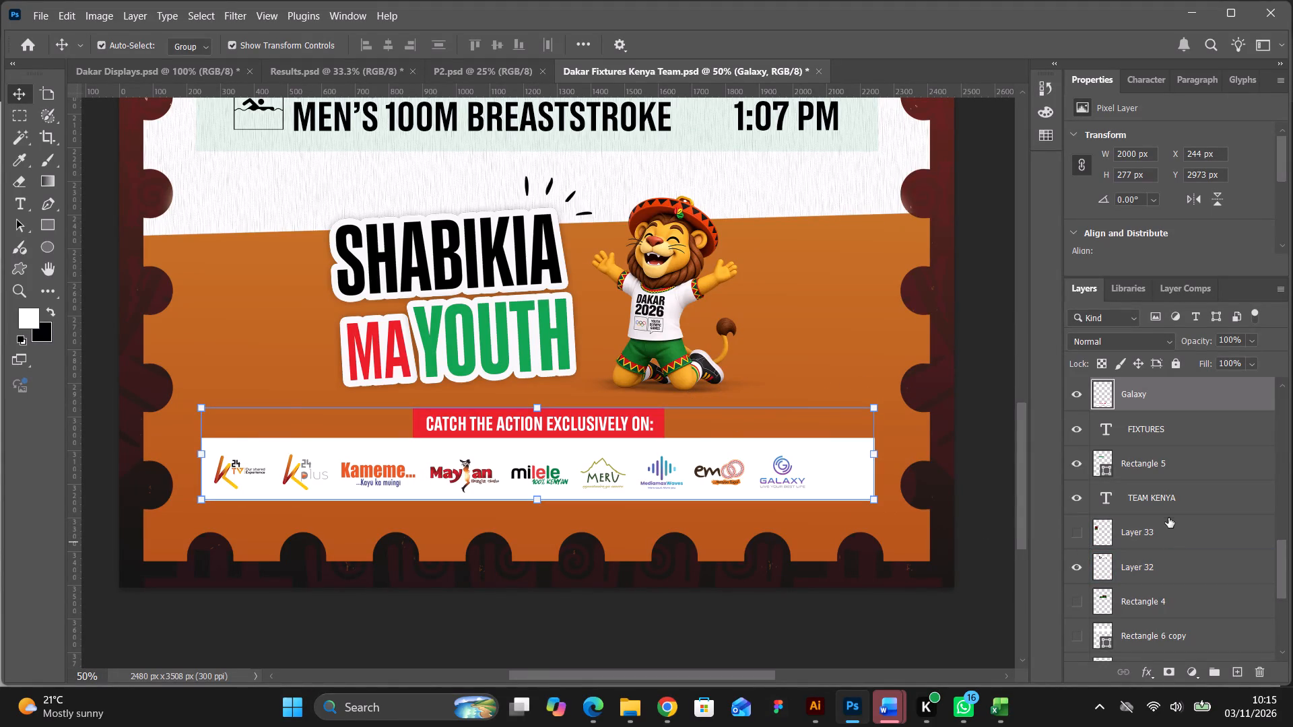
scroll(1167, 461, "down", 3)
scroll(1167, 463, "up", 9)
scroll(1168, 463, "up", 13)
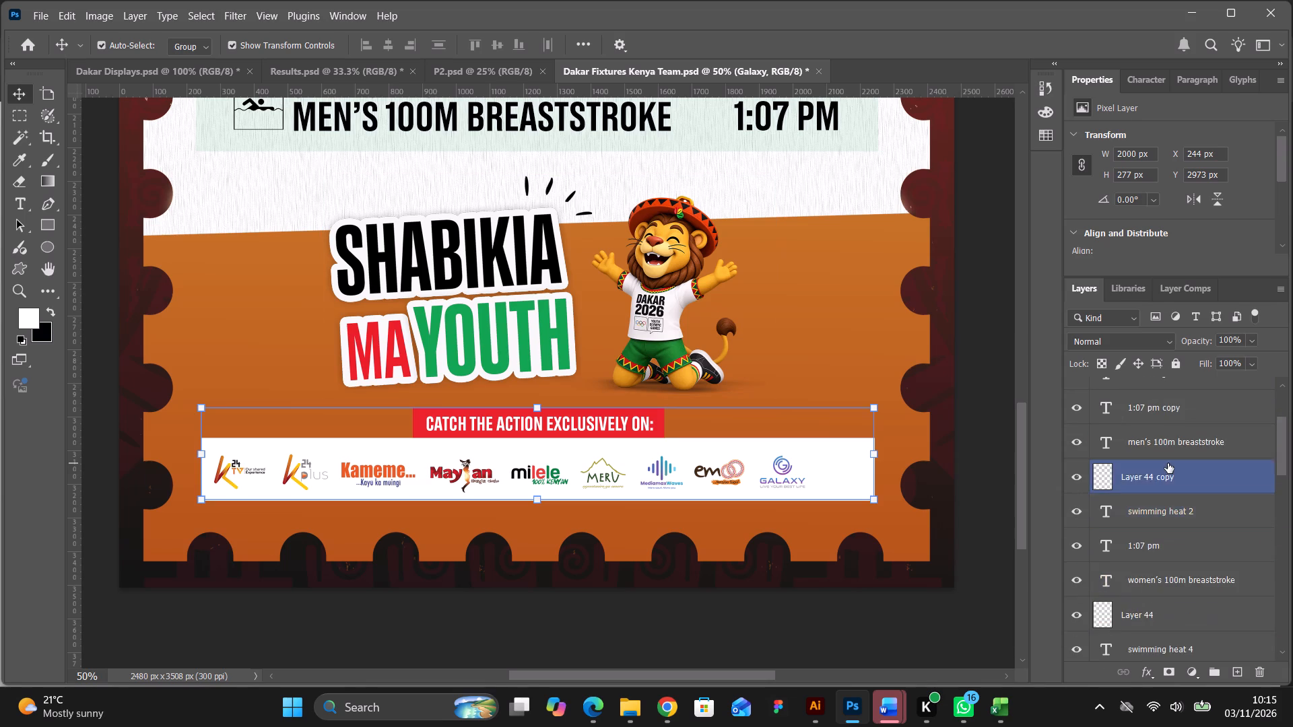
scroll(1168, 463, "up", 13)
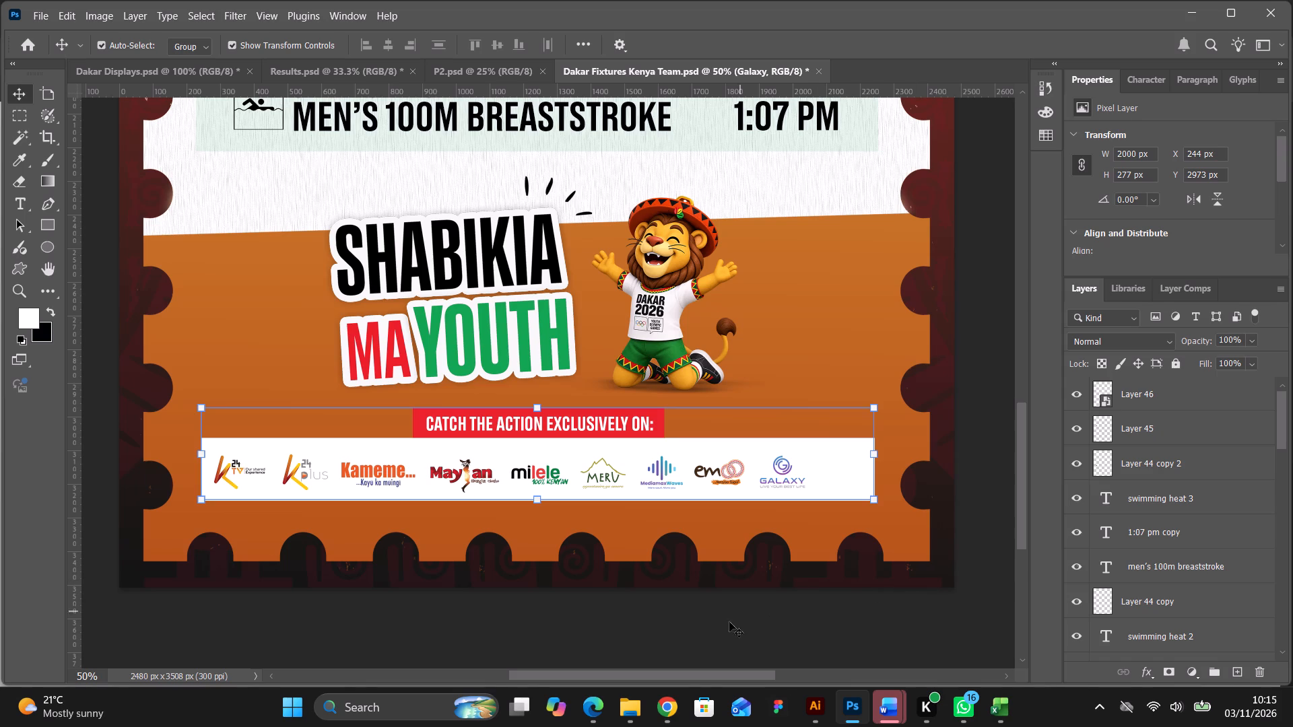
Switch to the Cadena Agramonte article in Chrome, connect to the Mediamax Digital Team Wi-Fi network, and dismiss the WhatsApp notification.
left_click(664, 708)
scroll(632, 290, "up", 6)
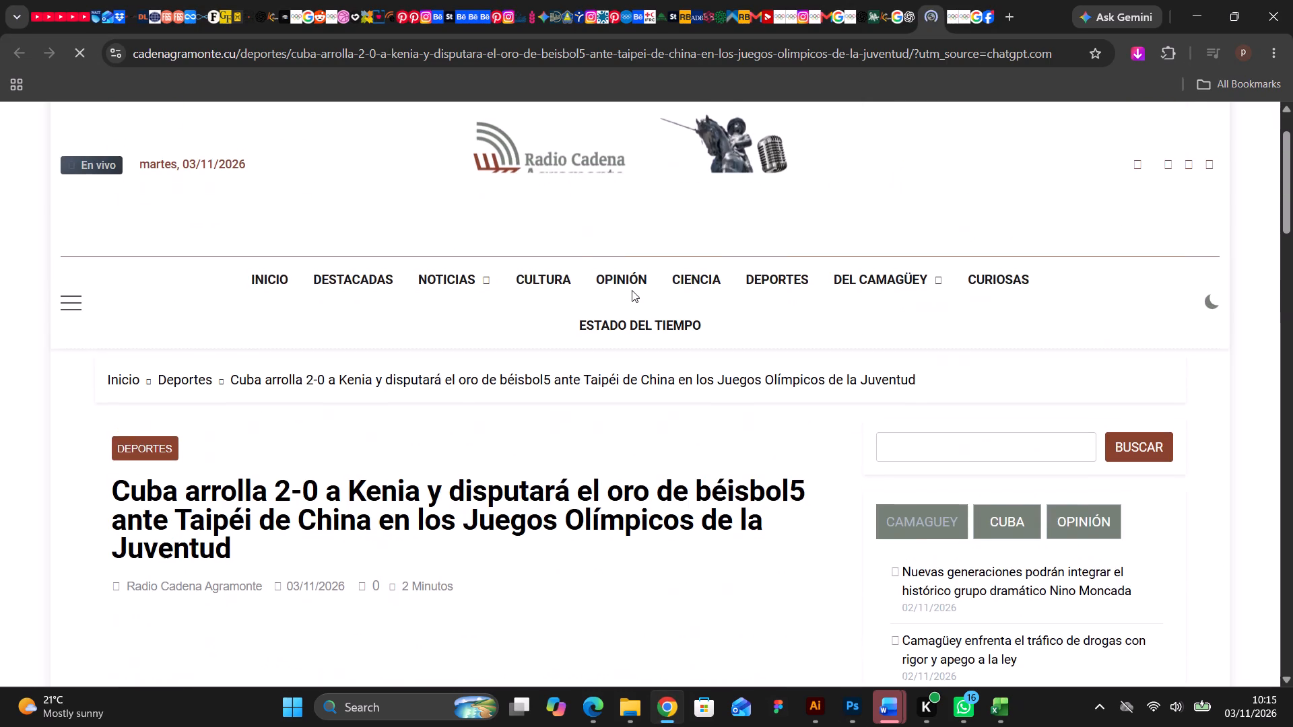
scroll(634, 294, "down", 4)
left_click(1149, 702)
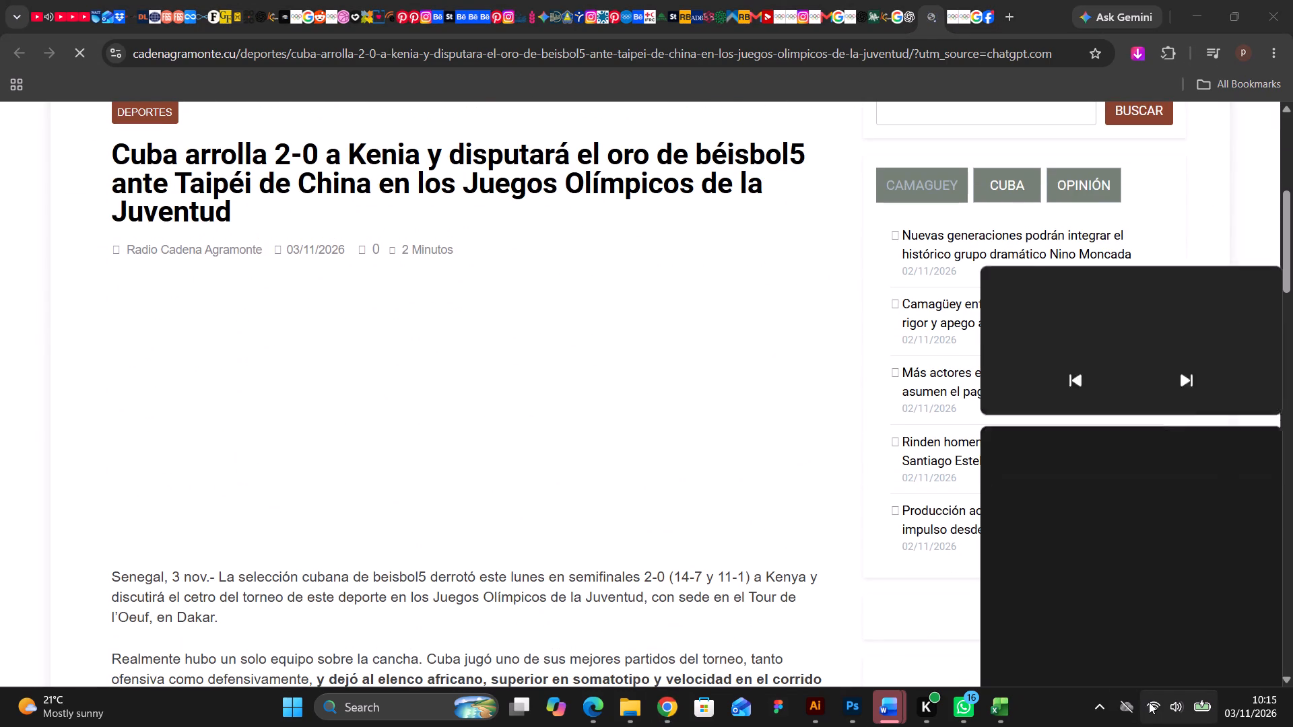
left_click(1057, 401)
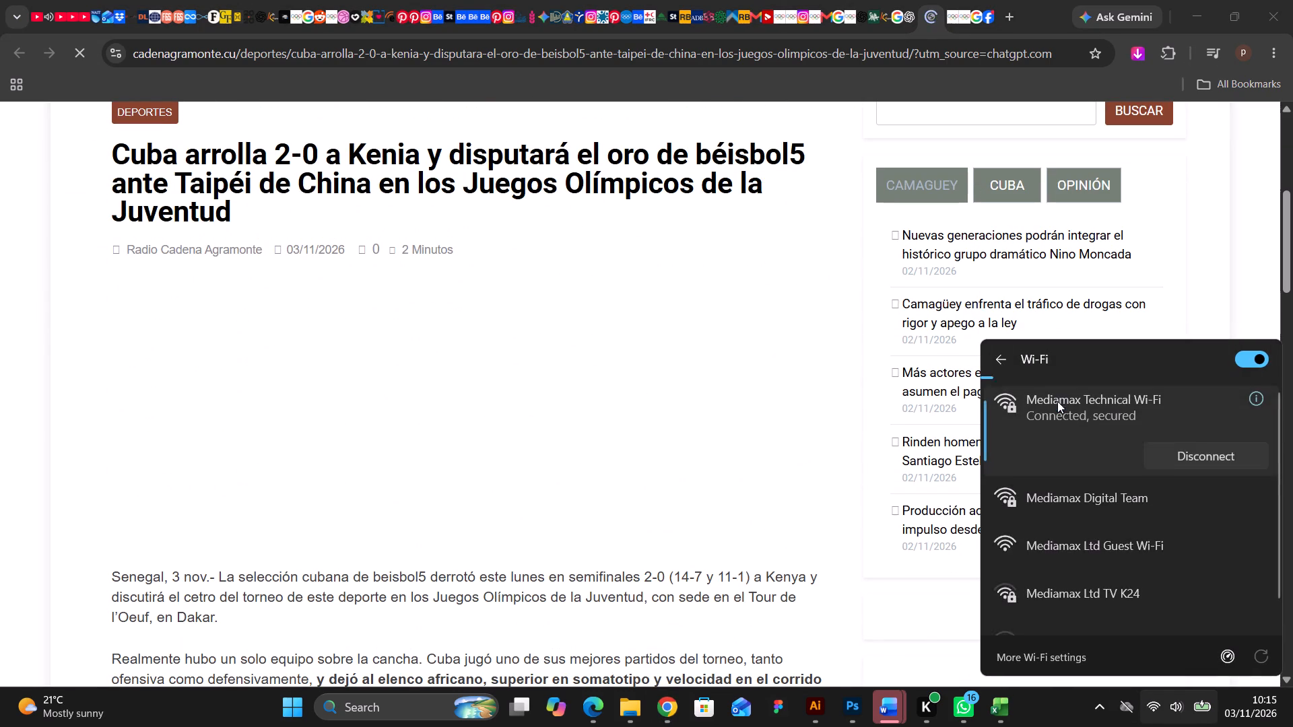
left_click(1175, 504)
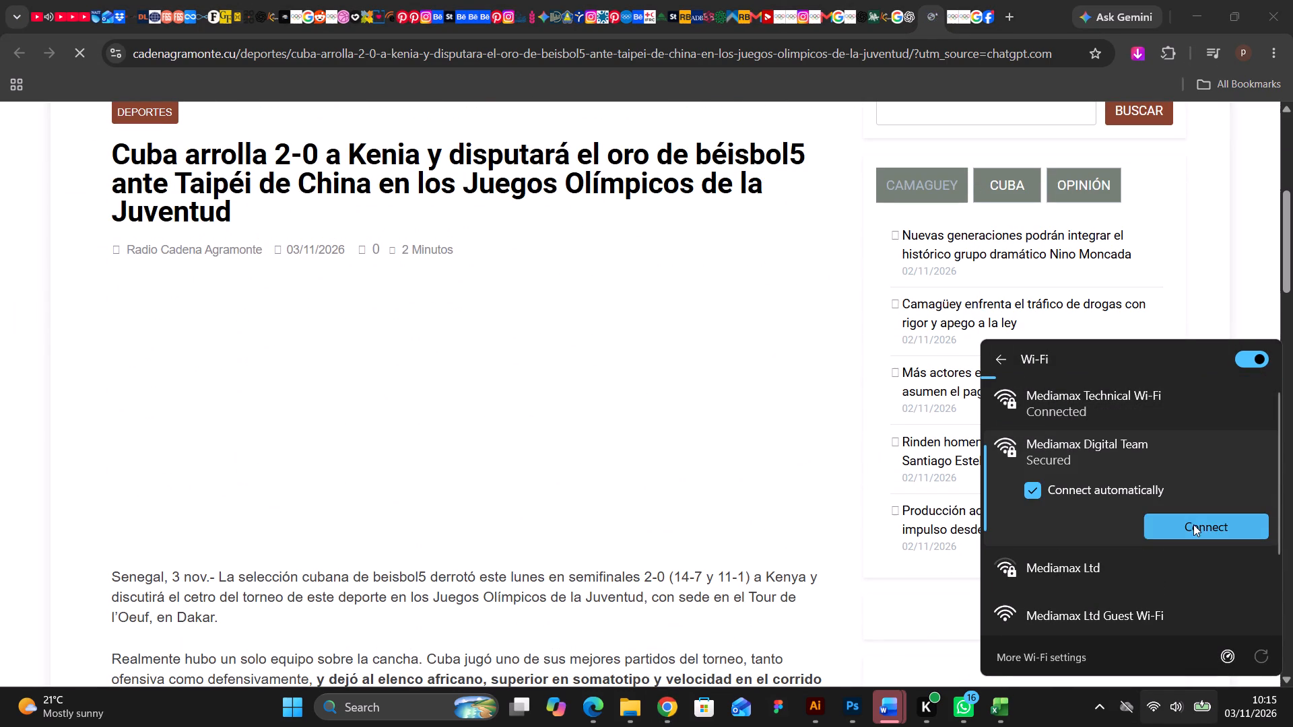
left_click(1193, 524)
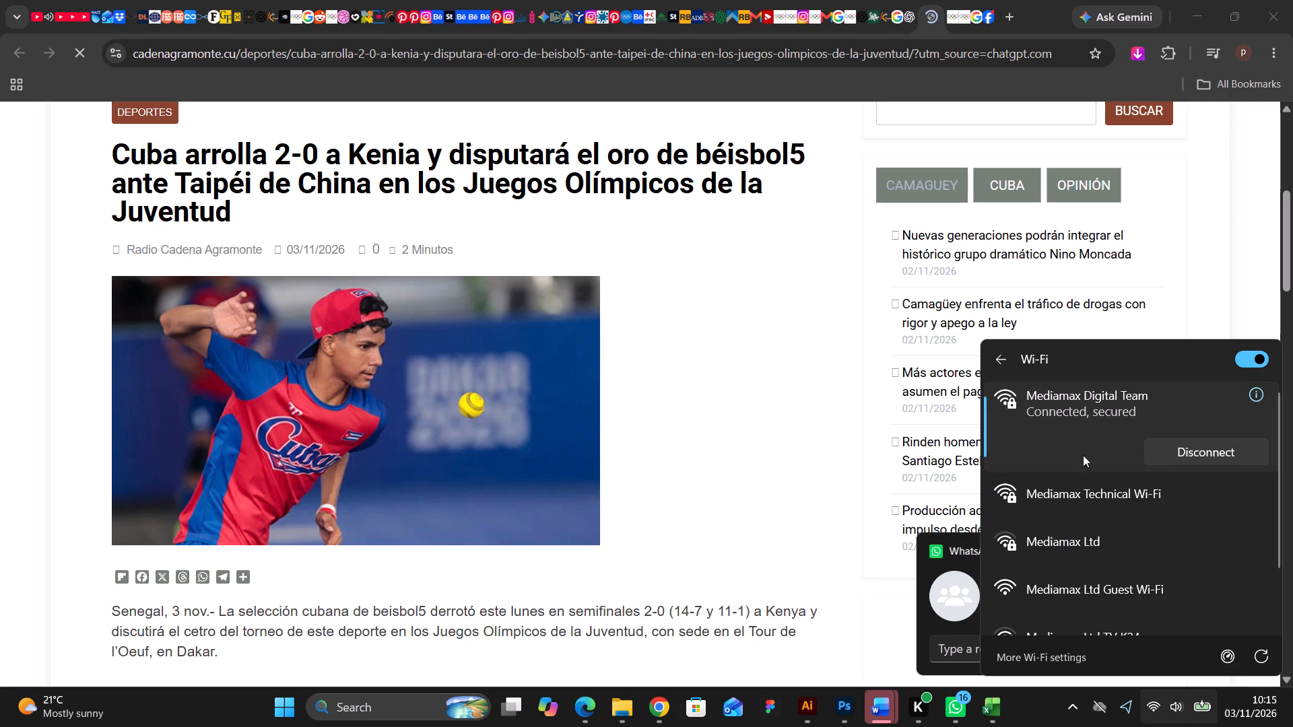
left_click(951, 549)
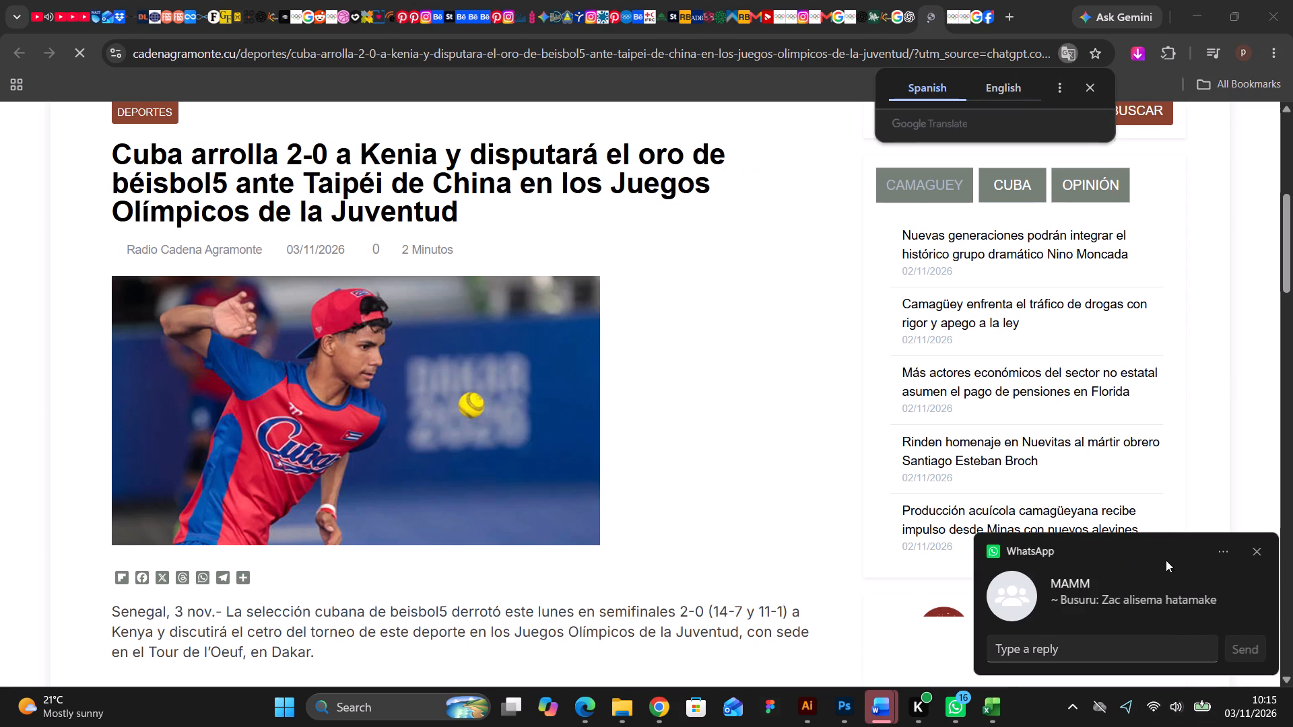
left_click(1254, 554)
Examine the reloading Radio Cadena Agramonte article, from its headline through the lead photo and text, for usable match pictures.
scroll(798, 462, "down", 5)
scroll(799, 462, "up", 6)
scroll(799, 462, "down", 4)
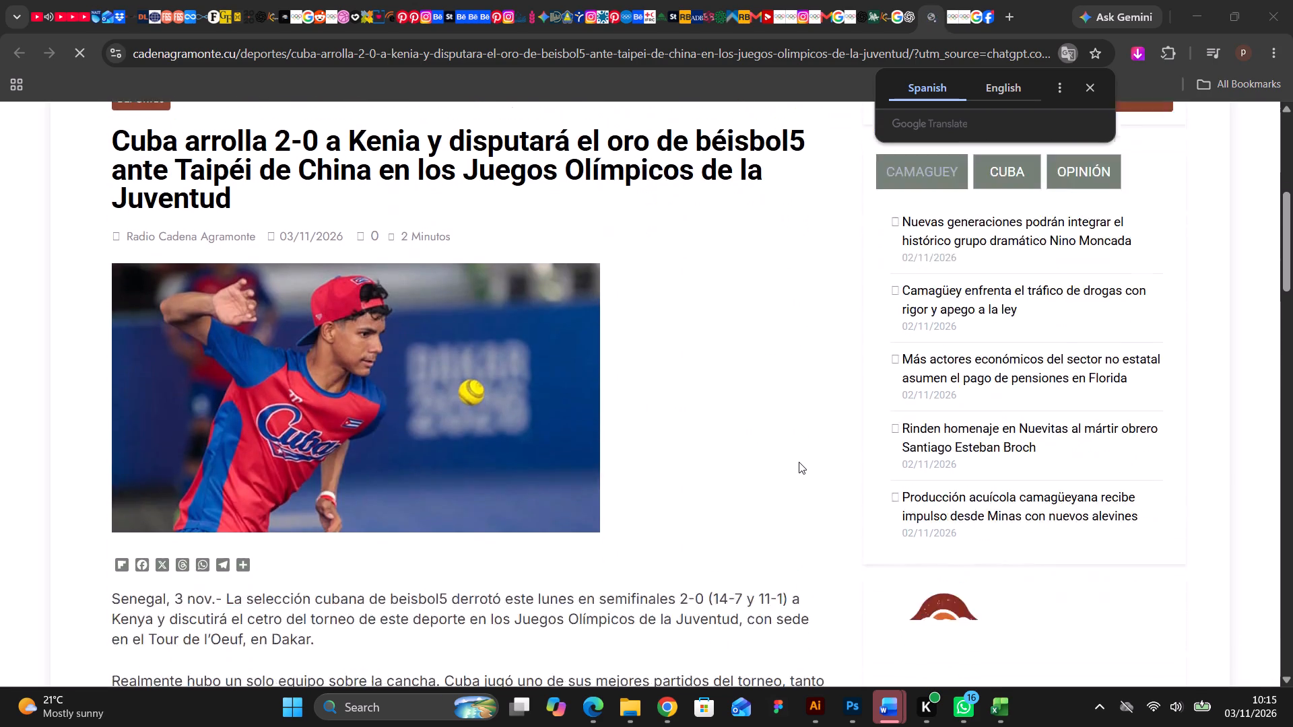
scroll(799, 462, "down", 13)
scroll(799, 460, "up", 14)
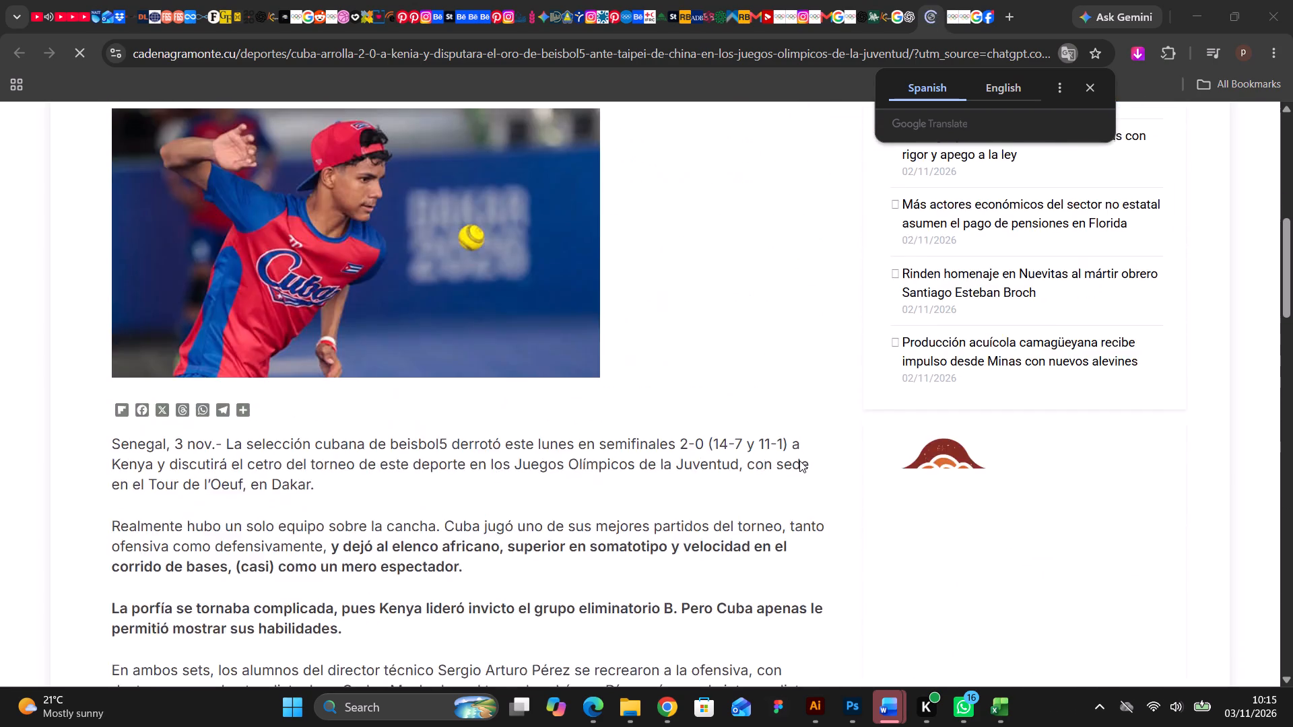
scroll(799, 460, "up", 4)
scroll(799, 460, "down", 4)
scroll(799, 460, "up", 4)
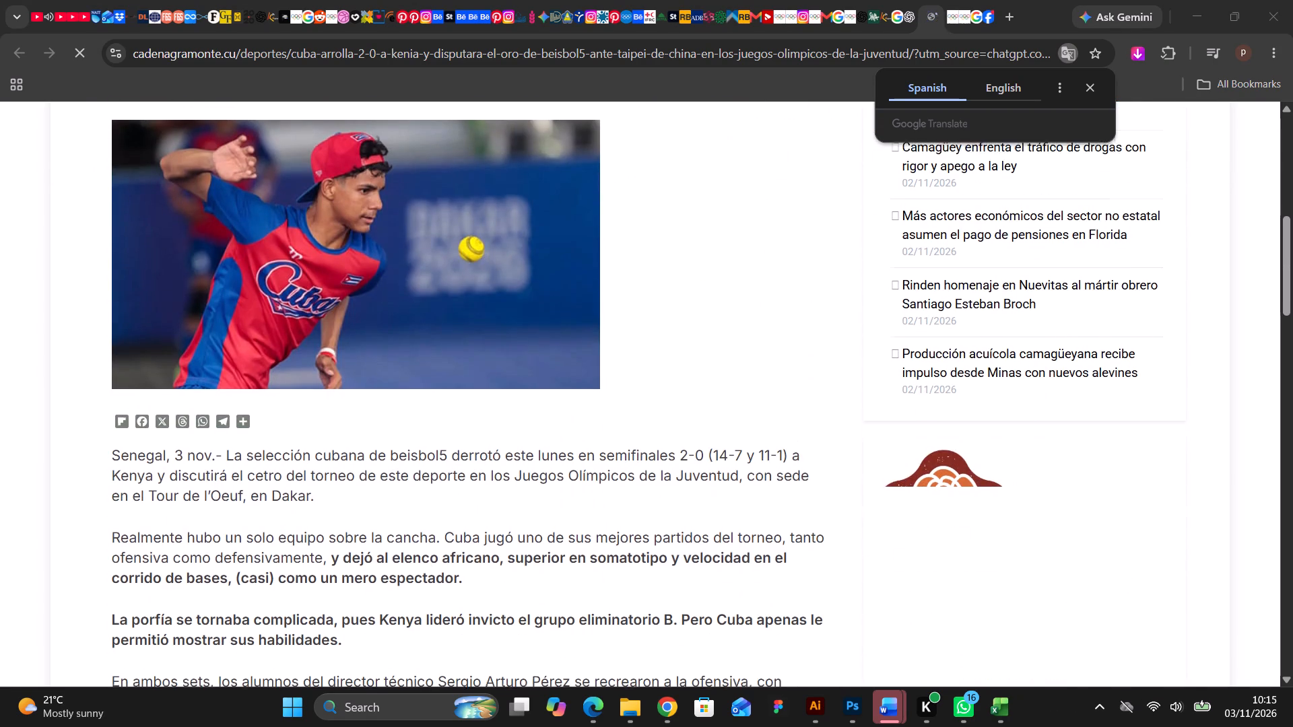
scroll(799, 460, "up", 1)
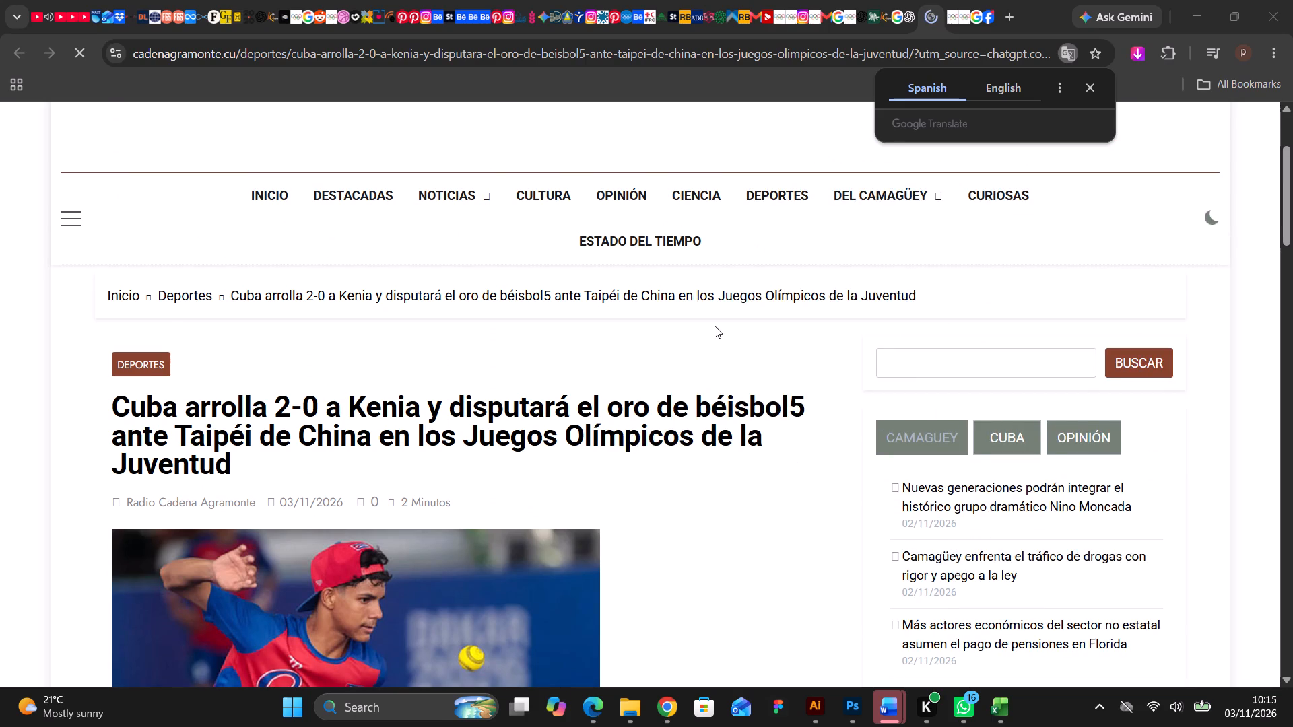
scroll(531, 270, "down", 3)
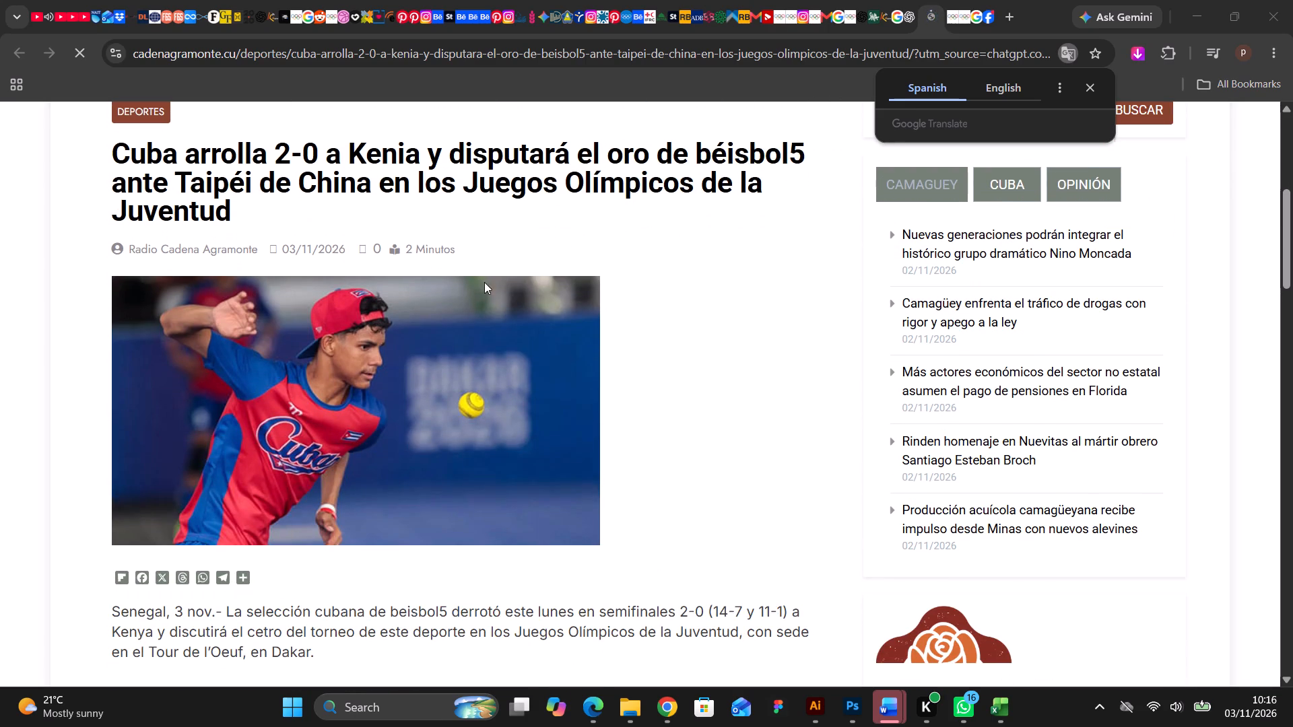
Search the article's photo of the Cuban Baseball5 player with Google Lens and browse the related pictures in the AI Overview.
right_click(433, 337)
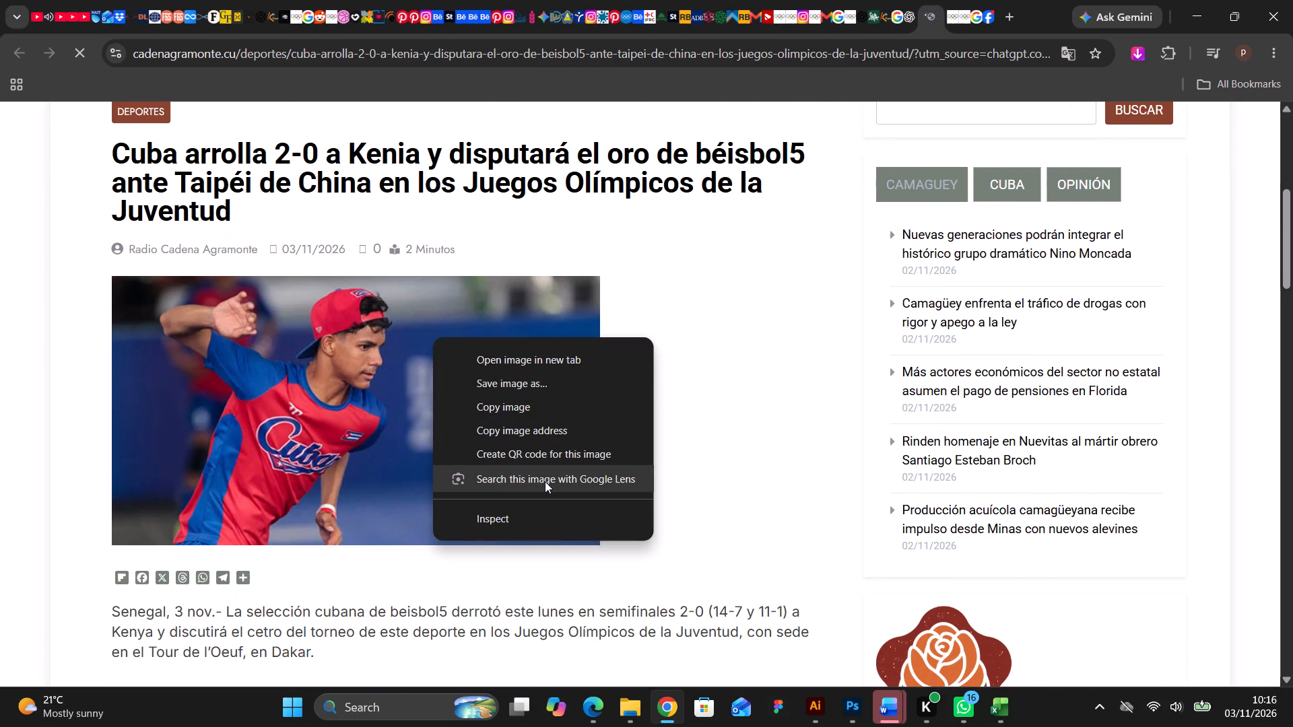
left_click(545, 481)
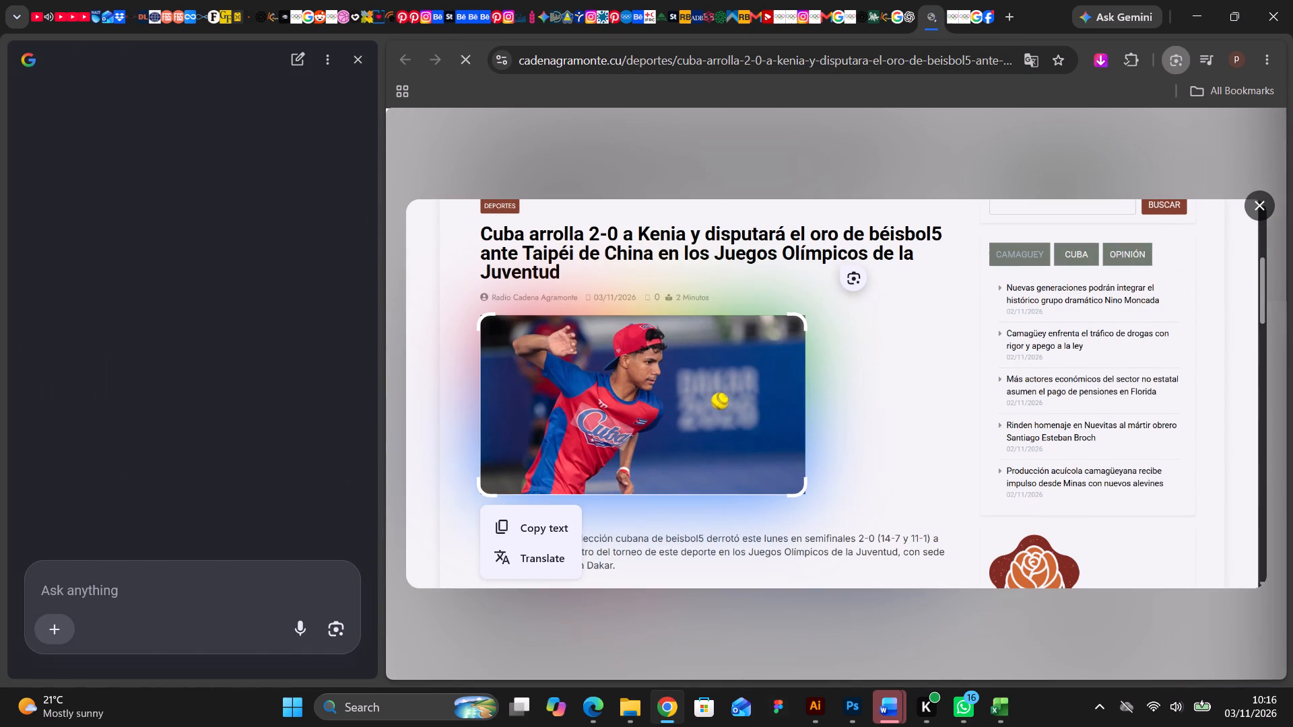
left_click(342, 314)
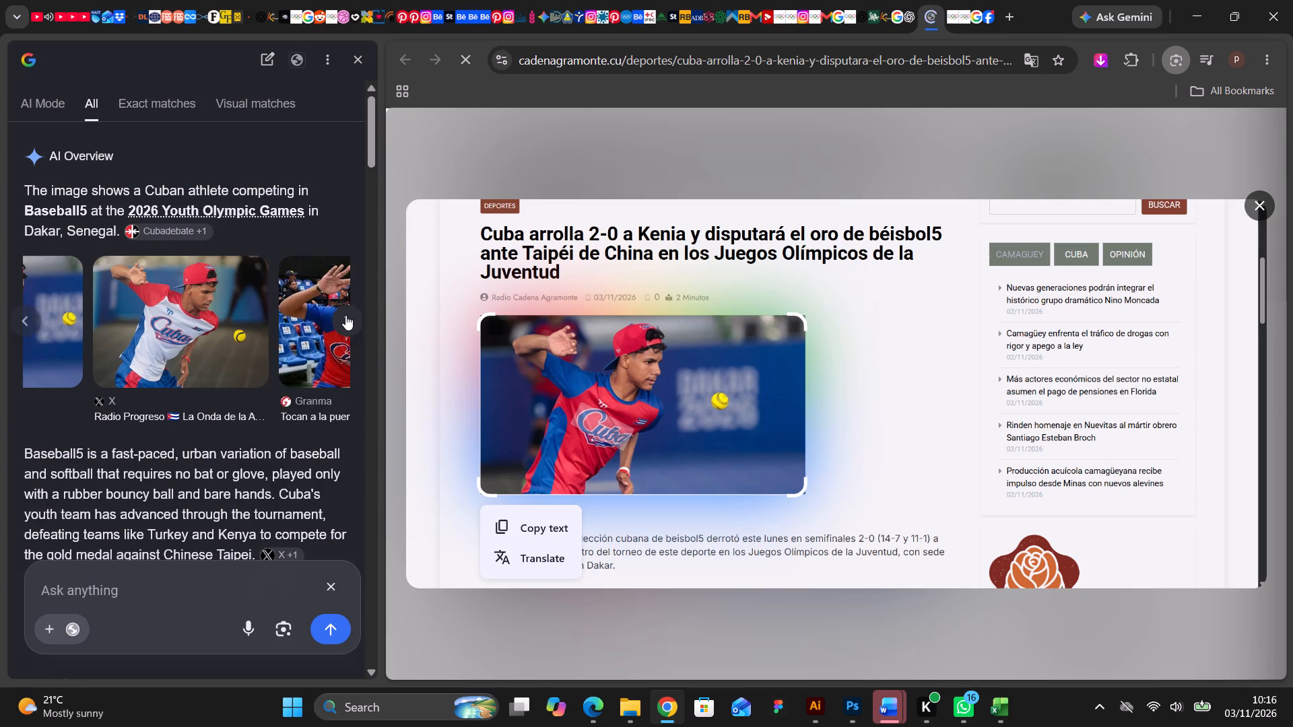
left_click(345, 315)
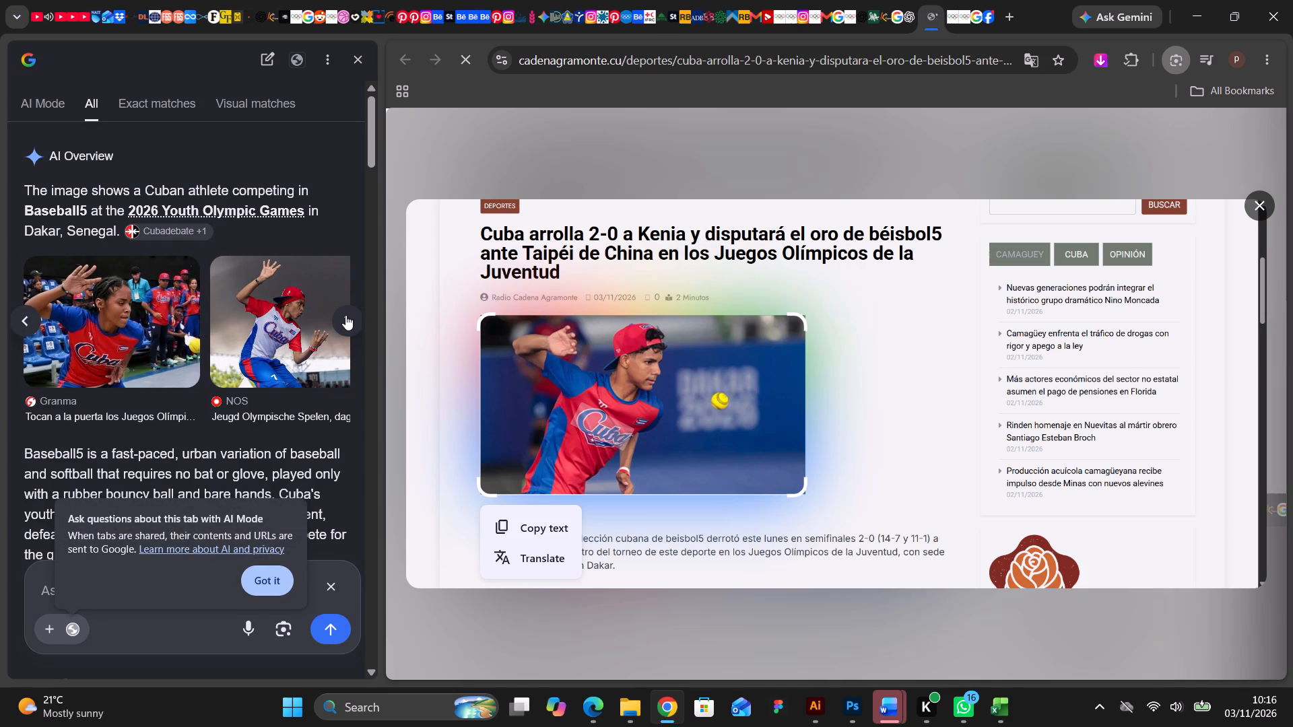
left_click(345, 315)
left_click(345, 315)
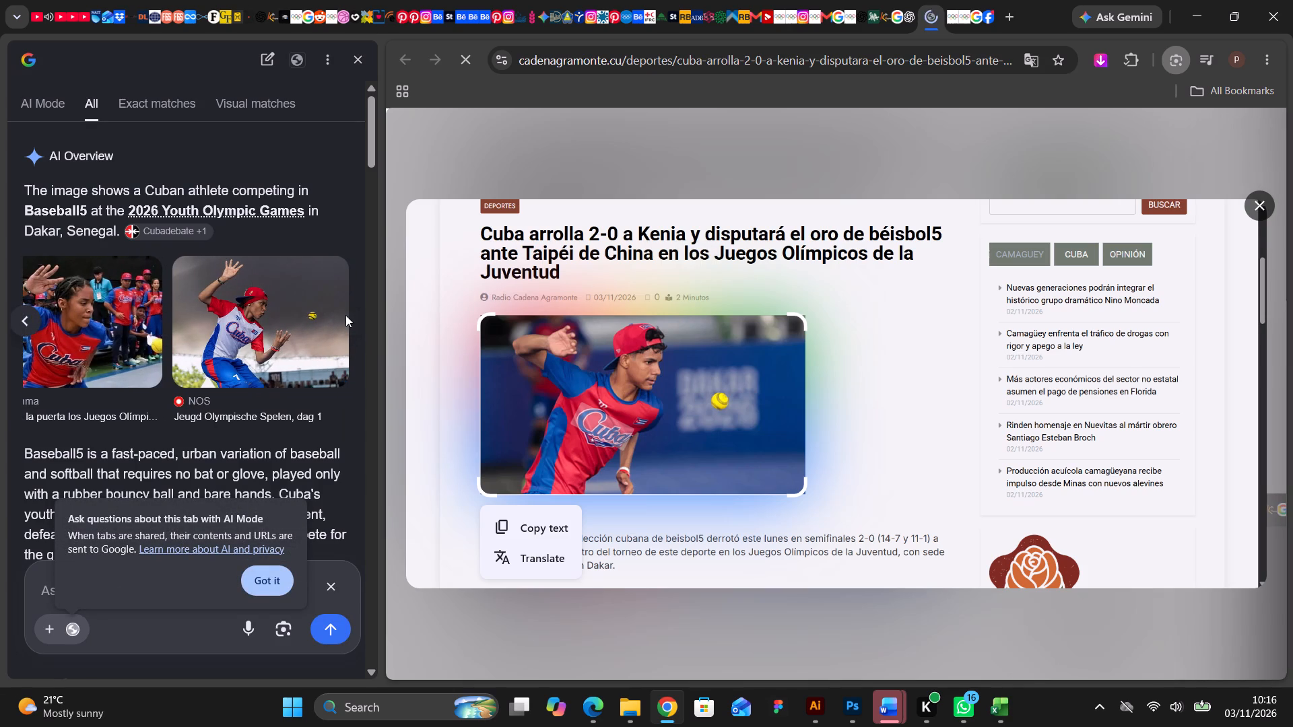
scroll(305, 314, "down", 8)
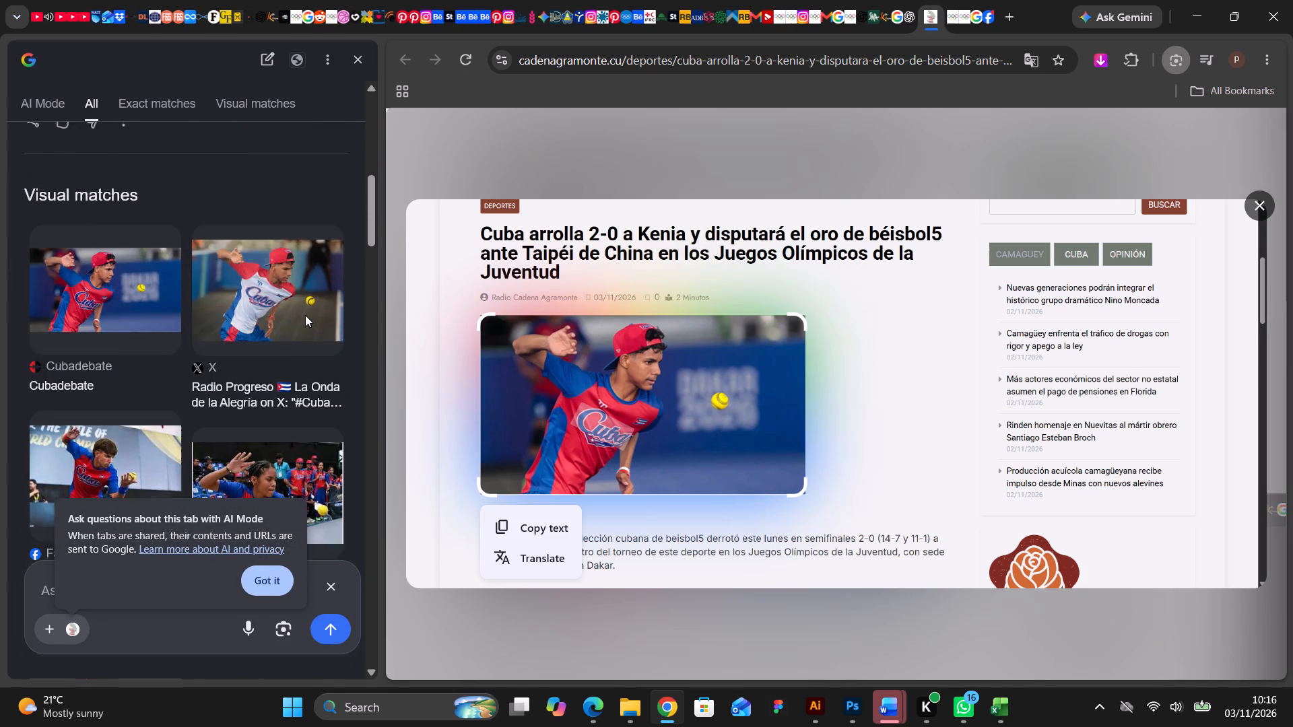
scroll(305, 315, "down", 8)
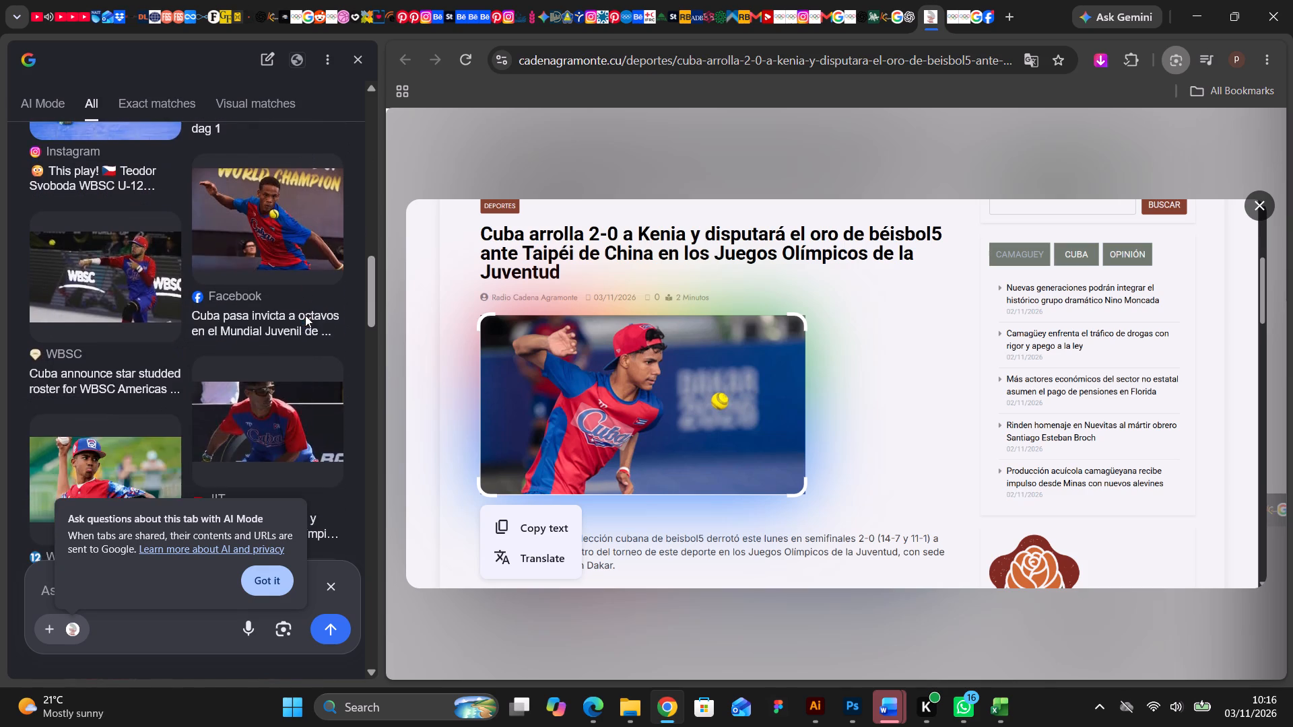
scroll(305, 315, "down", 13)
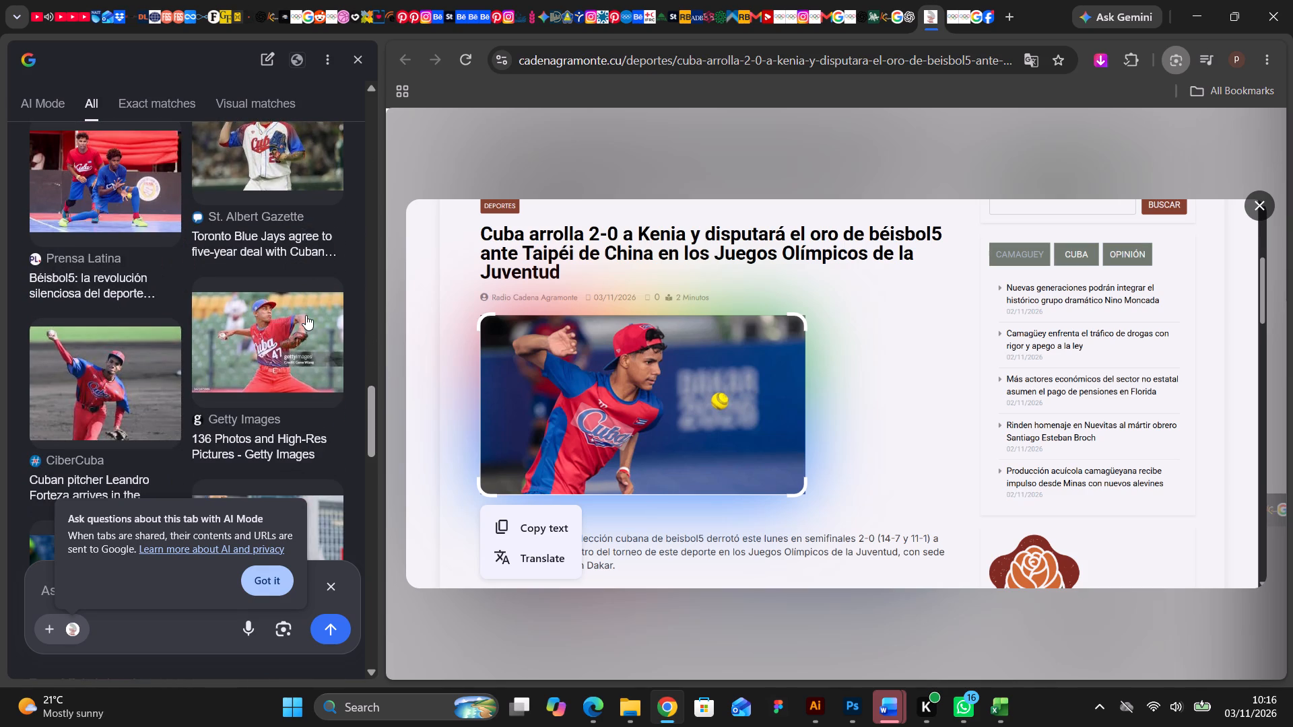
scroll(306, 315, "down", 9)
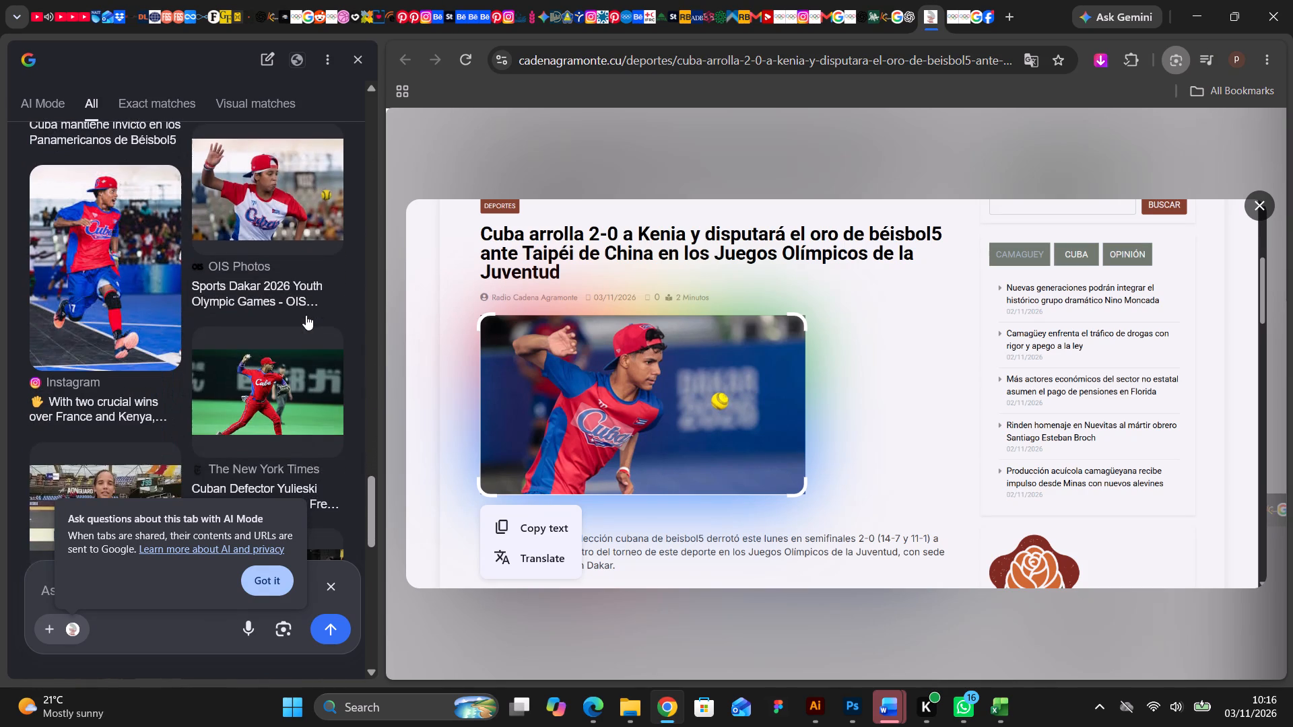
scroll(306, 315, "down", 8)
scroll(460, 313, "down", 1)
scroll(300, 318, "down", 3)
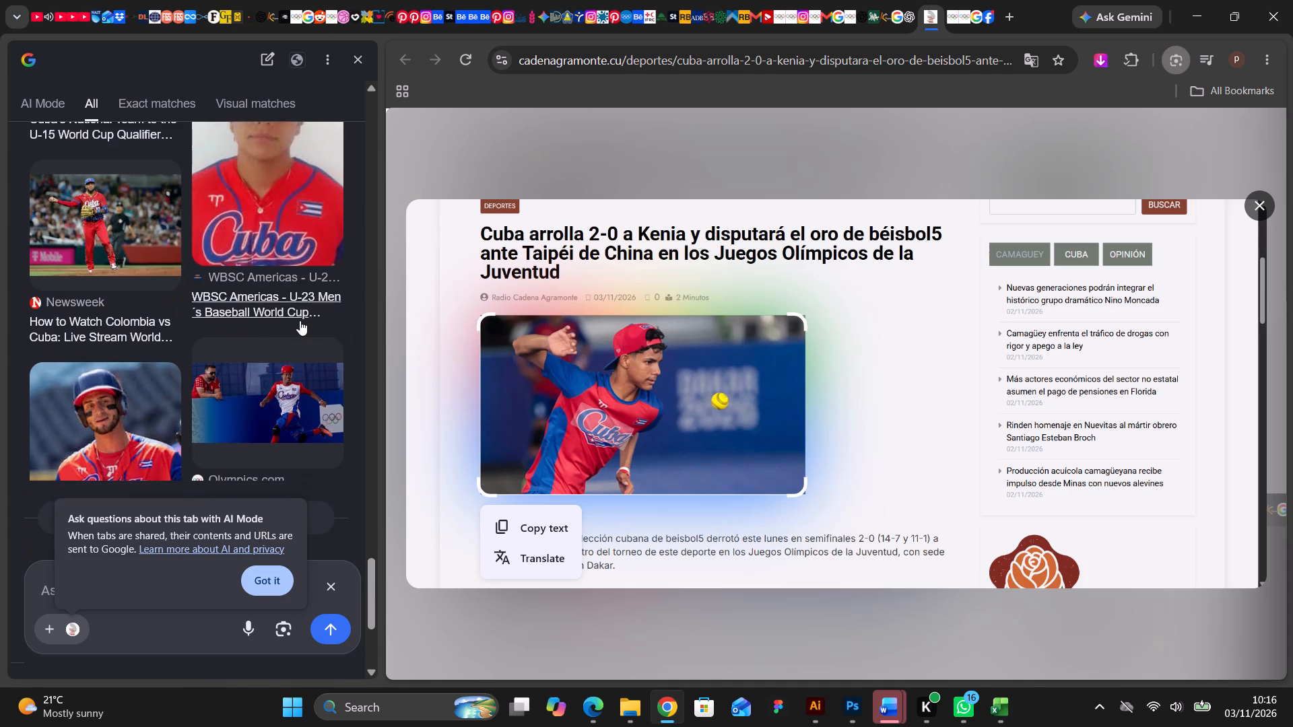
scroll(300, 320, "down", 2)
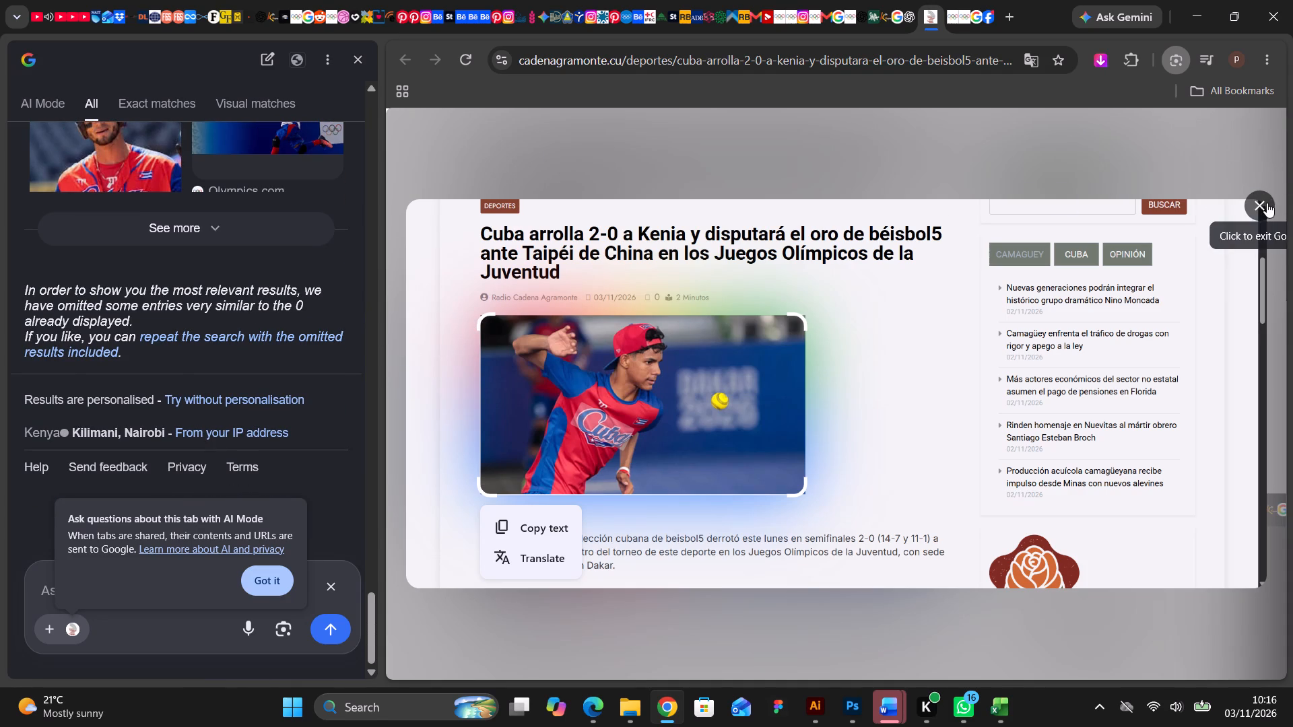
left_click(1267, 203)
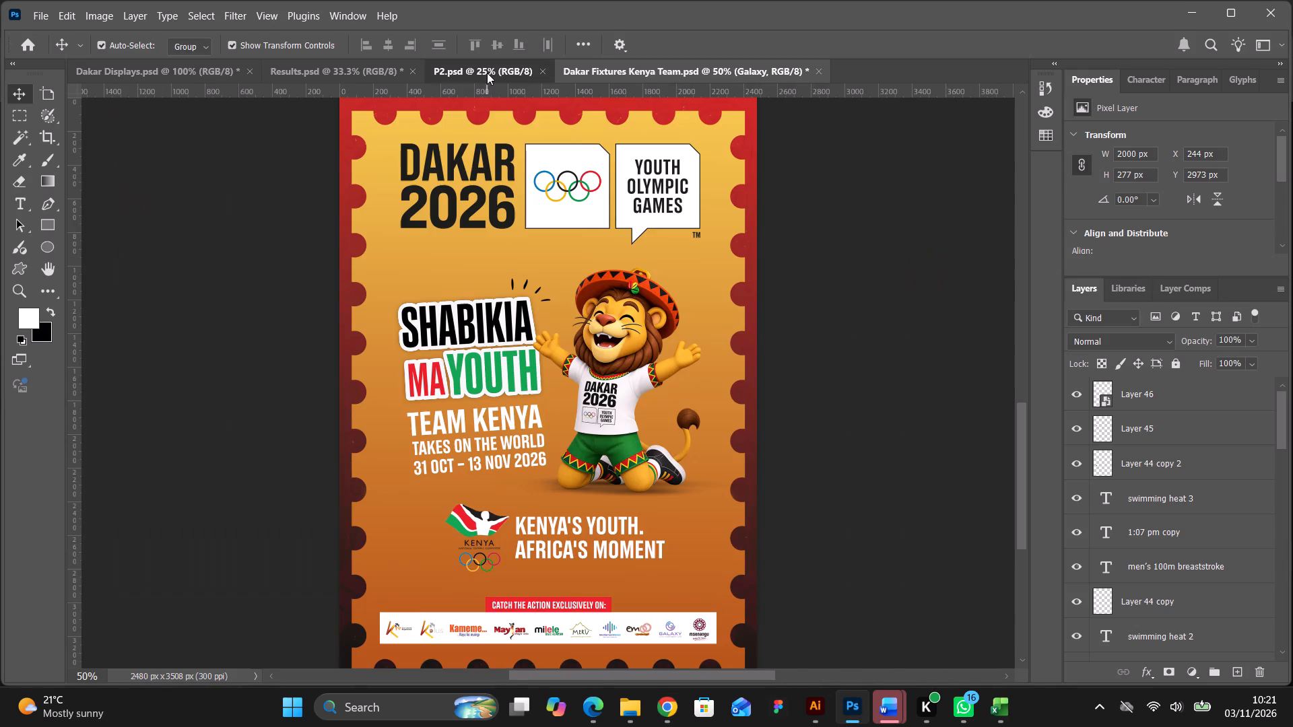
left_click(350, 78)
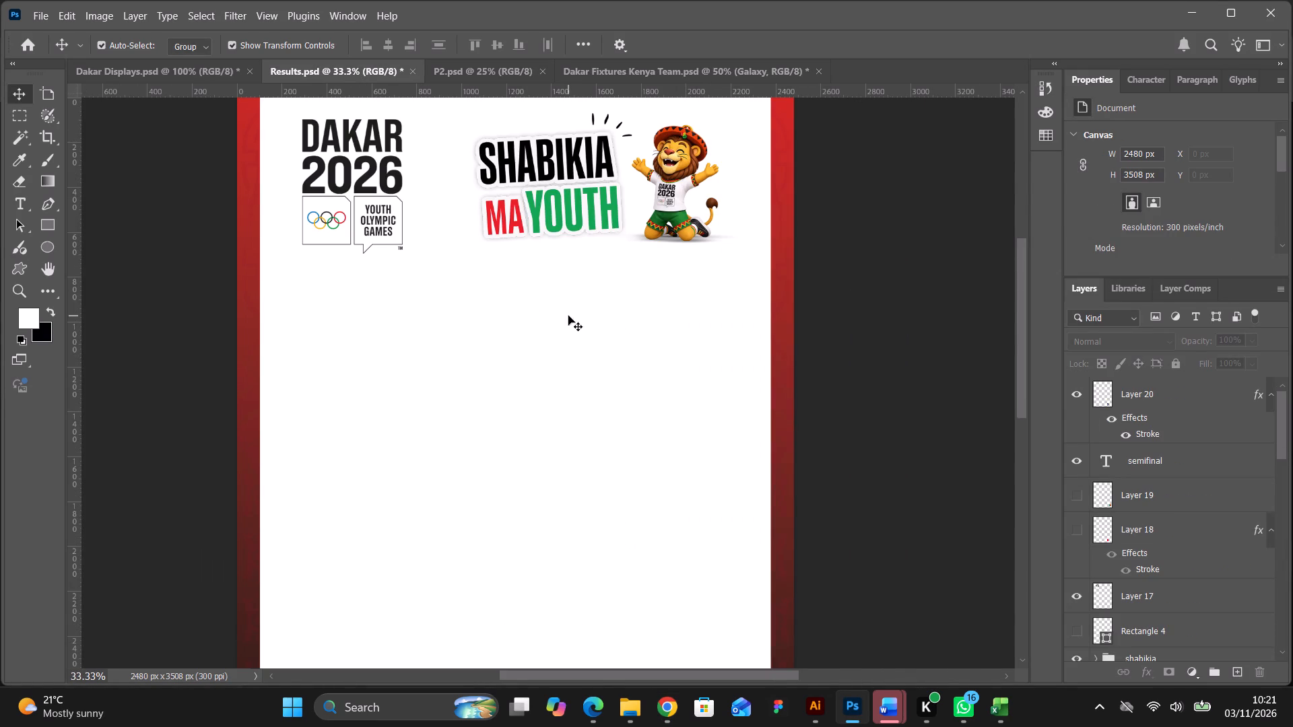
left_click(574, 331)
left_click(1101, 644, "ctrl")
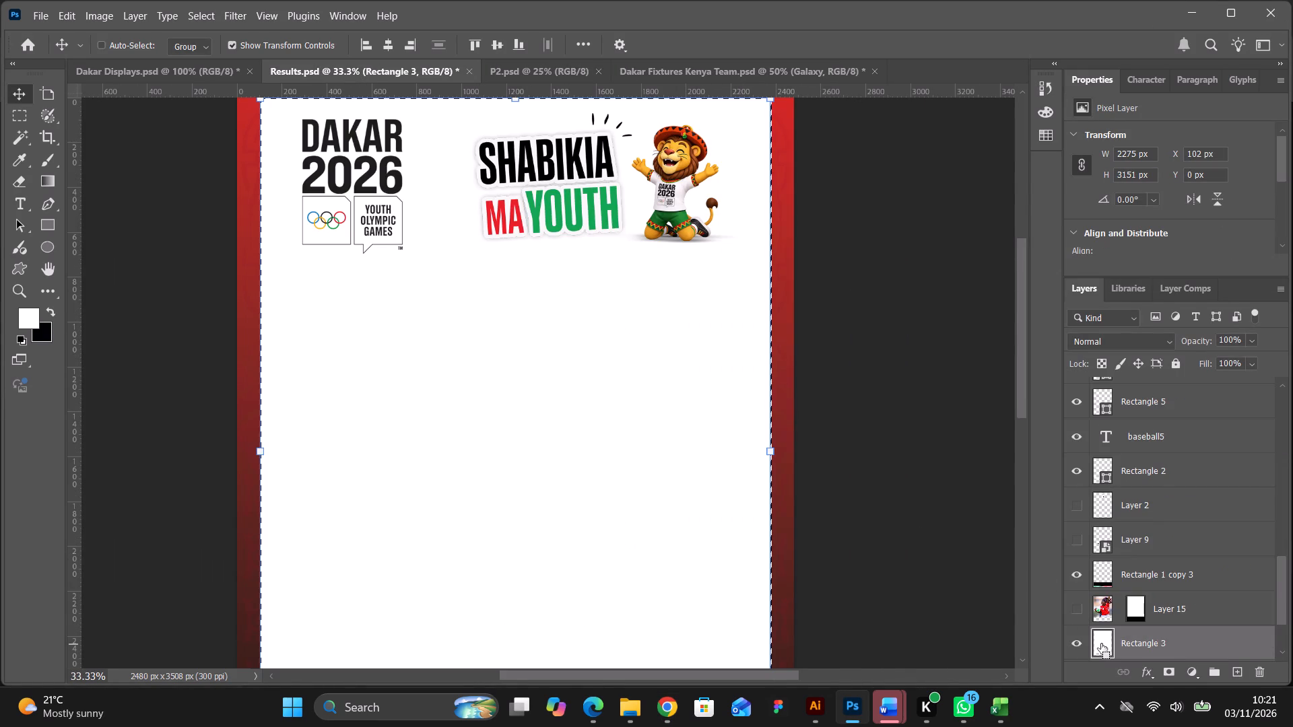
left_click(67, 20)
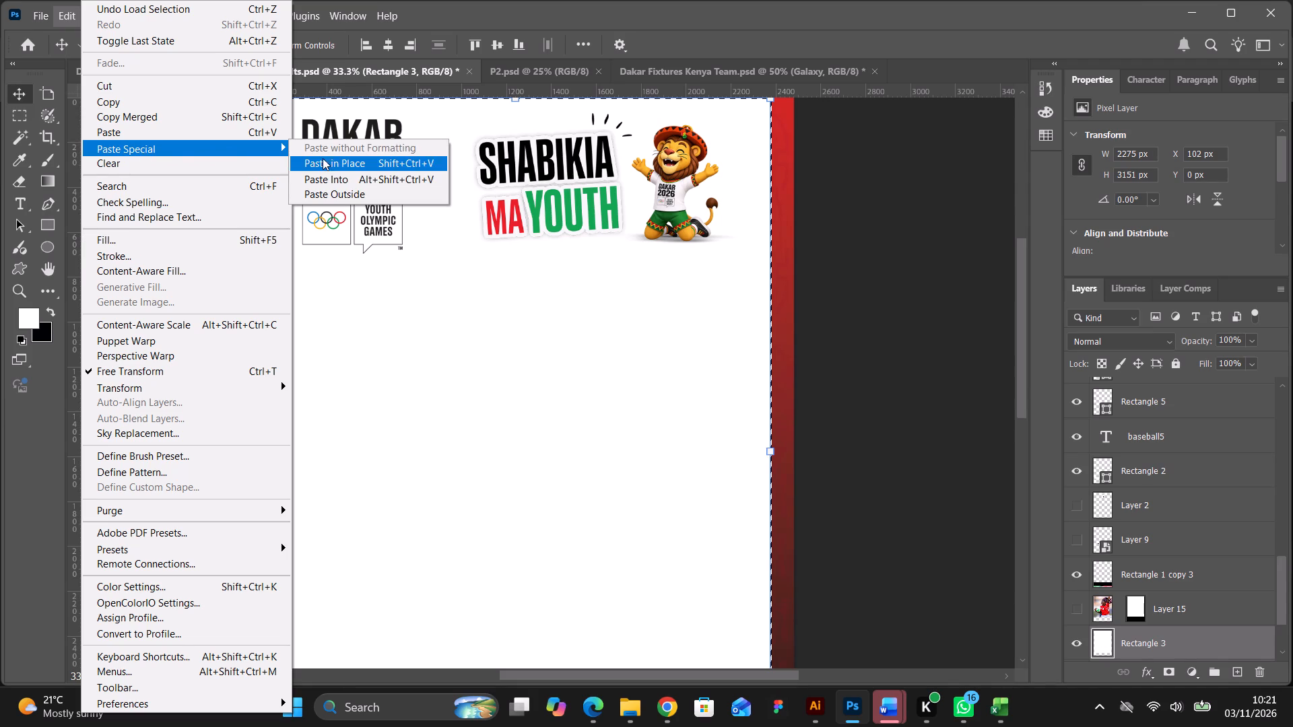
left_click(325, 180)
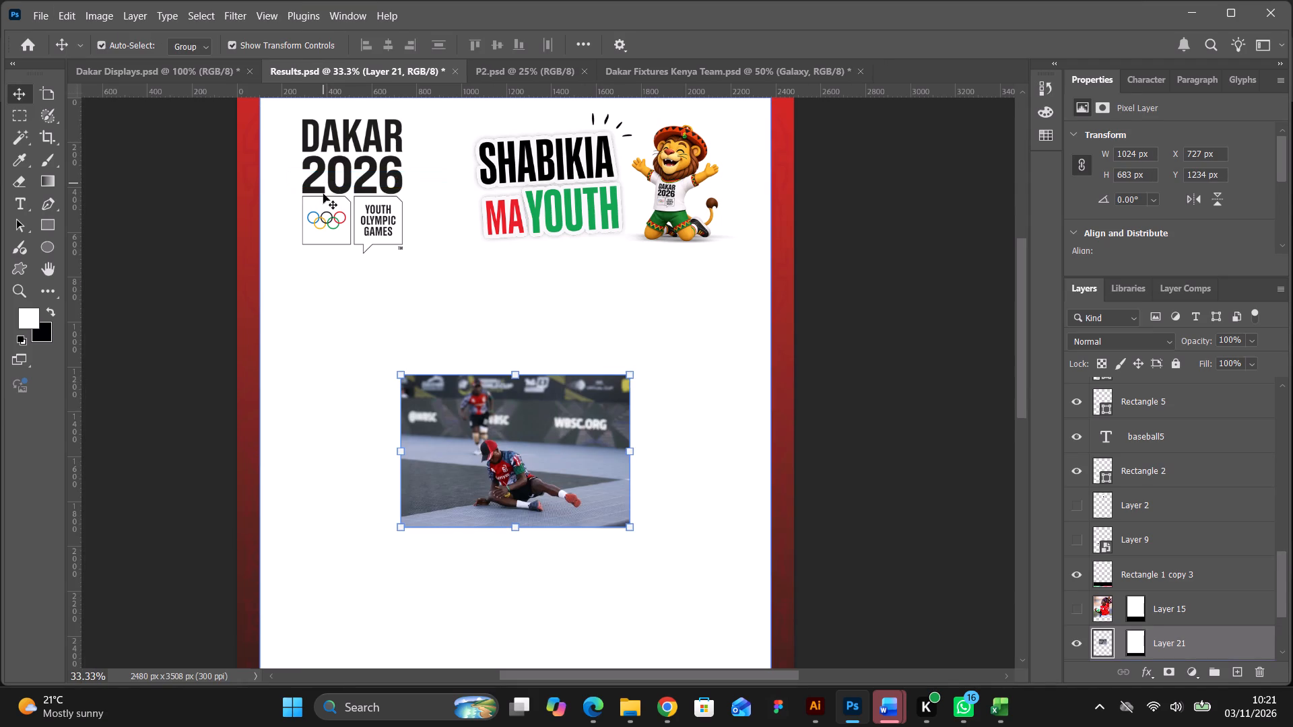
Scale the pasted photo to about 291% so it spans the white panel and meets the top of the Baseball5 strip.
scroll(616, 413, "down", 5)
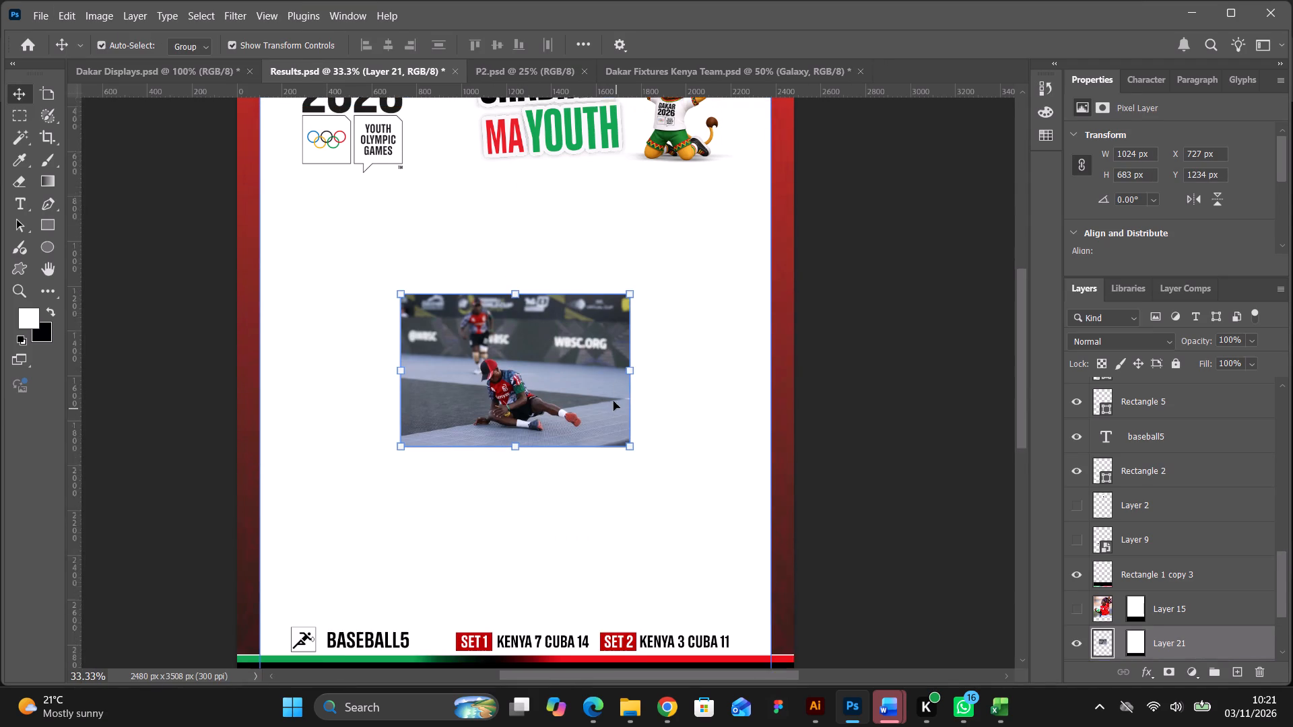
scroll(614, 401, "down", 7)
left_click_drag(632, 367, 809, 522)
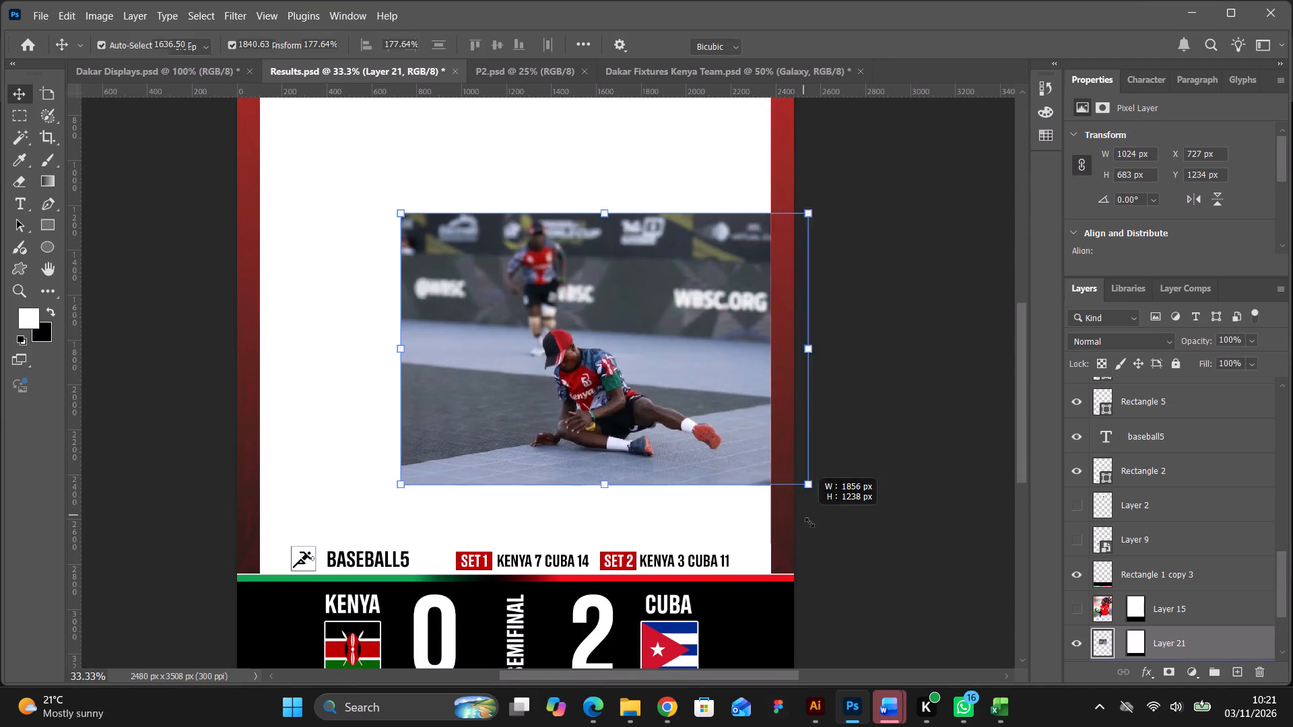
left_click_drag(809, 522, 849, 563)
left_click_drag(406, 212, 283, 139)
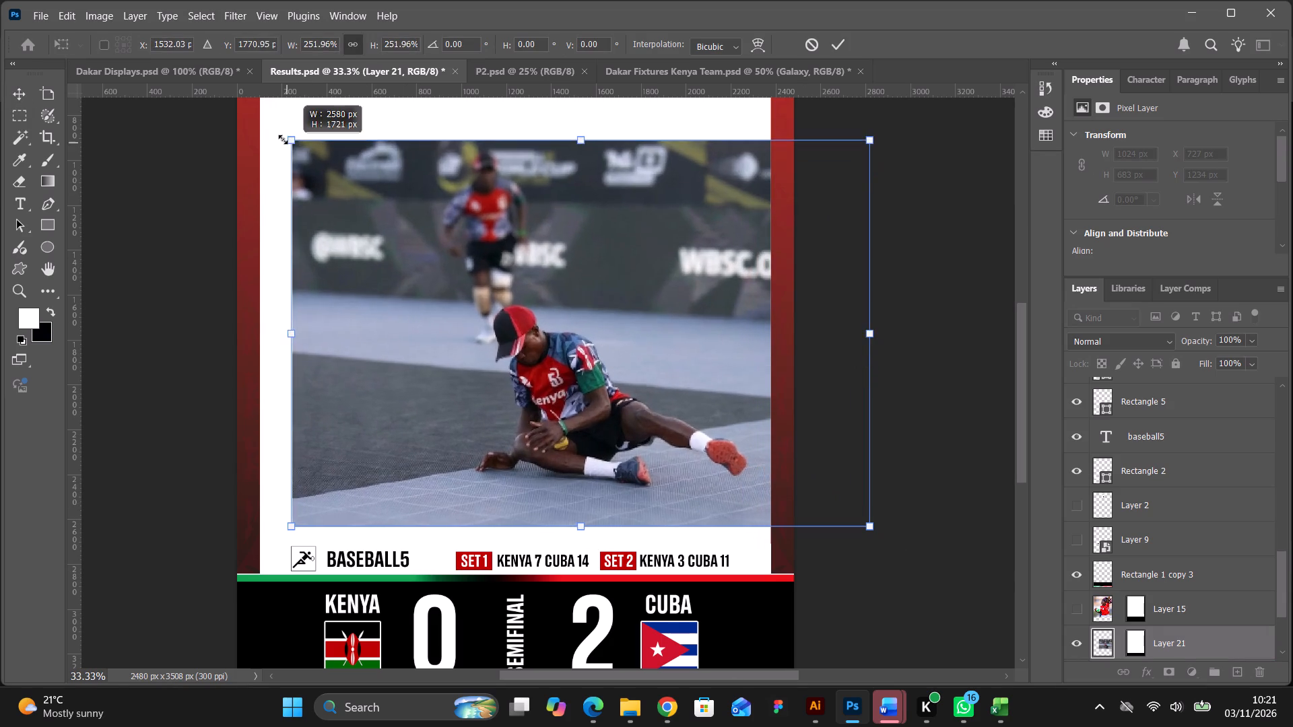
left_click_drag(283, 139, 232, 107)
scroll(377, 279, "down", 6)
scroll(512, 380, "down", 1)
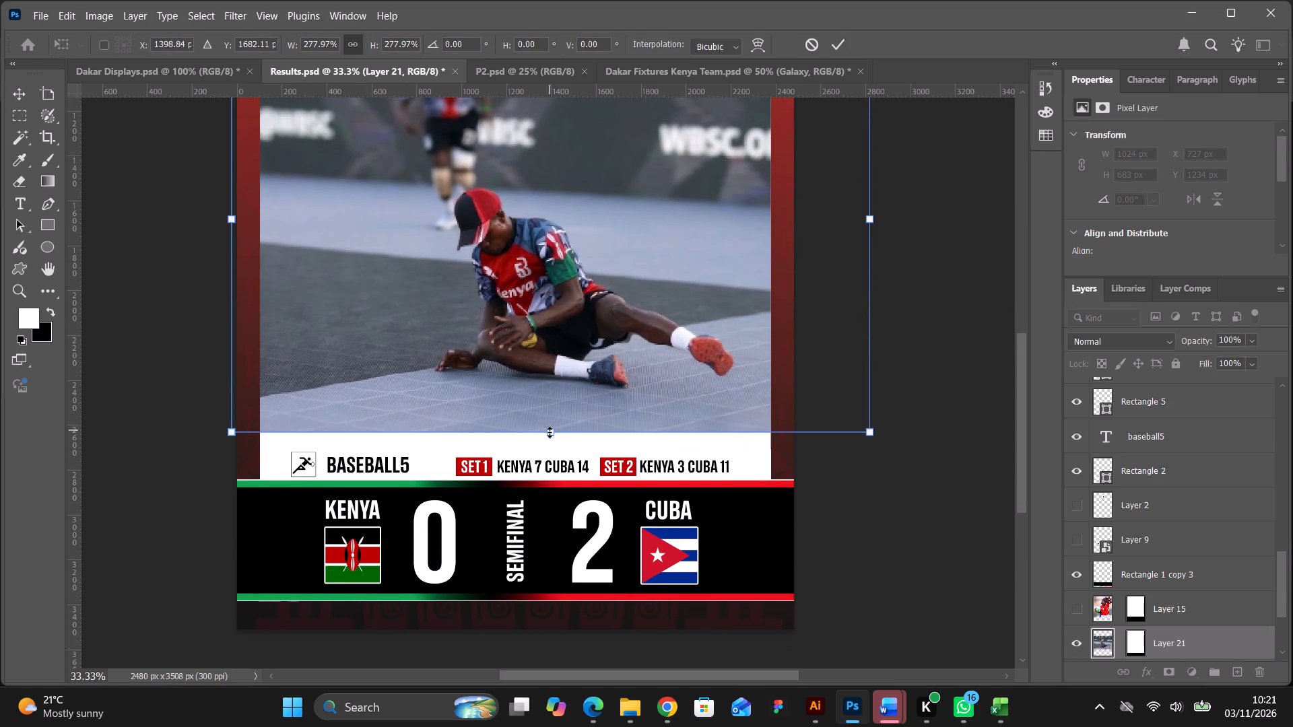
left_click_drag(549, 436, 556, 484)
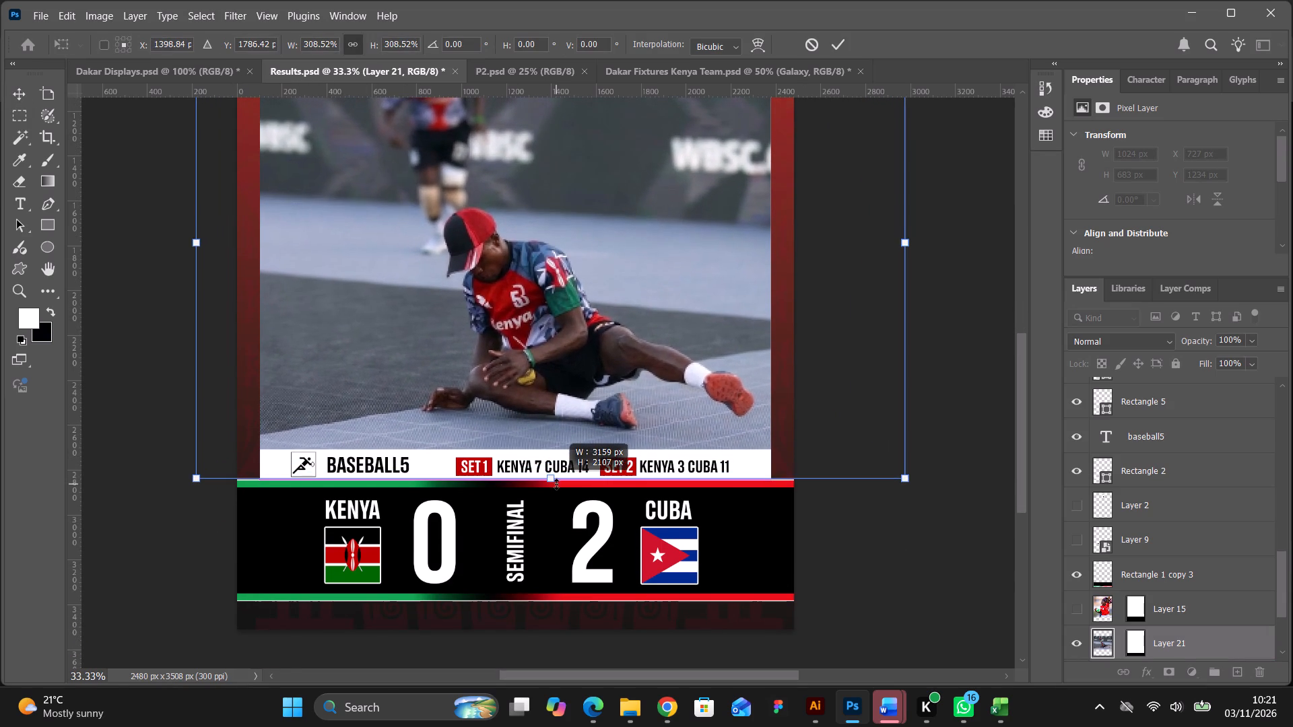
left_click_drag(556, 484, 558, 459)
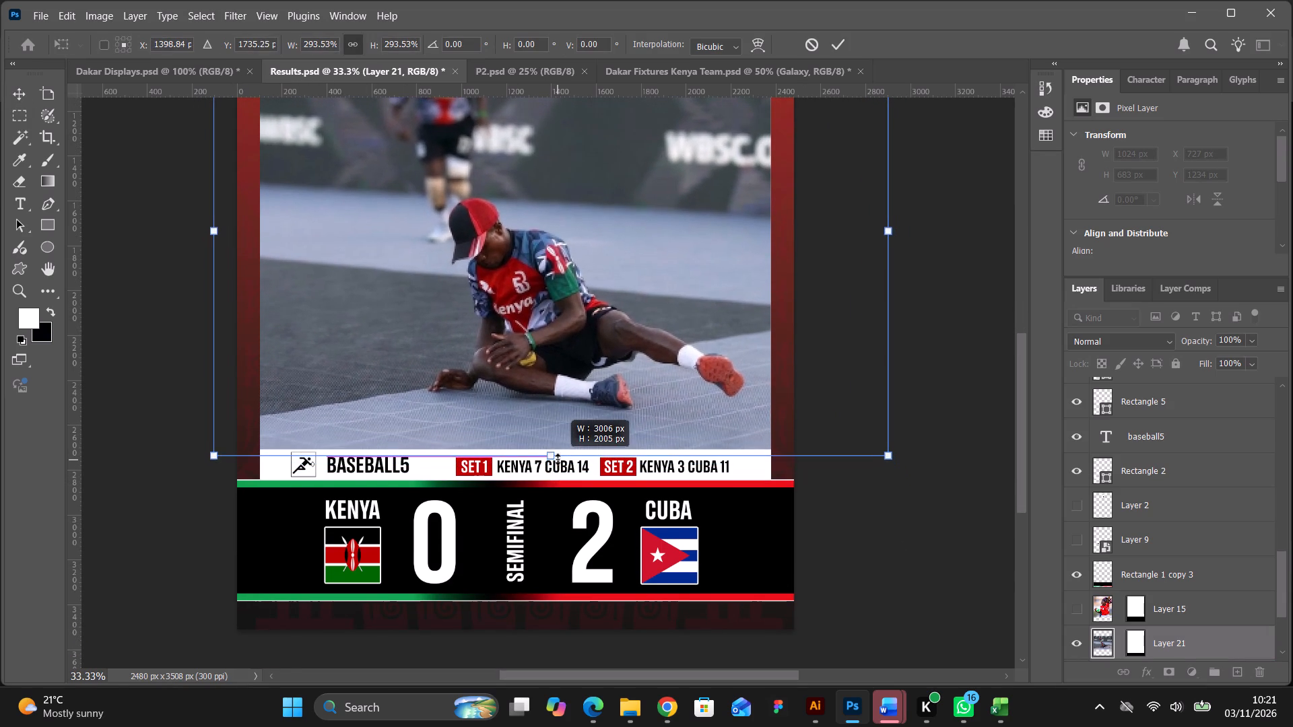
left_click_drag(558, 459, 558, 454)
Extend the photo upward behind the header logos to just past the poster's top edge, scaling it to about 403%.
scroll(556, 338, "up", 9)
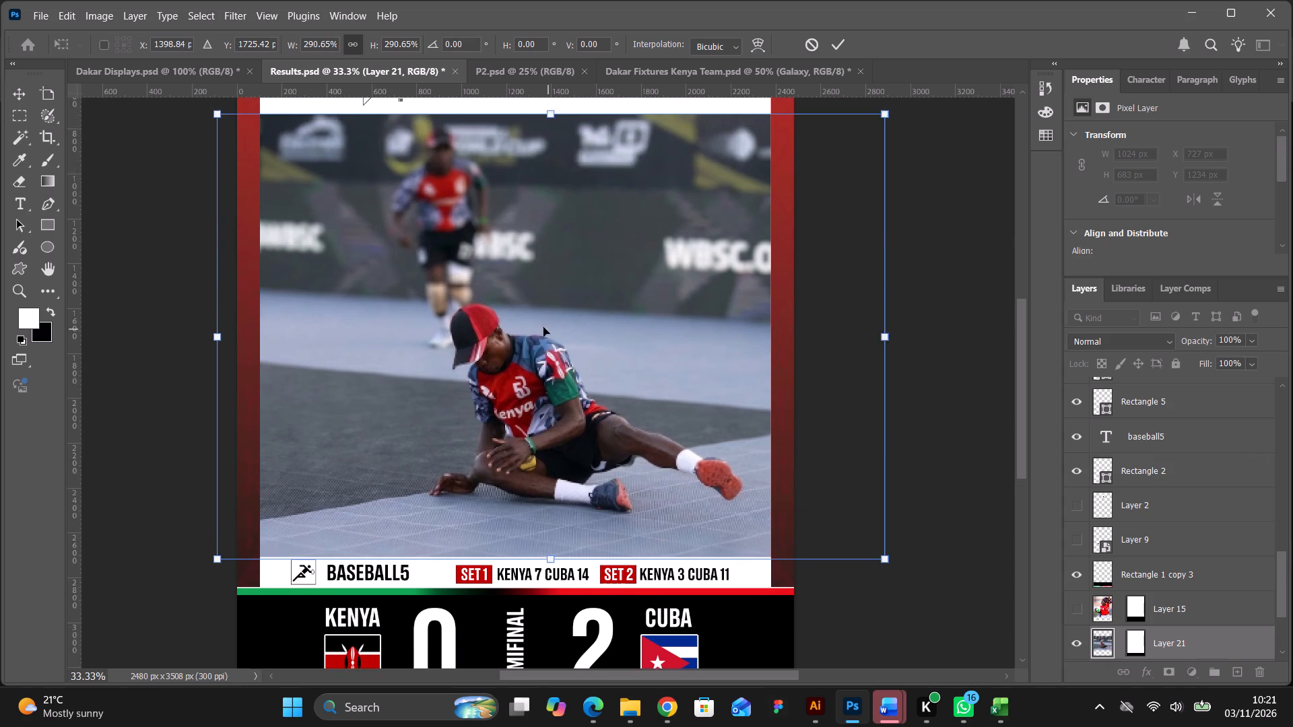
scroll(543, 327, "up", 6)
scroll(523, 261, "up", 5)
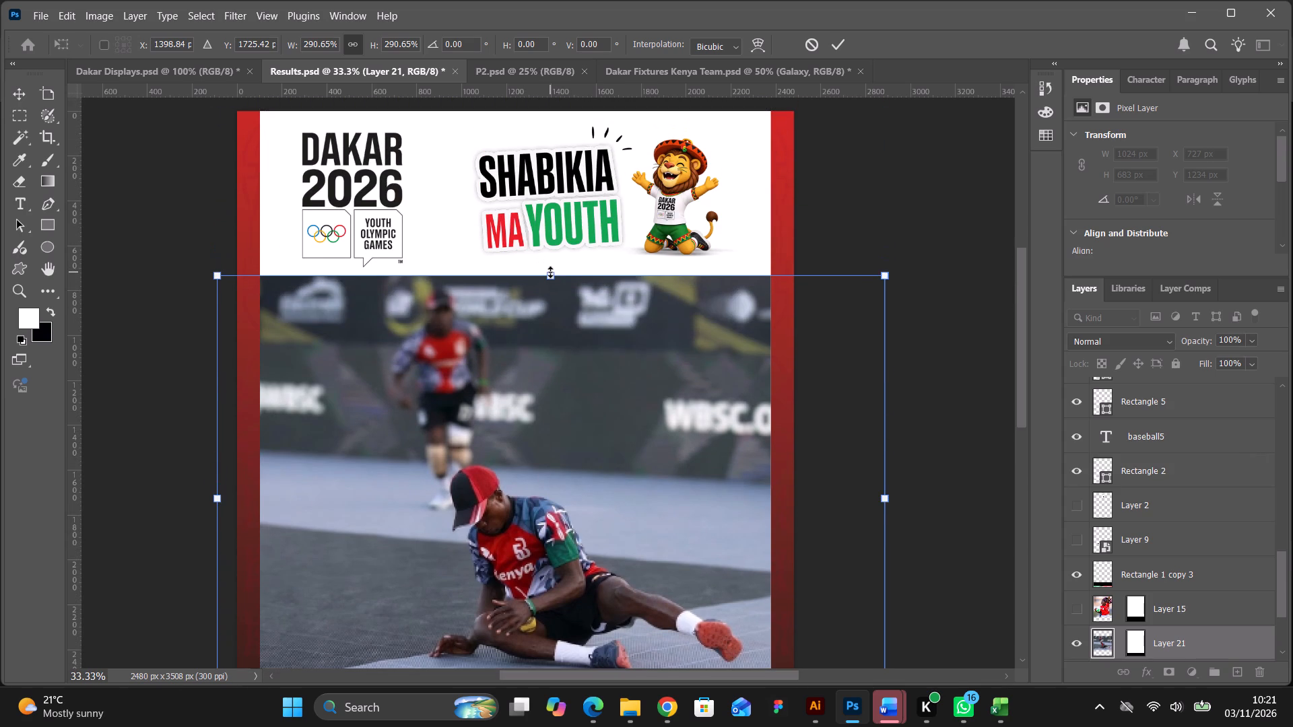
scroll(587, 335, "down", 2)
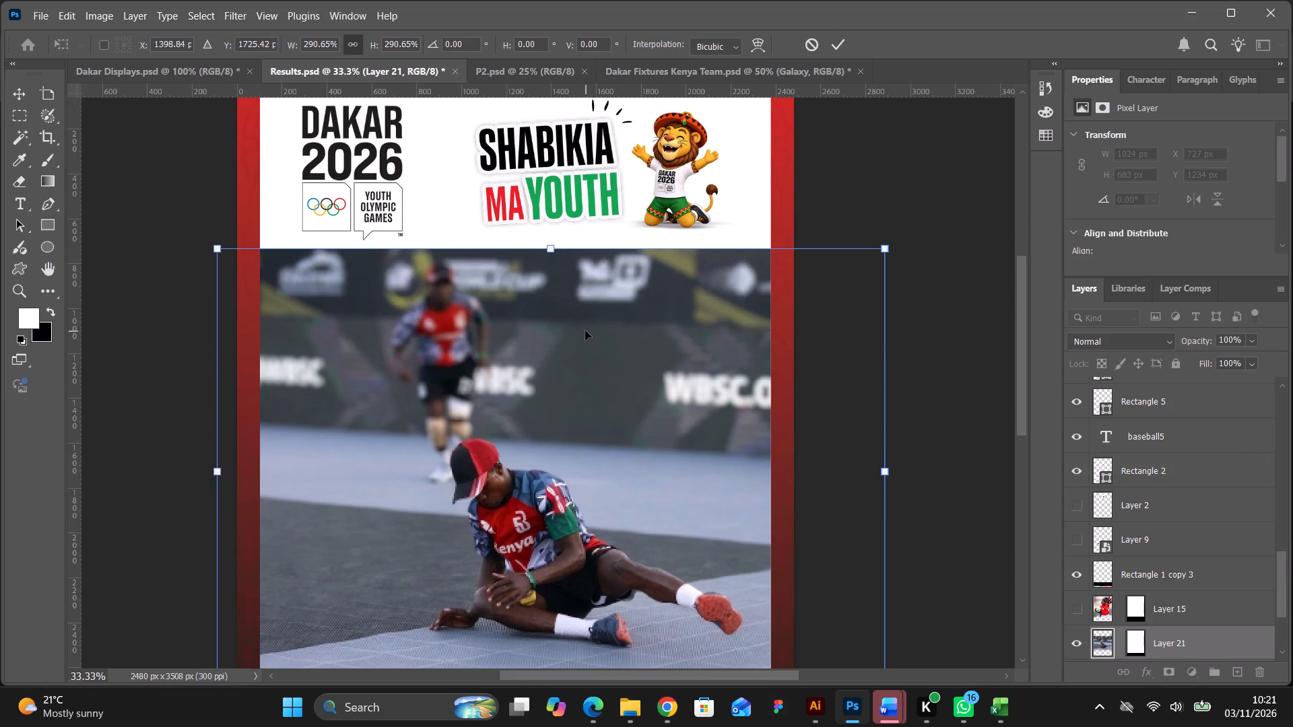
left_click_drag(551, 250, 542, 155)
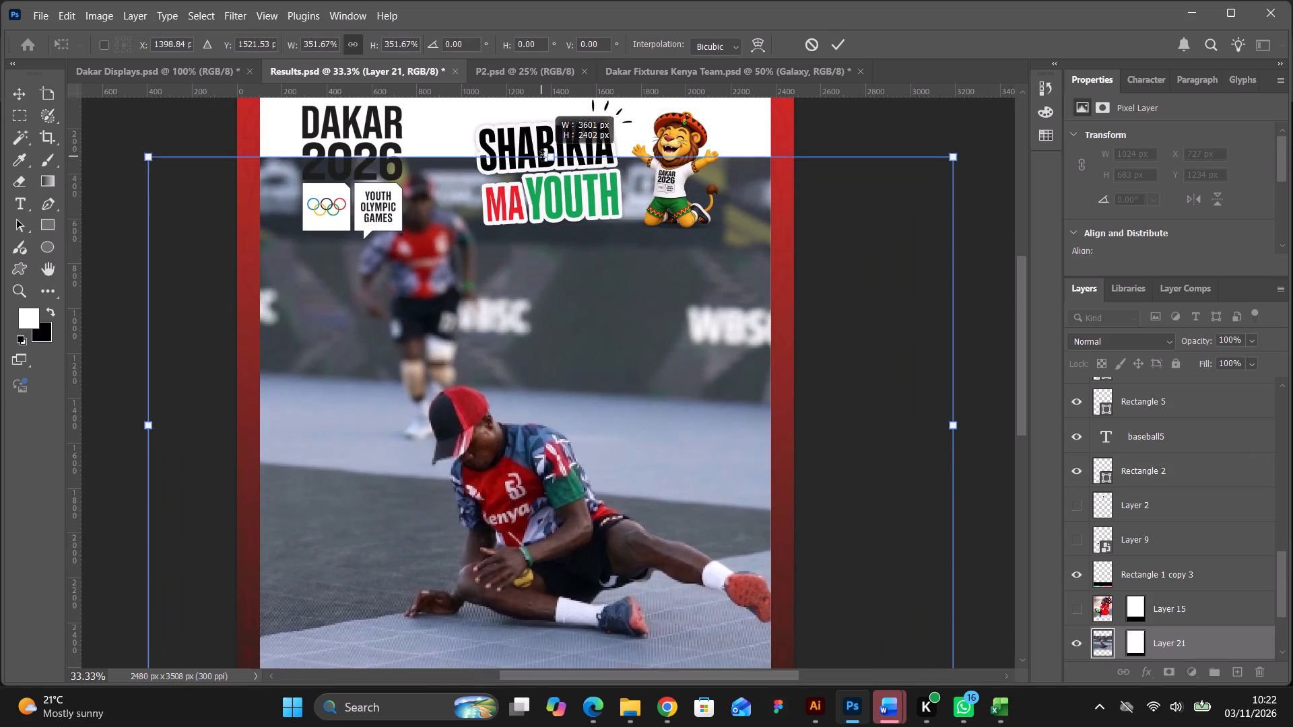
left_click_drag(542, 155, 539, 97)
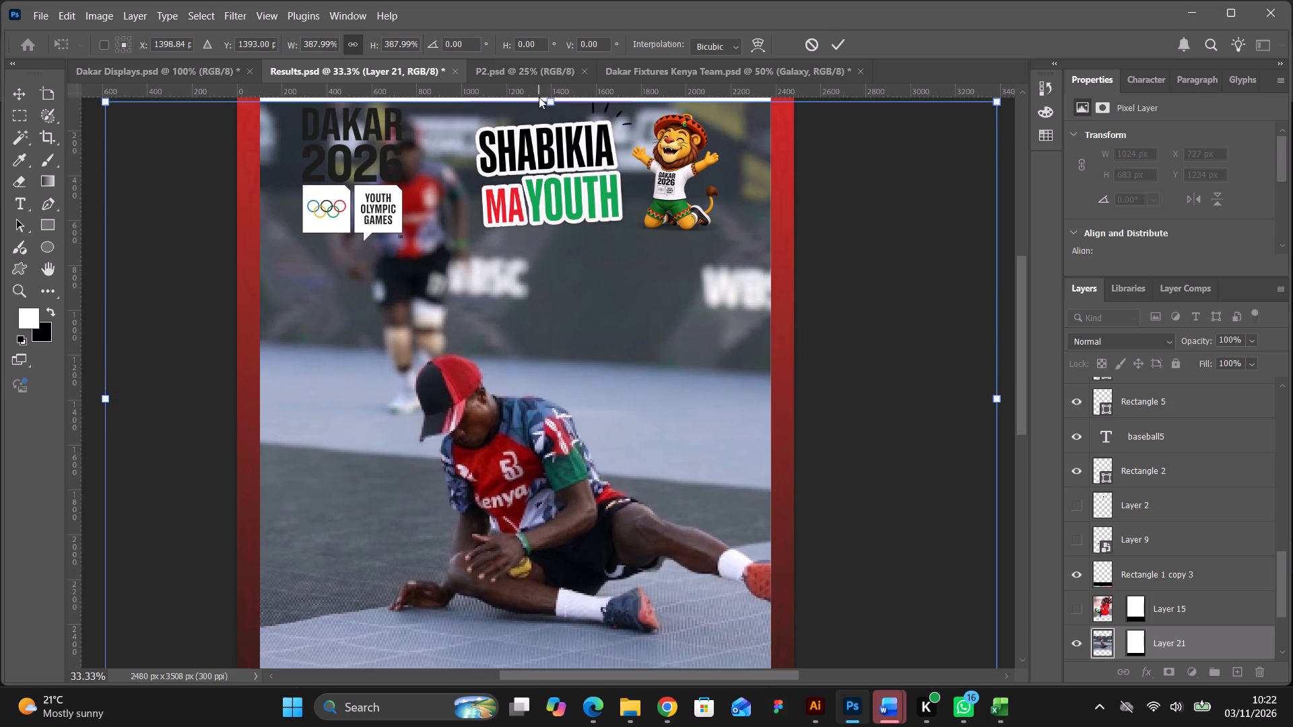
scroll(540, 174, "up", 4)
left_click_drag(548, 154, 543, 139)
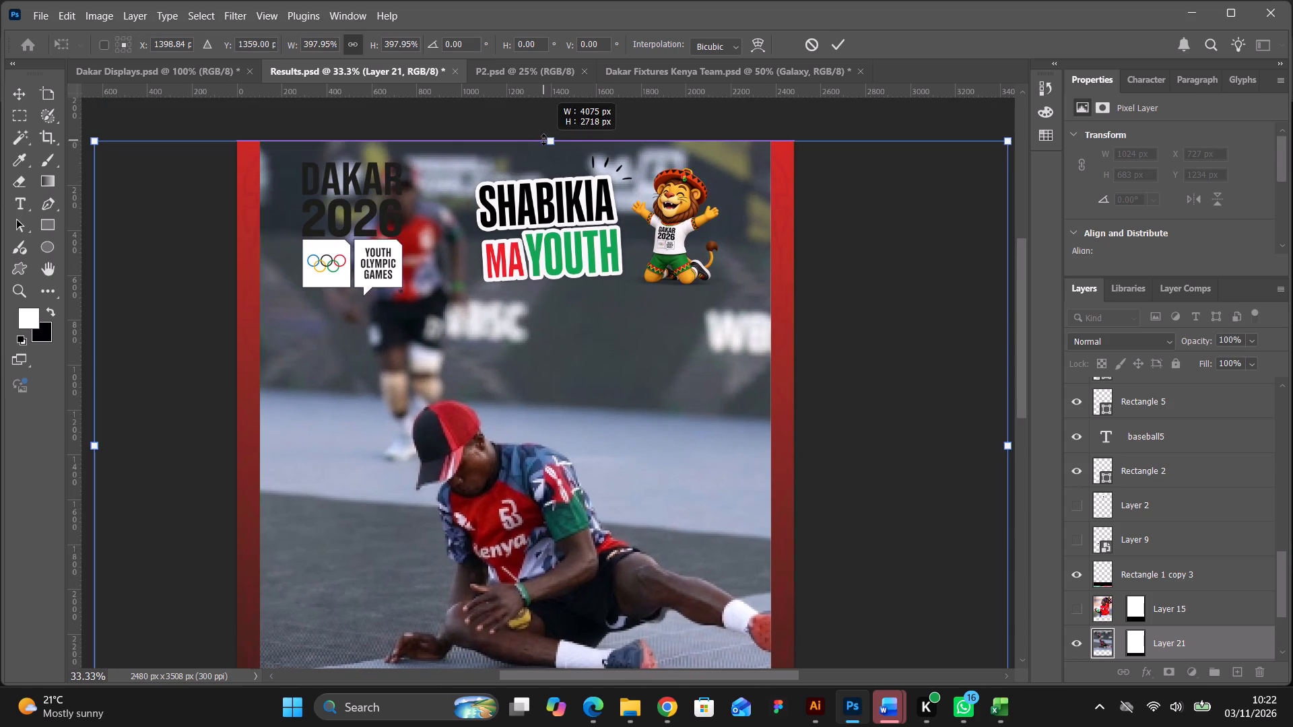
left_click_drag(543, 139, 541, 133)
left_click_drag(551, 141, 549, 133)
Shift the photo about 284 px left so the seated athlete's outstretched foot fits inside the panel.
scroll(555, 199, "down", 16)
left_click_drag(551, 291, 550, 291)
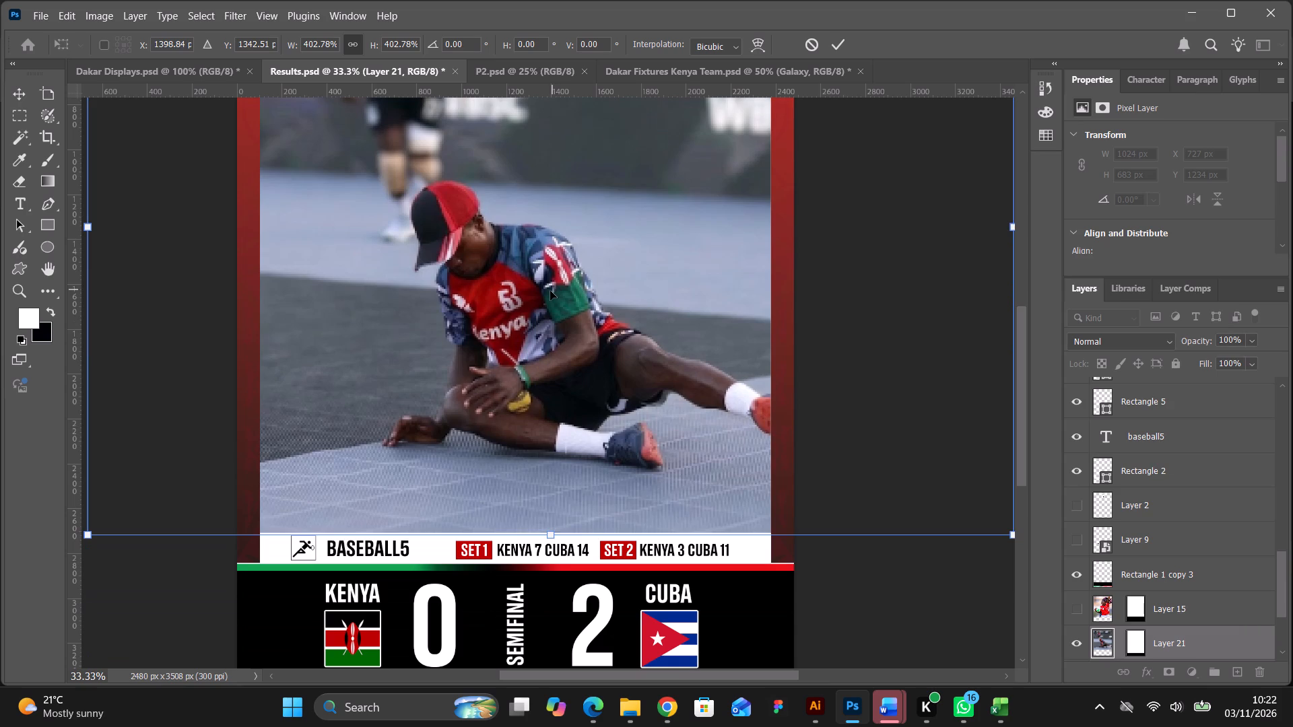
left_click_drag(550, 291, 488, 291)
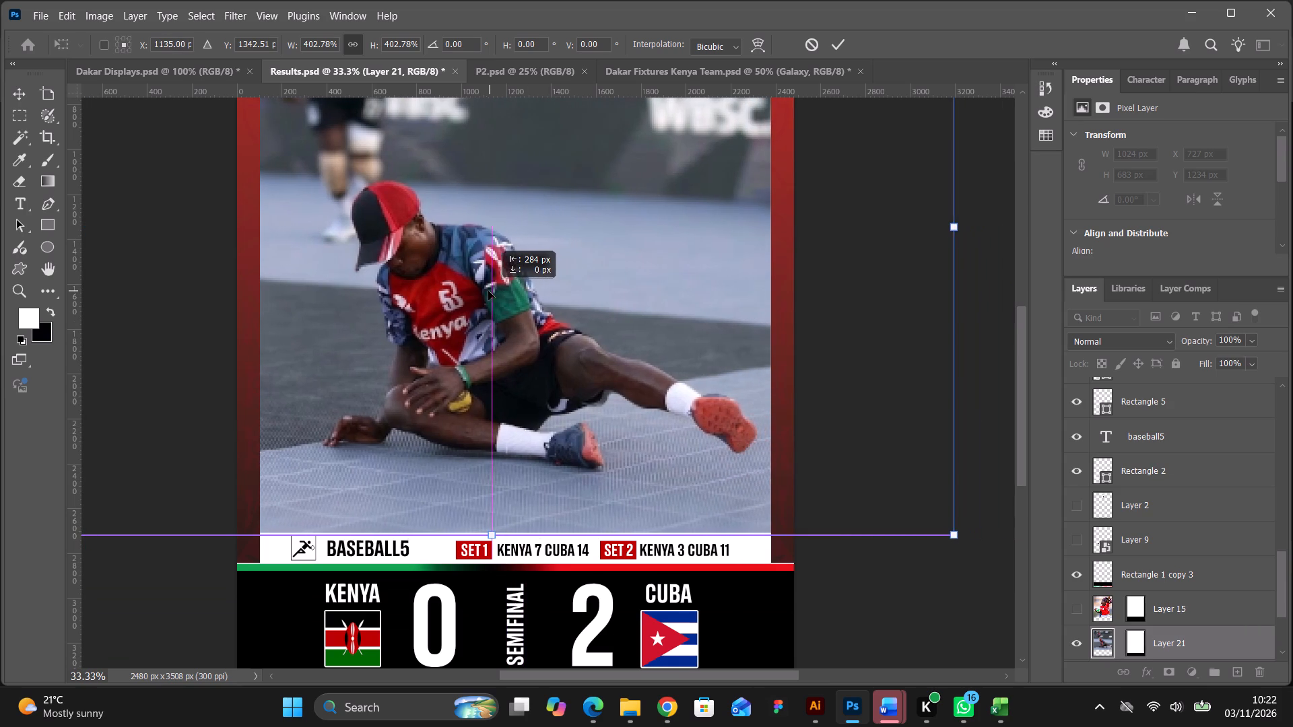
left_click_drag(488, 291, 486, 291)
Enlarge the photo to about 463%, reposition it to keep the seated athlete within the panel, and apply the transform.
scroll(539, 263, "up", 3)
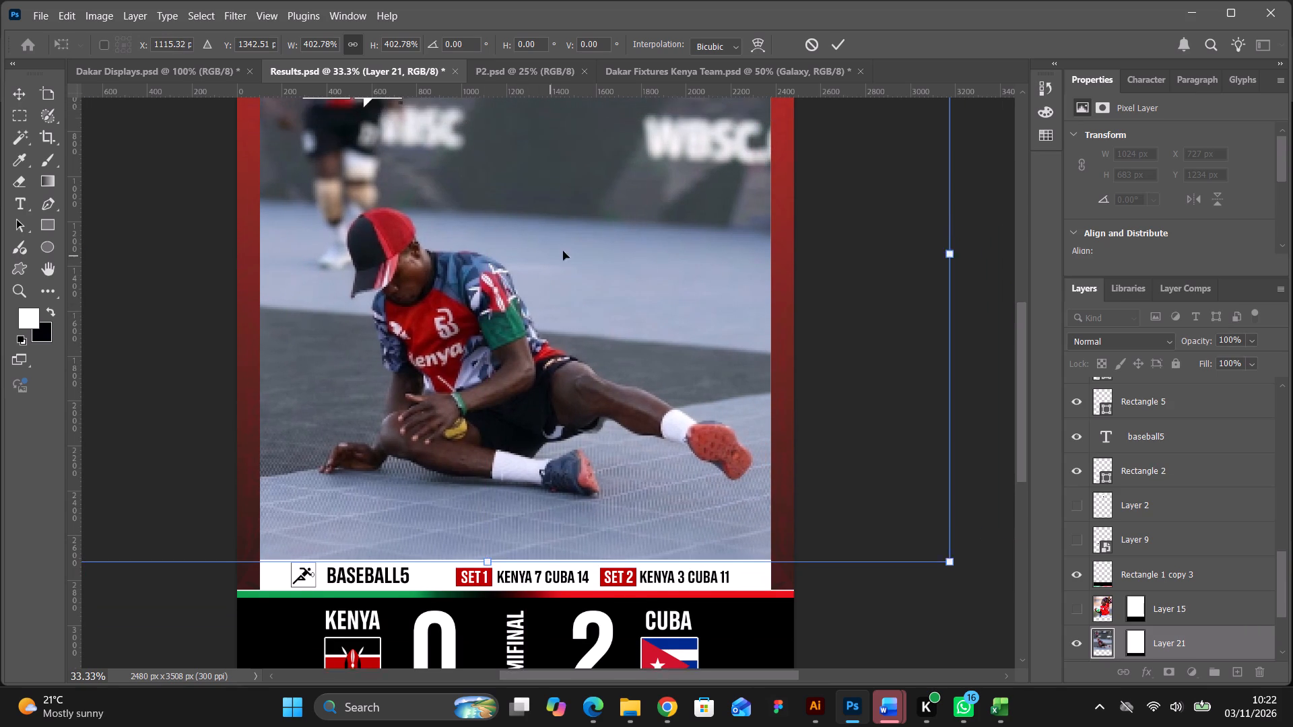
scroll(563, 251, "up", 3)
scroll(690, 148, "up", 13)
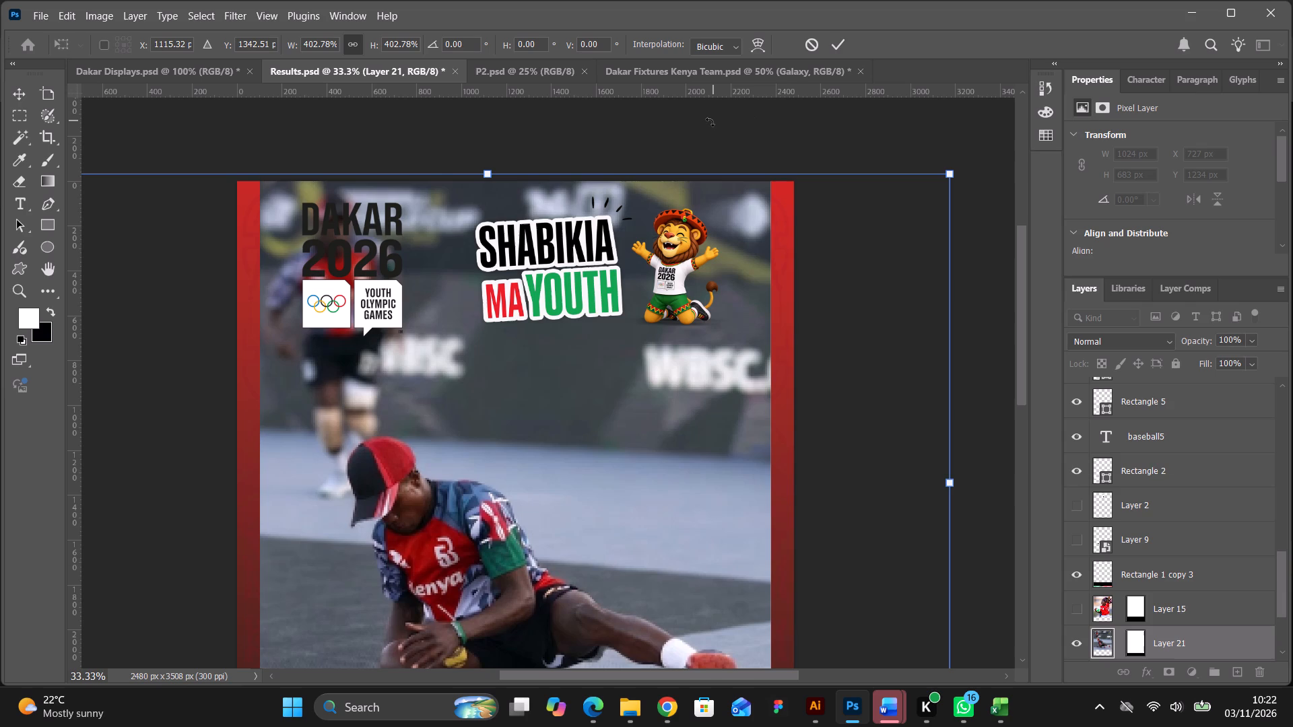
key("ctrl+minus")
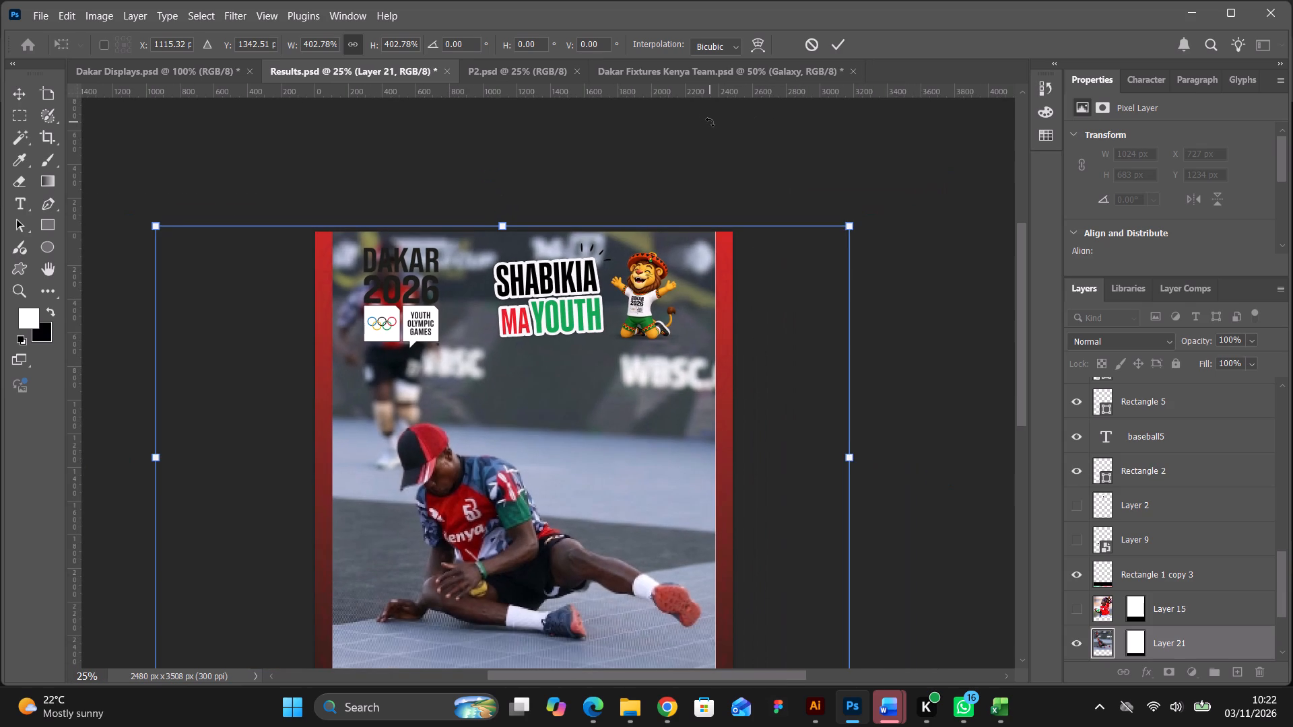
left_click_drag(850, 226, 865, 217)
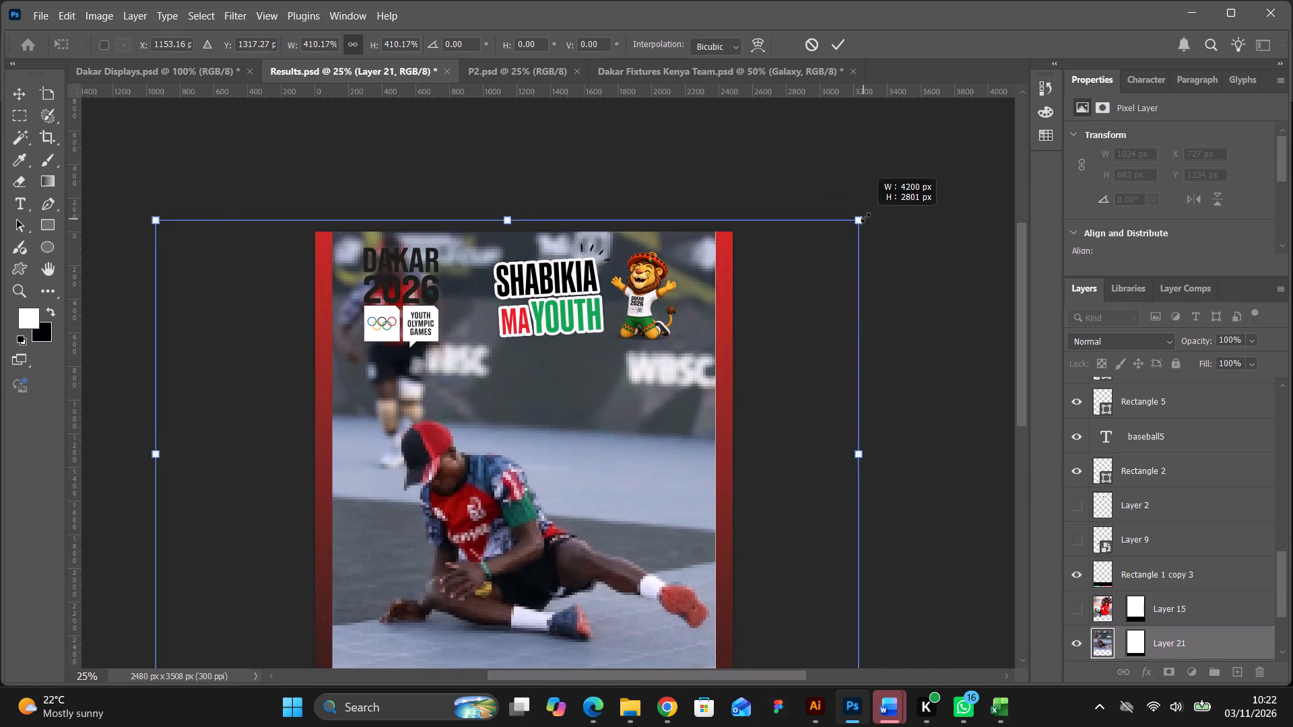
left_click_drag(865, 217, 908, 186)
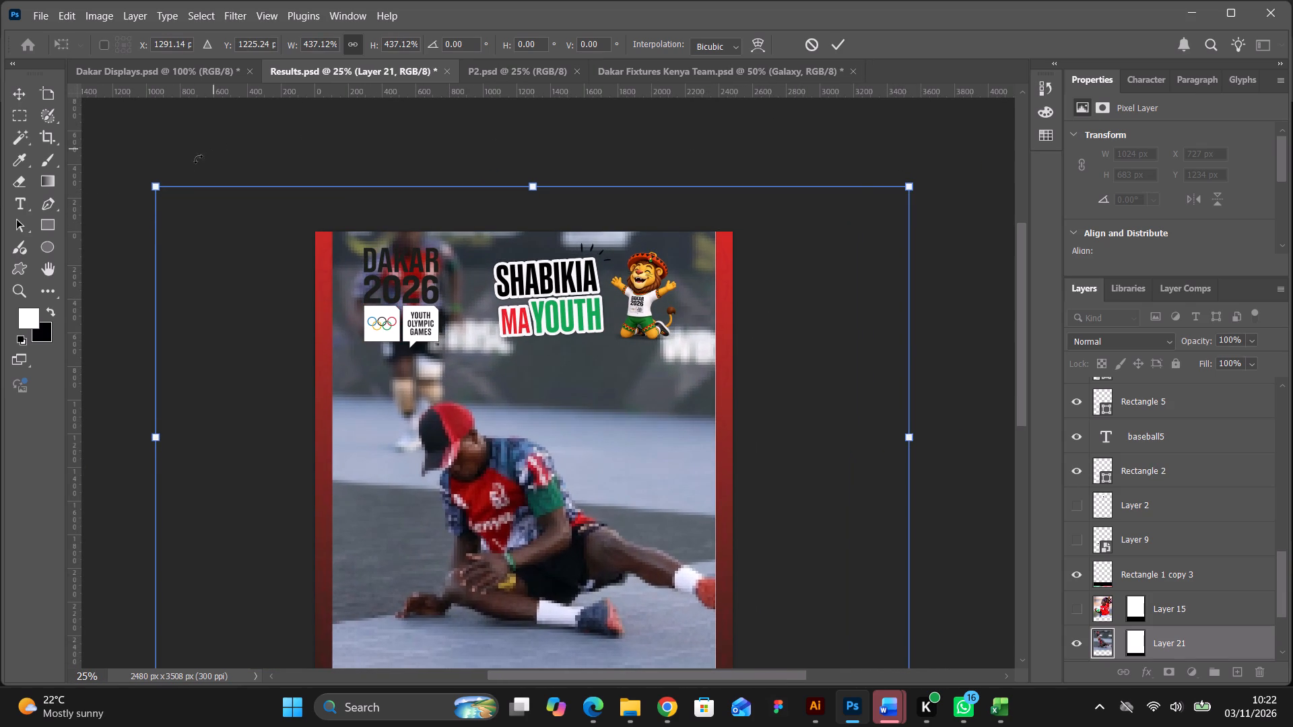
left_click_drag(156, 186, 123, 139)
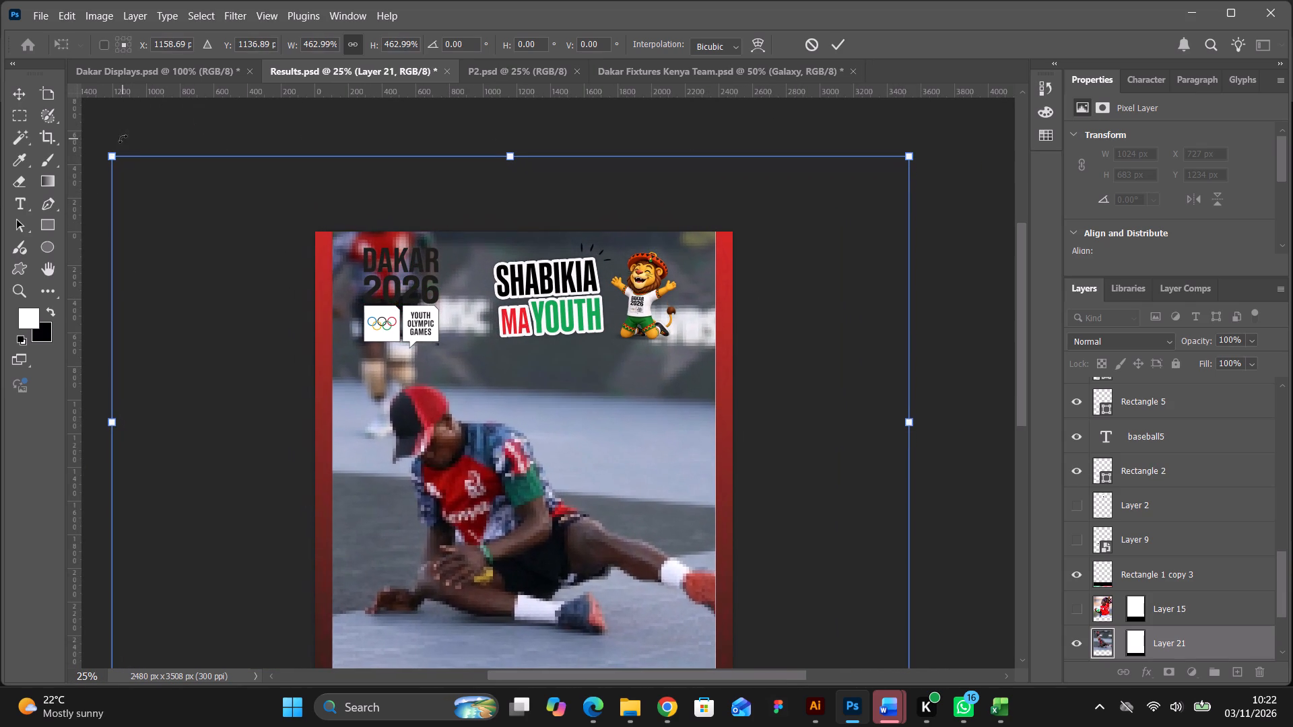
left_click_drag(480, 416, 459, 410)
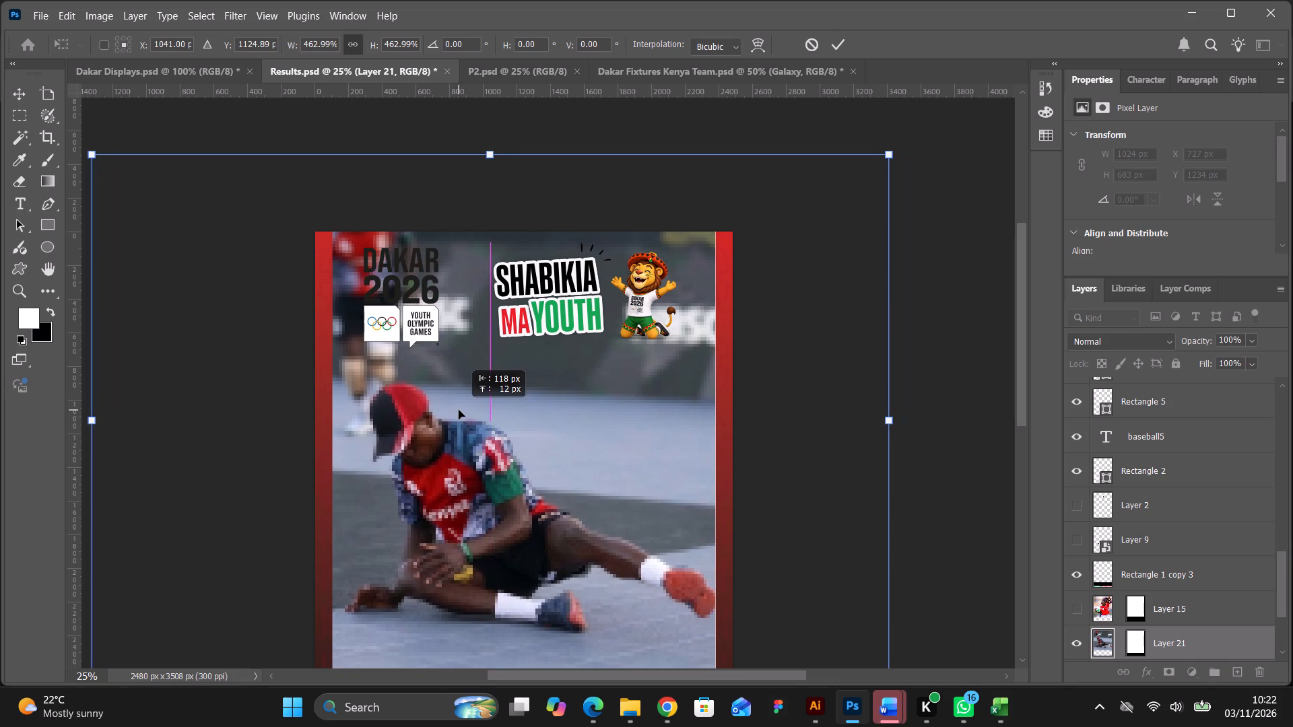
left_click_drag(459, 410, 457, 409)
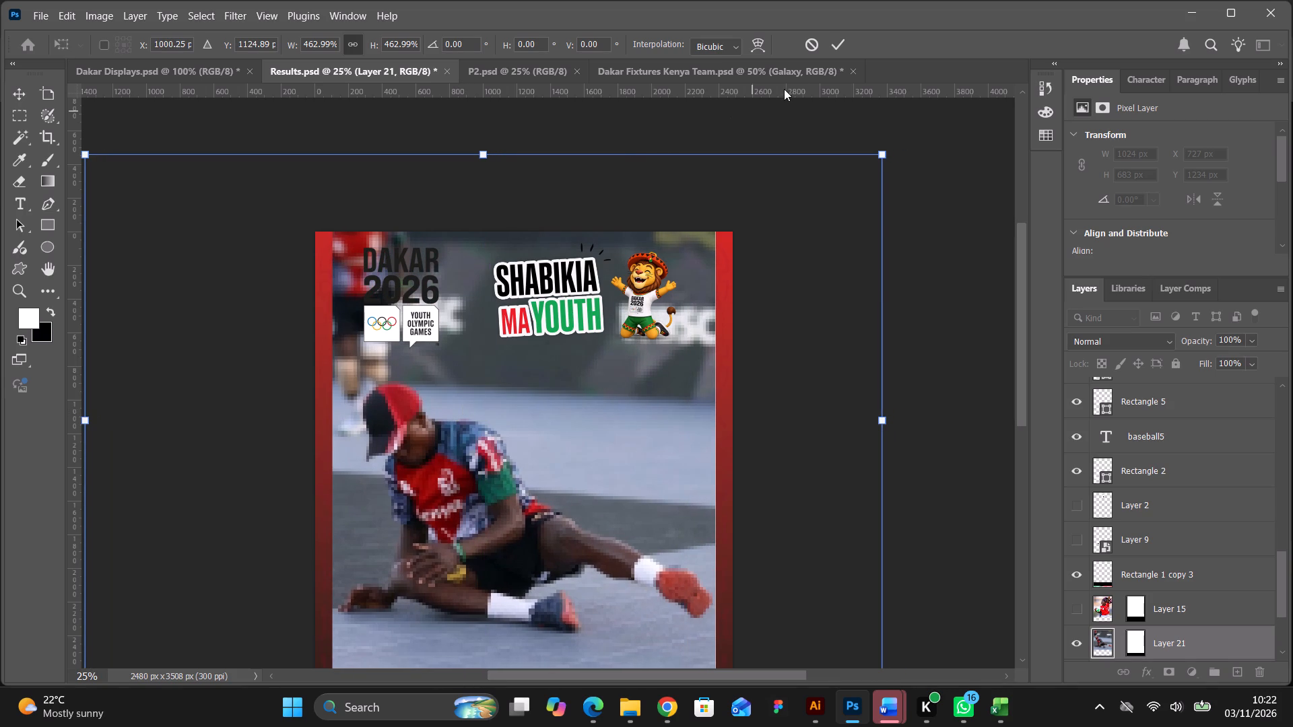
left_click(836, 43)
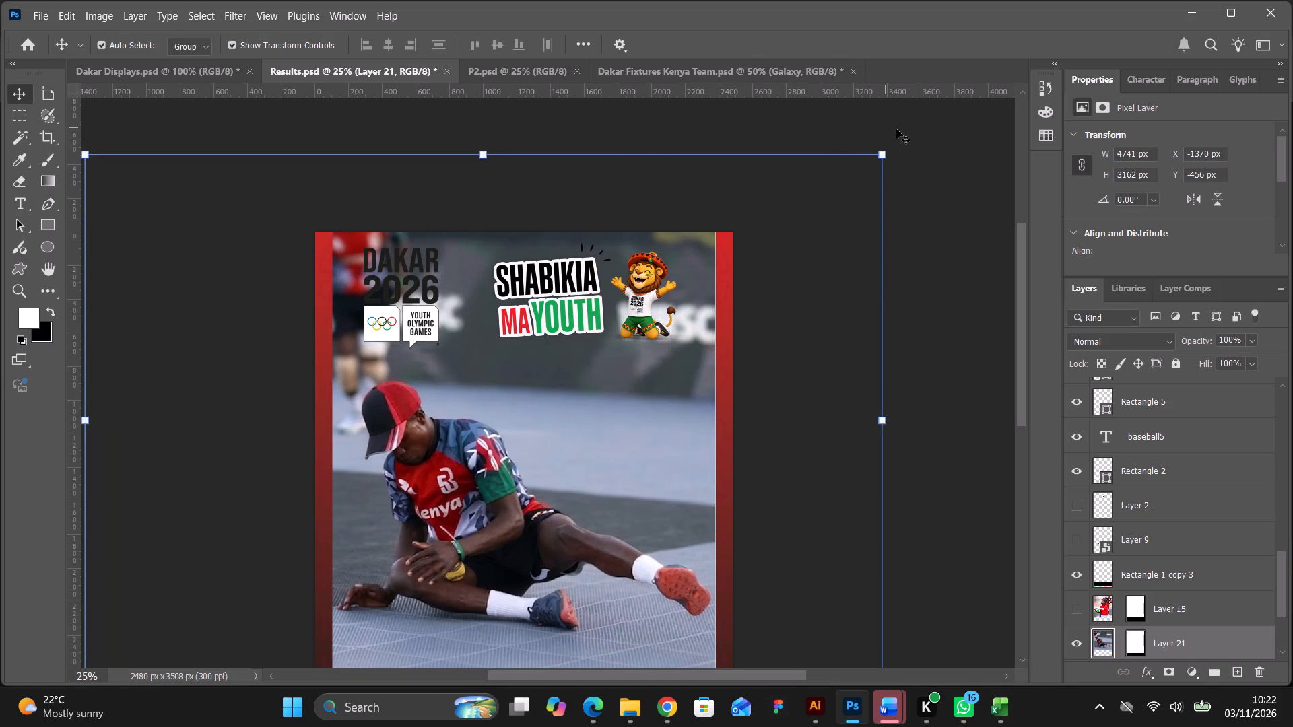
Examine the whole results poster with the new photo behind the header logos and above the score strip.
left_click(902, 130)
key("ctrl+minus")
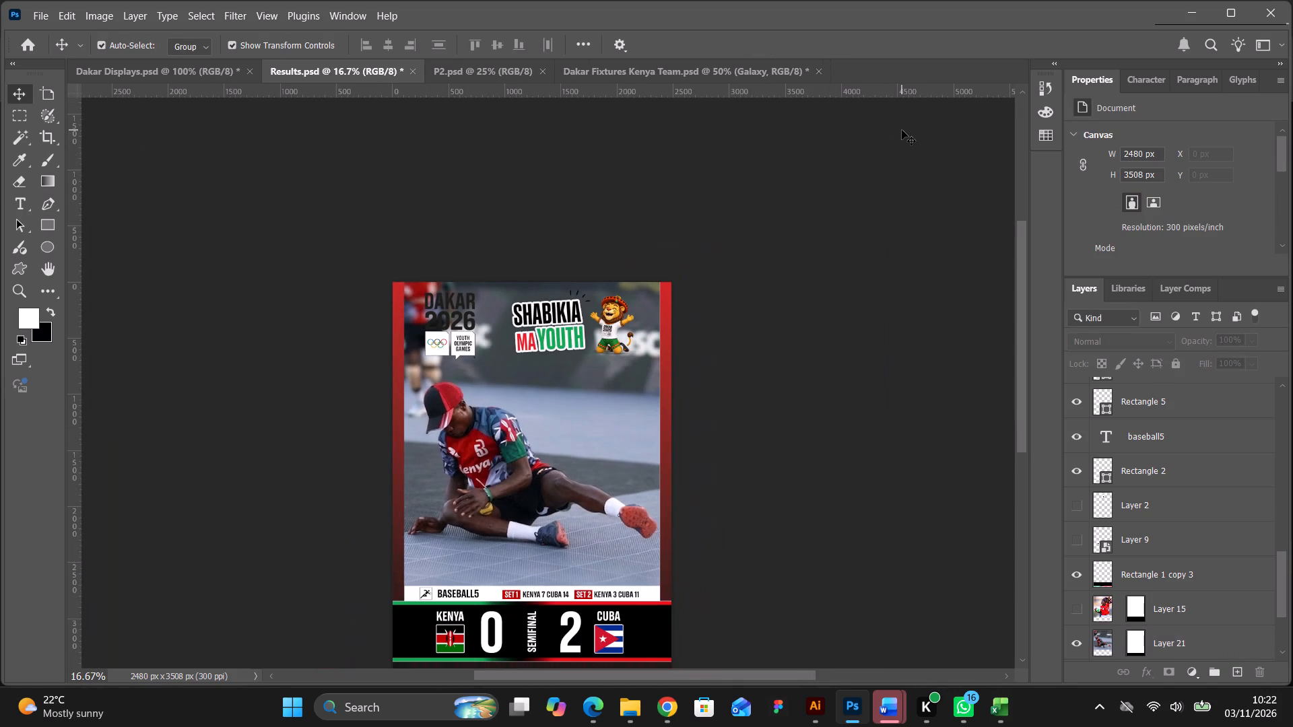
scroll(887, 132, "down", 11)
scroll(850, 148, "up", 1)
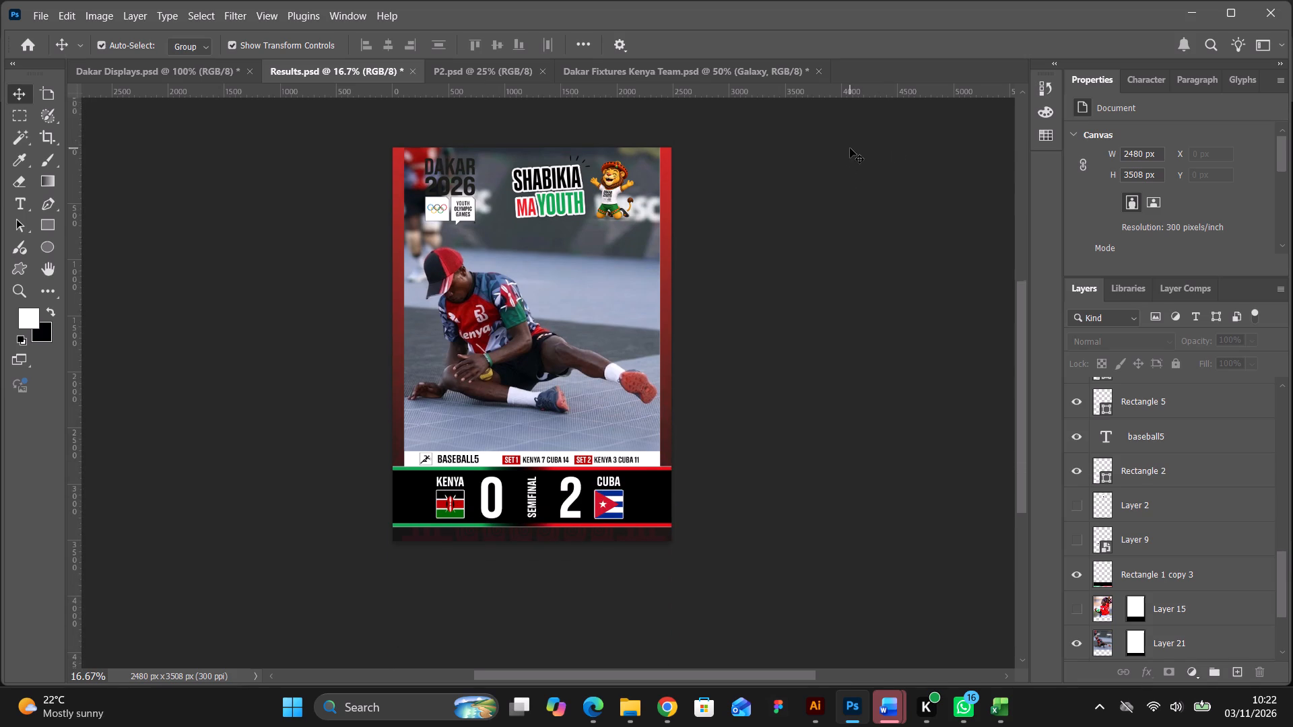
scroll(850, 148, "up", 2)
scroll(768, 257, "down", 2)
scroll(768, 257, "up", 4)
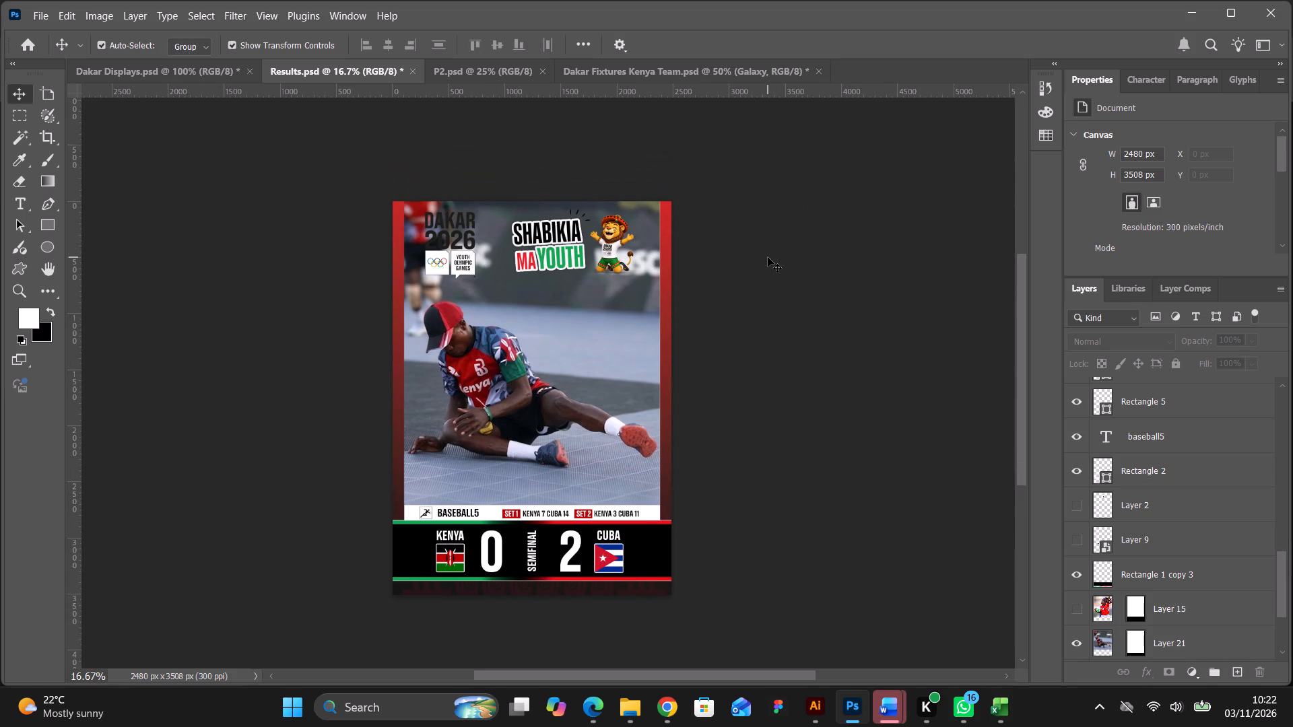
key("ctrl+equal")
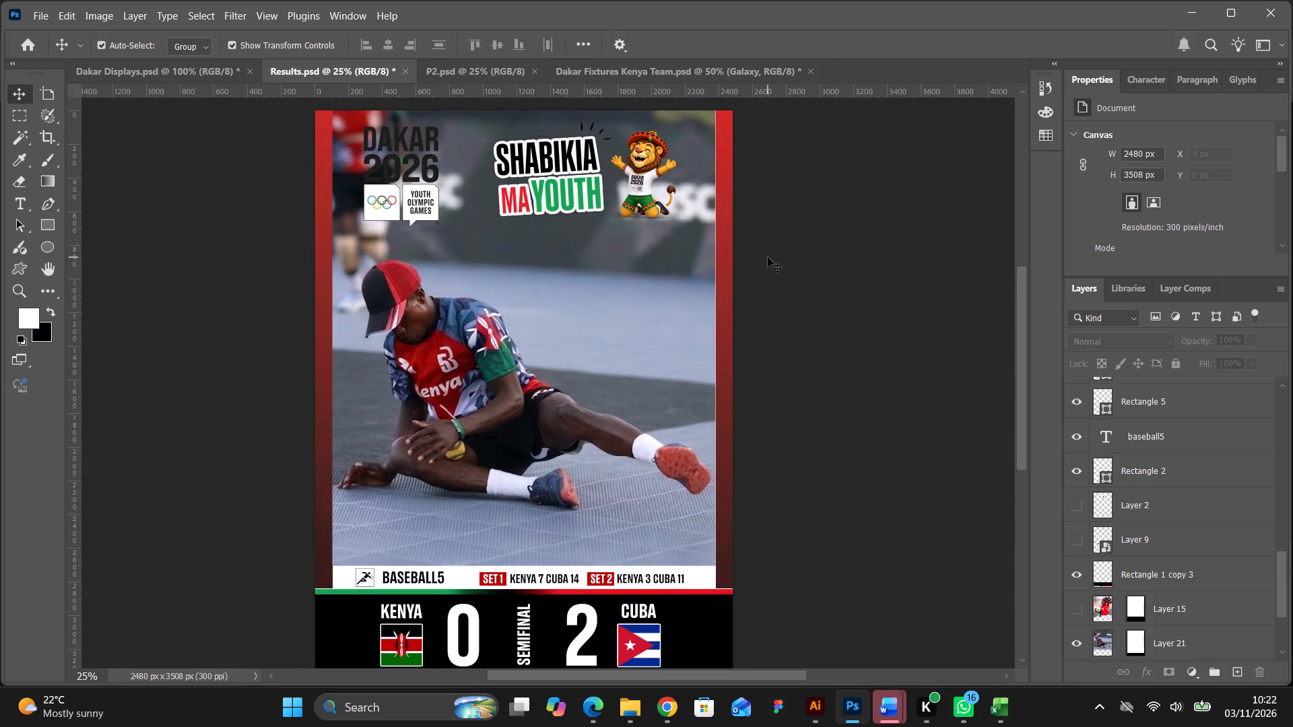
scroll(765, 258, "down", 6)
scroll(762, 261, "up", 4)
Move the seated athlete photo down about 280 px and slightly right within the poster panel.
left_click(557, 330)
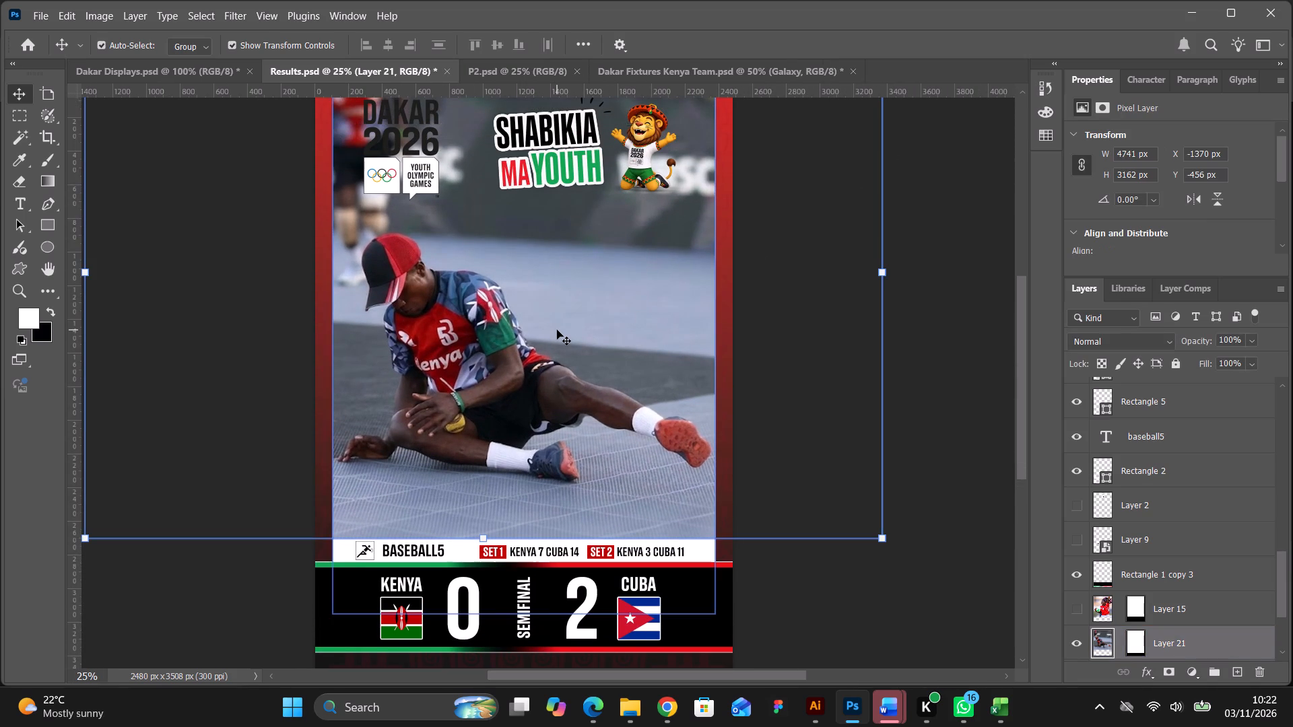
left_click_drag(557, 330, 561, 359)
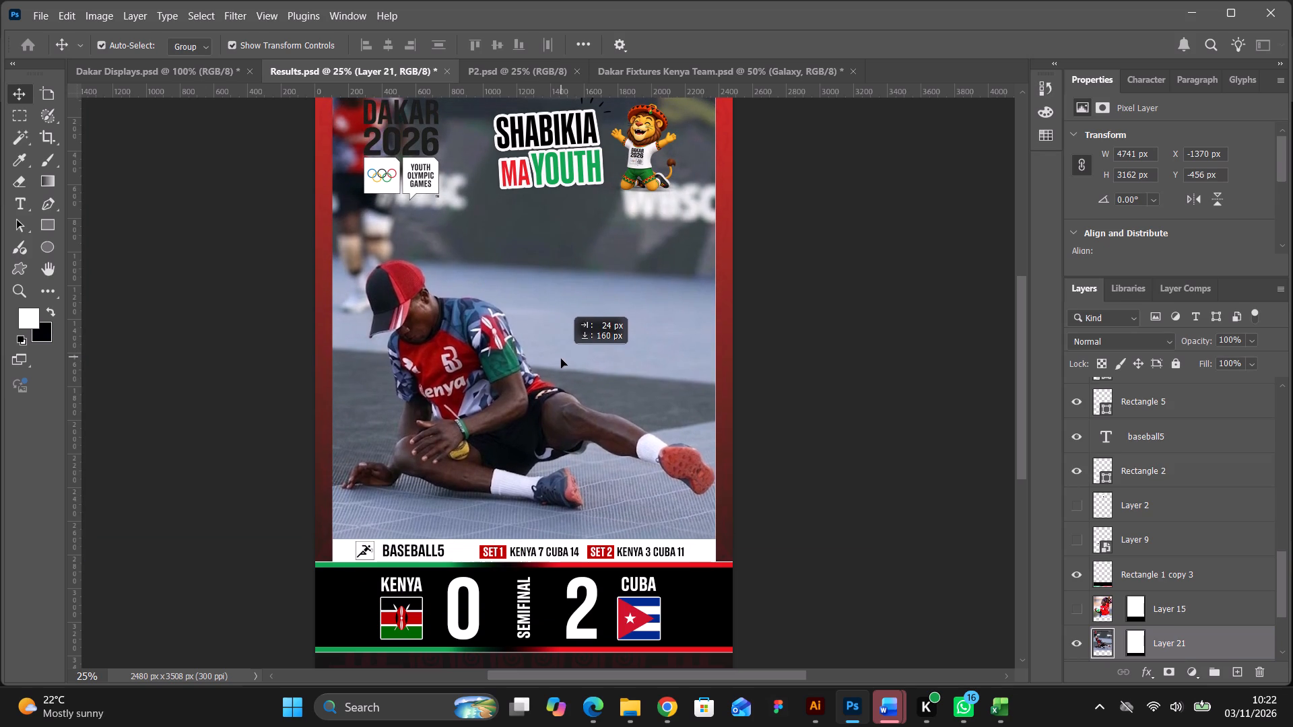
left_click_drag(561, 359, 560, 377)
scroll(563, 374, "up", 6)
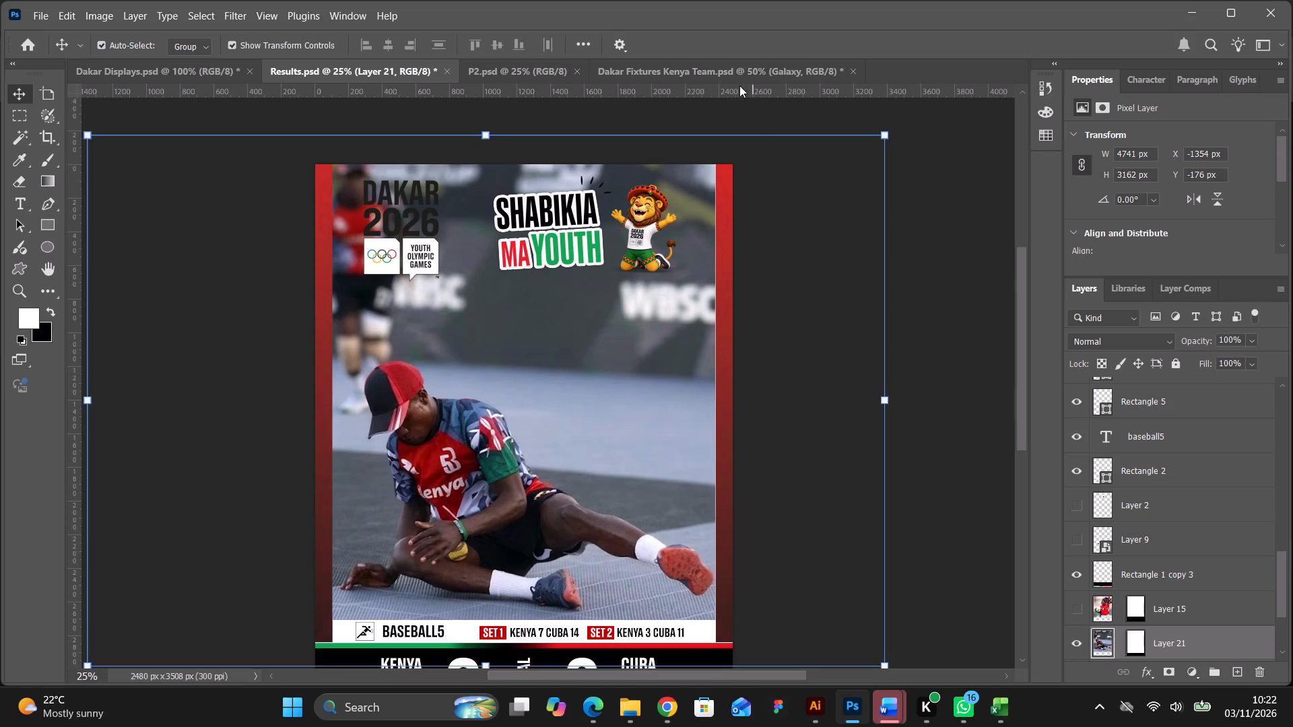
left_click(955, 288)
Hide the dark Dakar 2026 logo layer in the poster header, keeping the Rectangle 4 layer below it hidden.
left_click(394, 256)
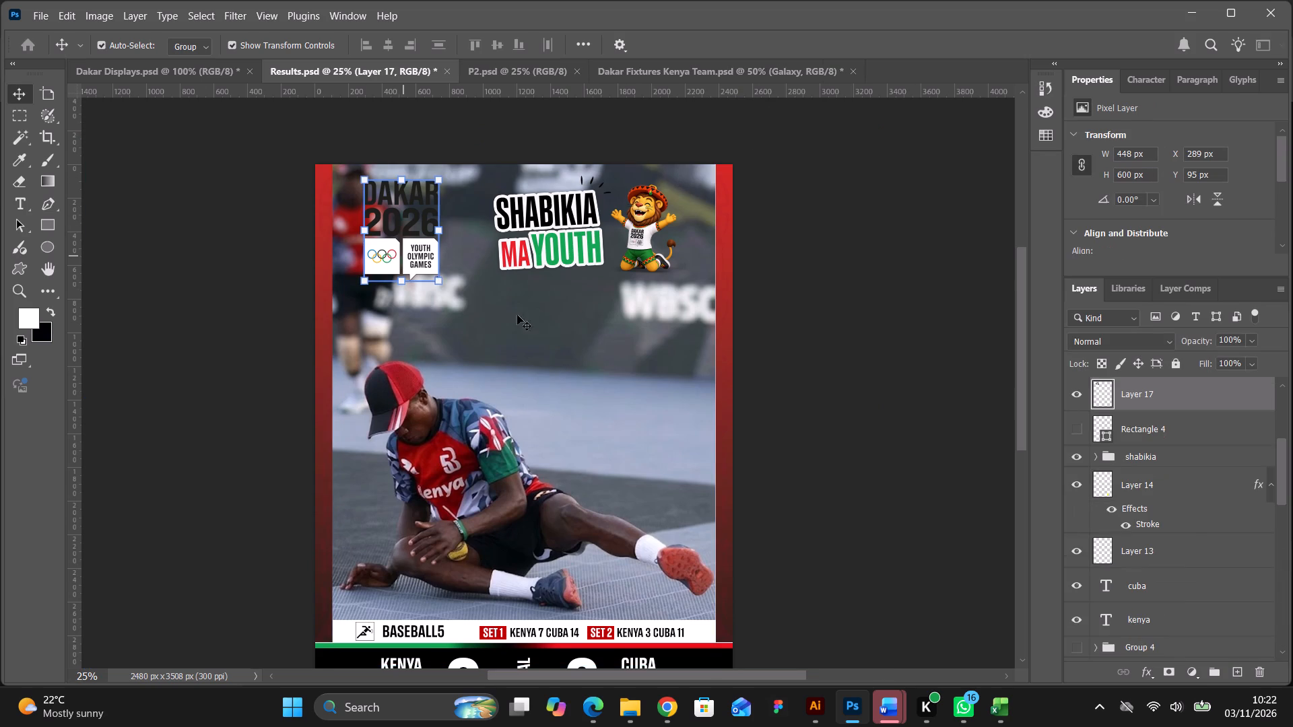
left_click(1074, 428)
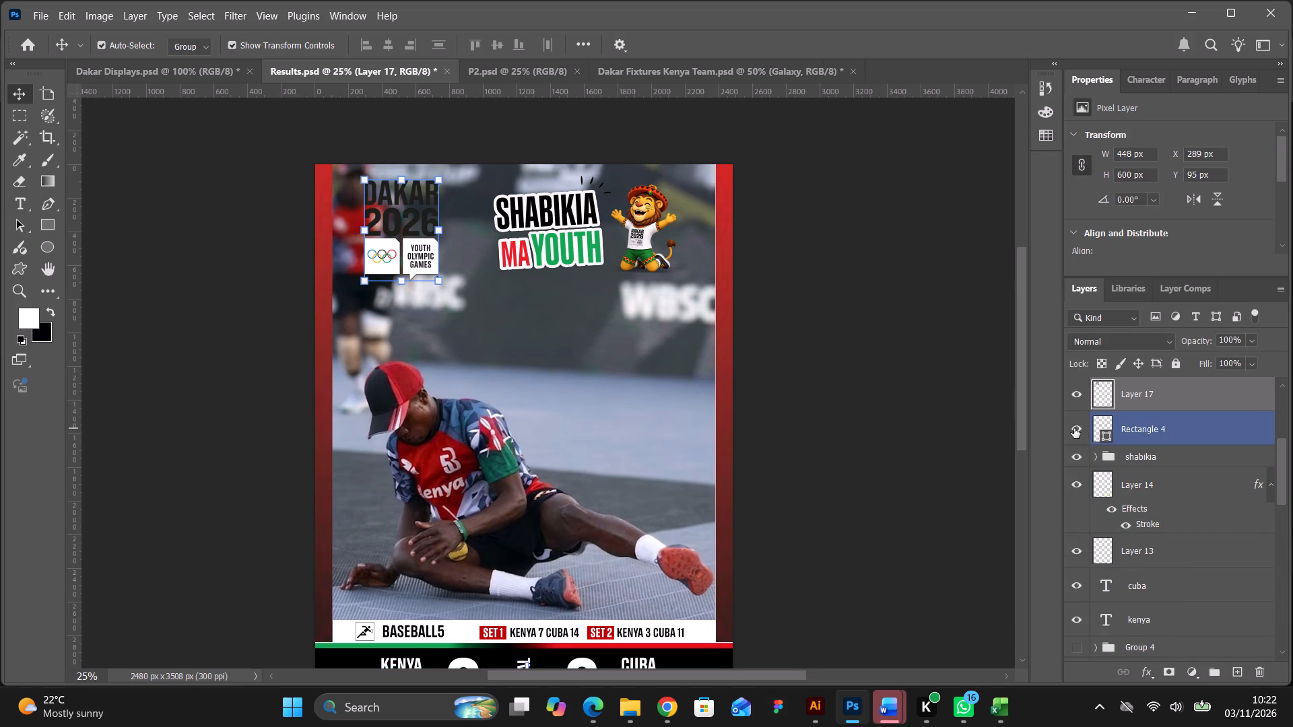
left_click(1074, 428)
left_click(1075, 390)
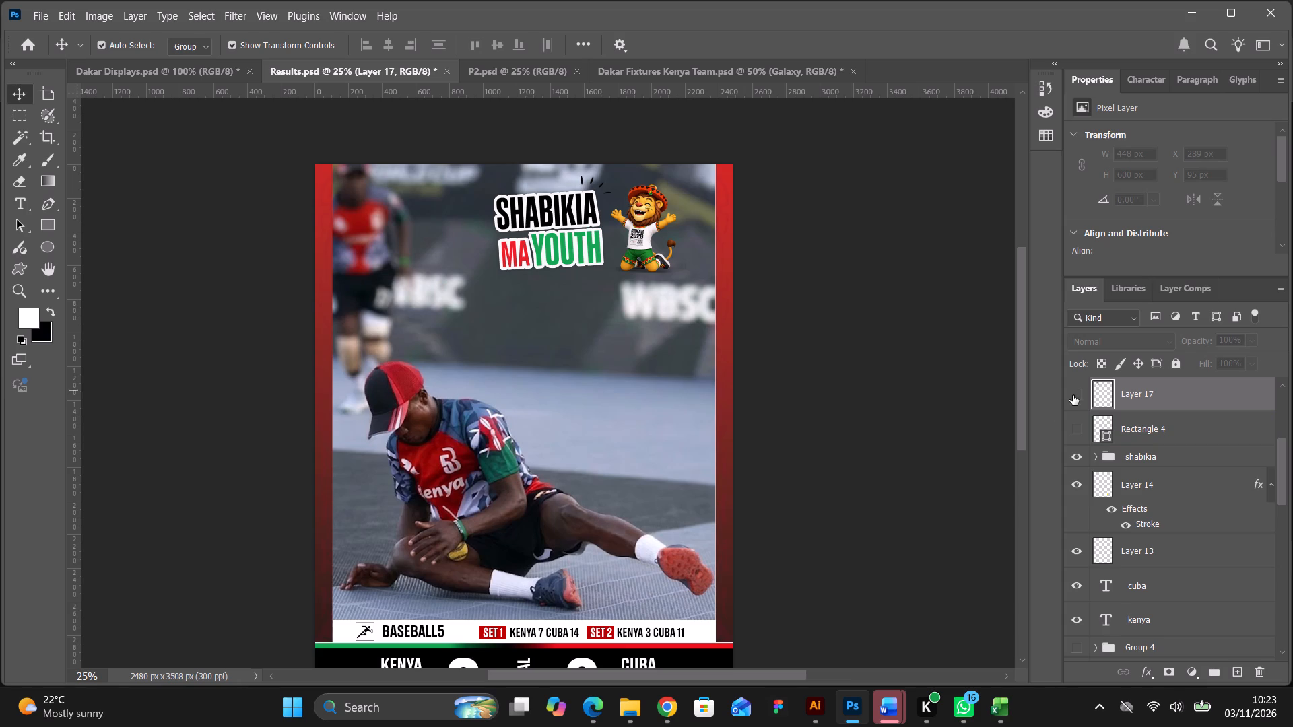
In Illustrator, copy the white Dakar 2026 Youth Olympic Games logo from the CIO_Dakar_2026 format_1_1_TM_RGB document.
left_click(822, 705)
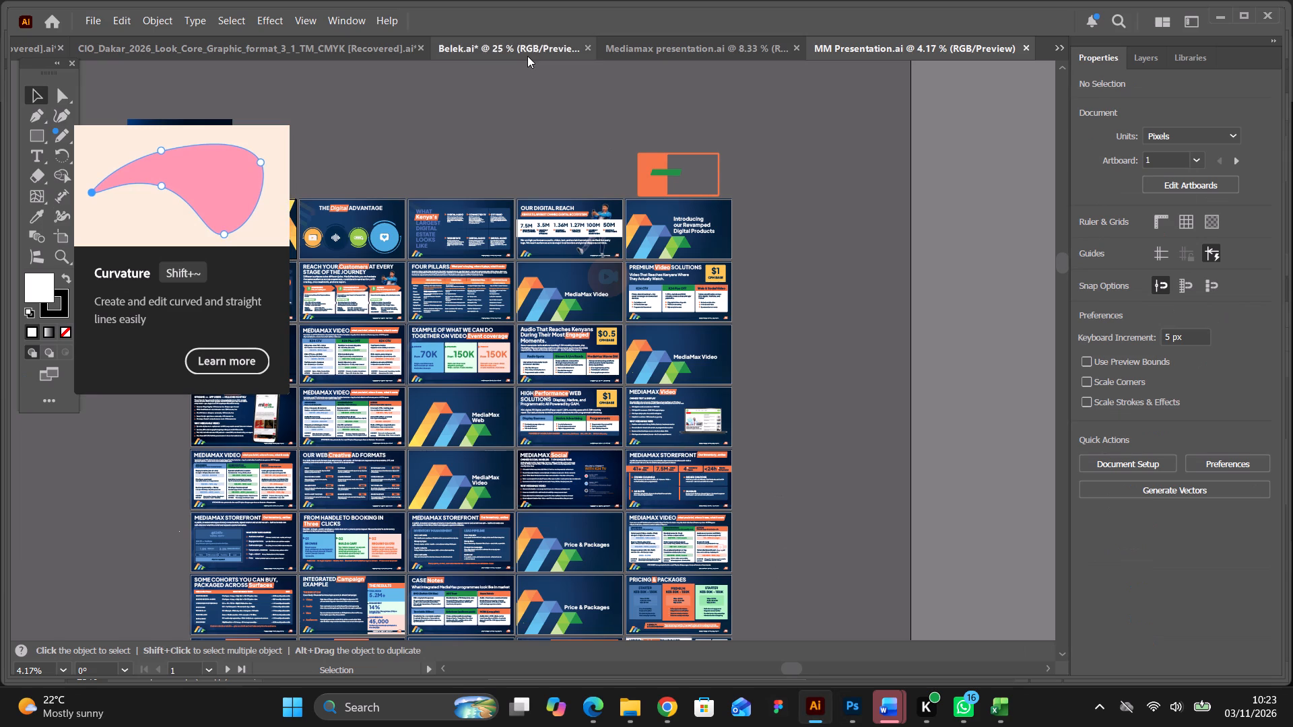
left_click(523, 51)
left_click(334, 44)
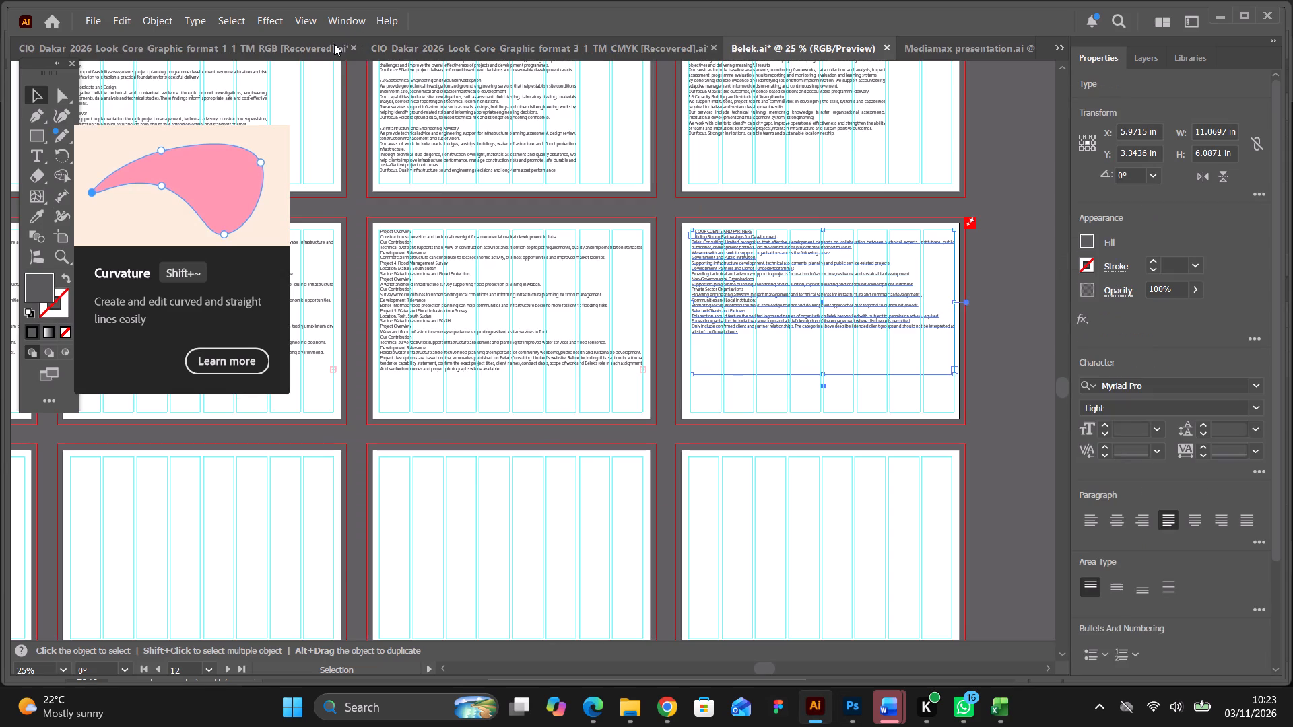
scroll(546, 296, "down", 6)
scroll(645, 339, "down", 2)
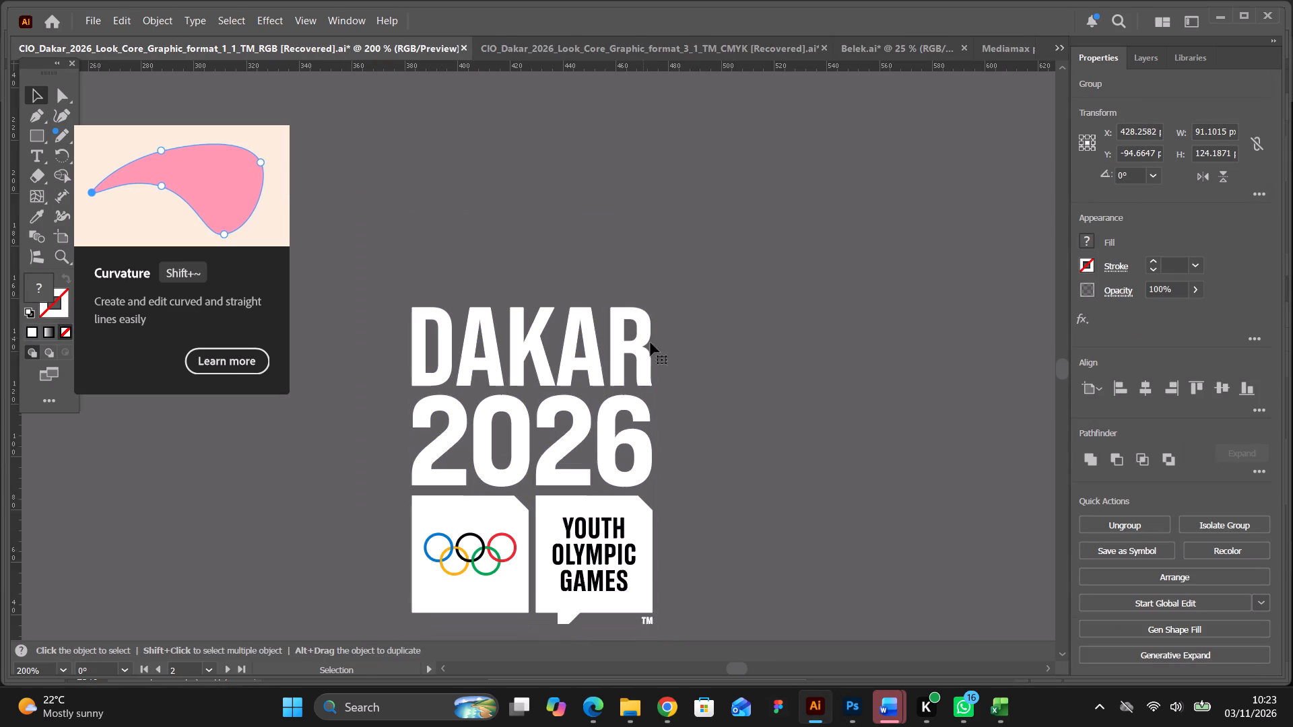
scroll(651, 343, "down", 1)
key("ctrl+c")
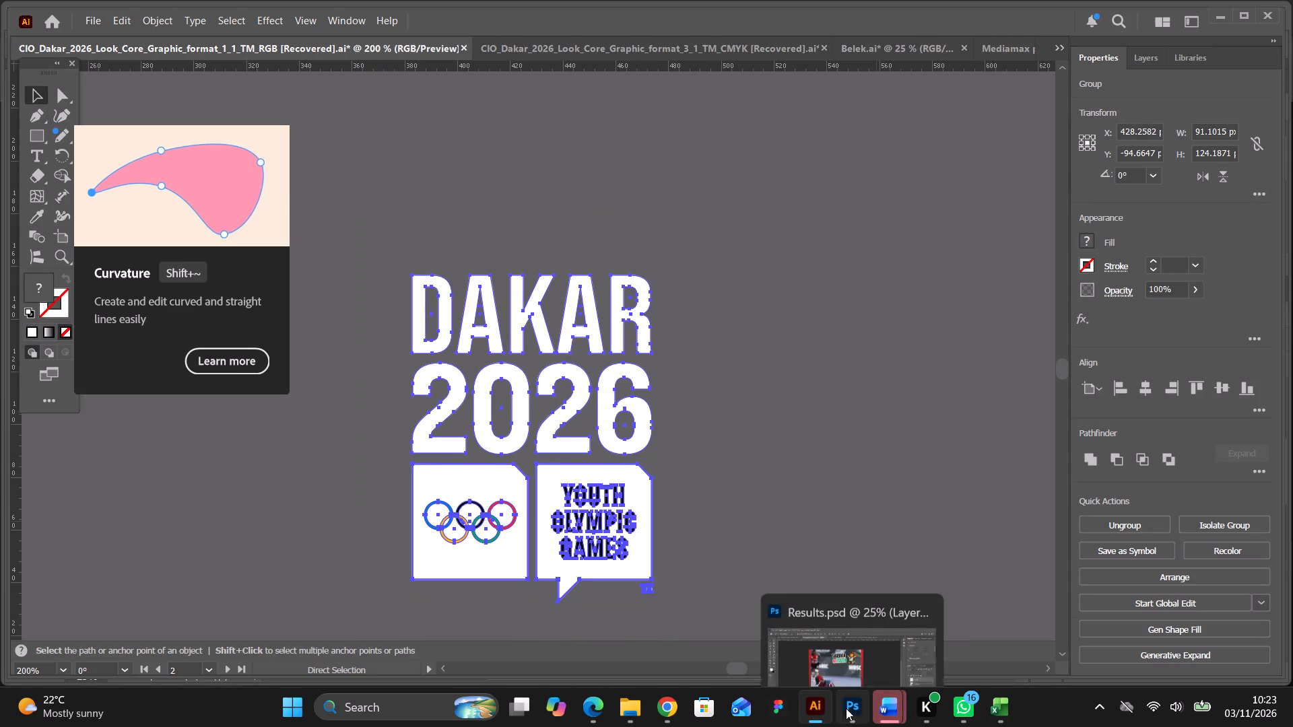
In Photoshop, paste the white Dakar 2026 logo into the results poster as pixels and fit it at about 410 × 558 px beside the Shabikia Ma Youth logo.
left_click(855, 701)
left_click(790, 383)
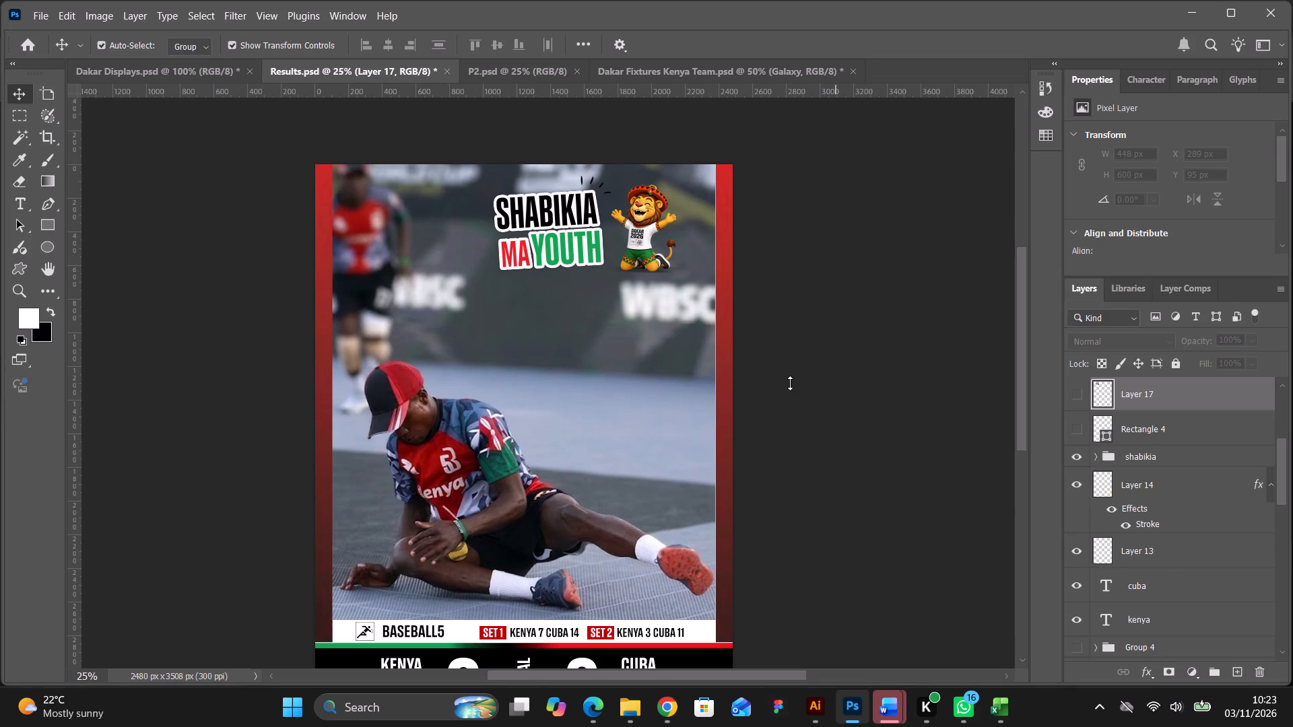
left_click(57, 118)
left_click(454, 272)
key("ctrl+v")
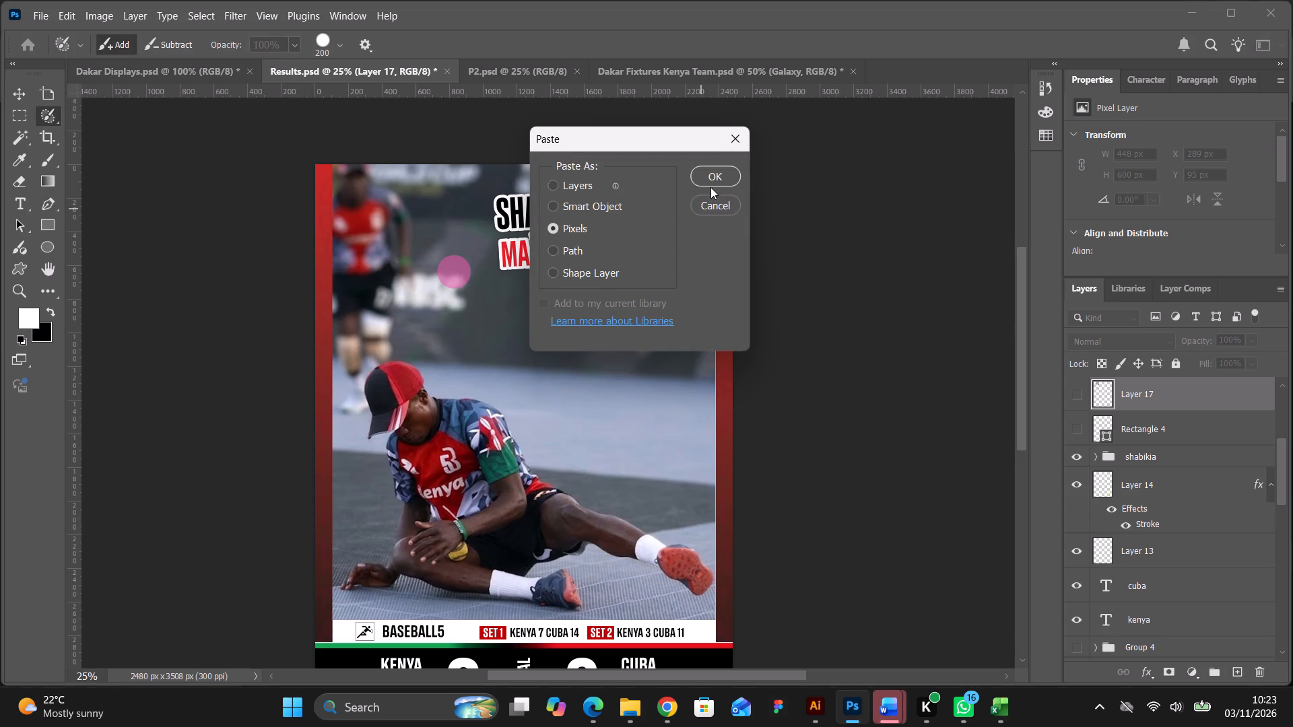
left_click(712, 180)
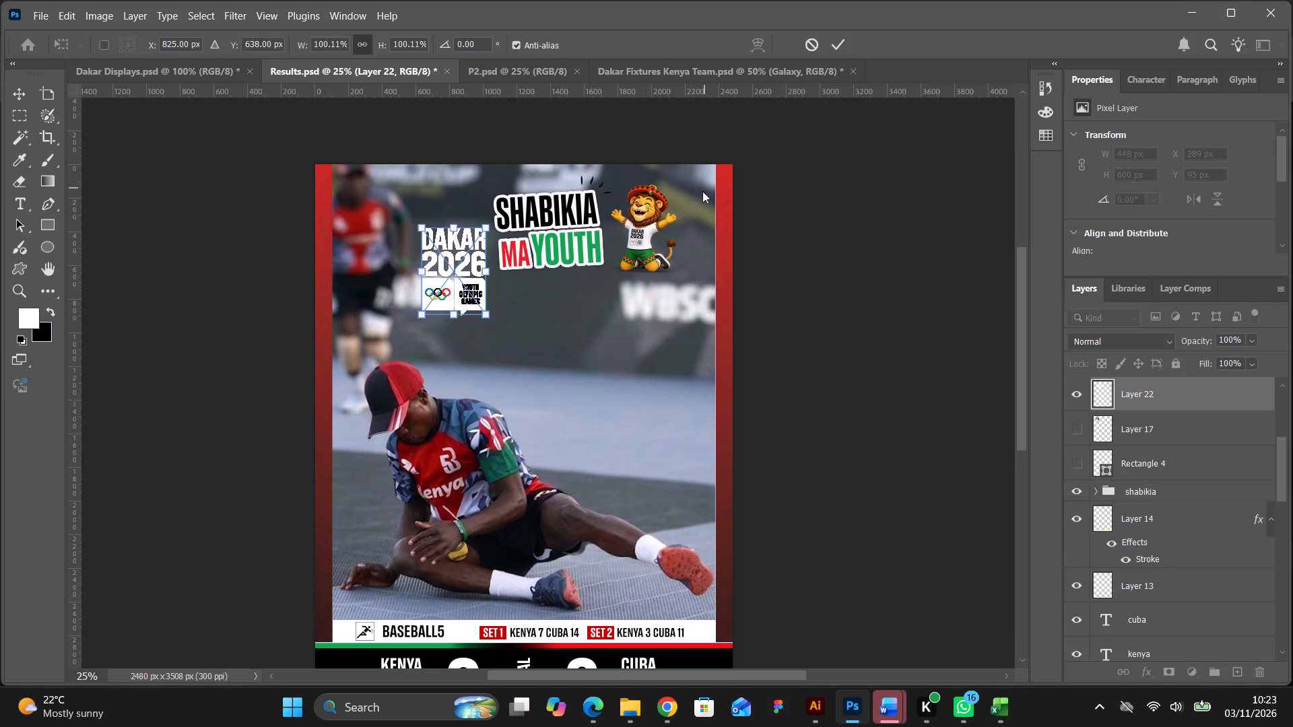
left_click_drag(463, 265, 403, 215)
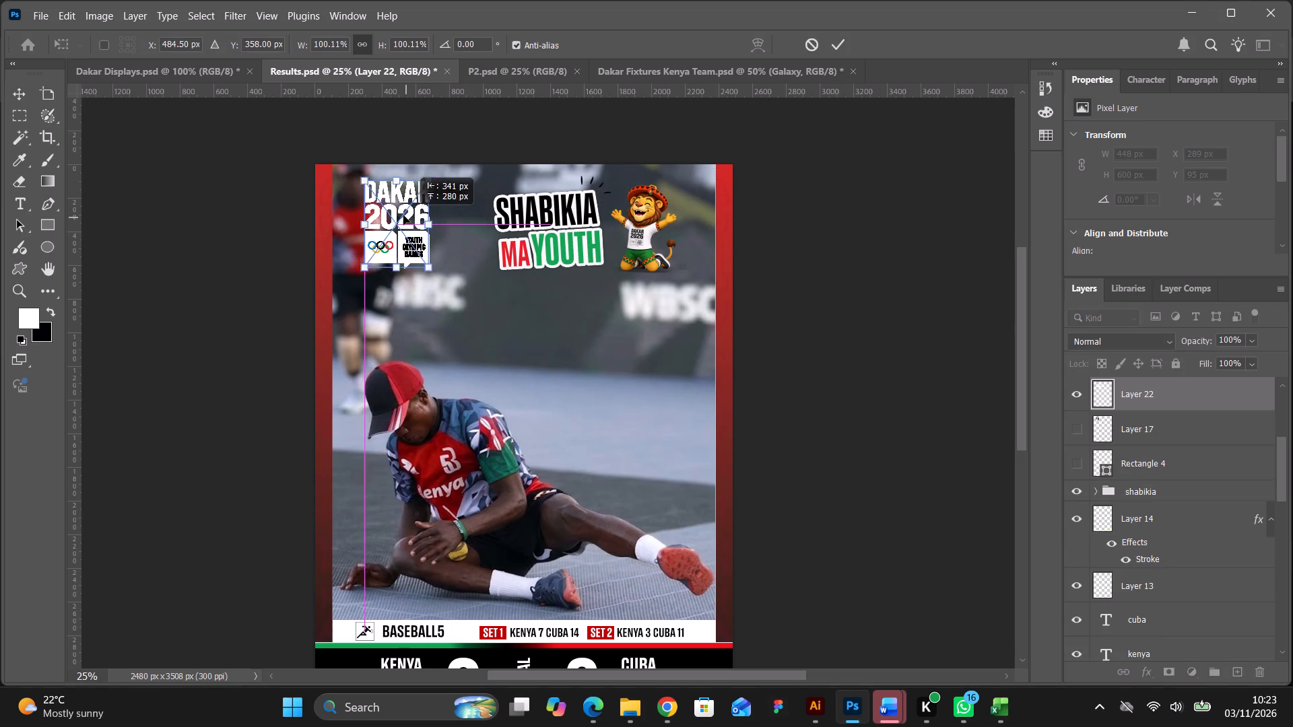
left_click_drag(403, 215, 402, 215)
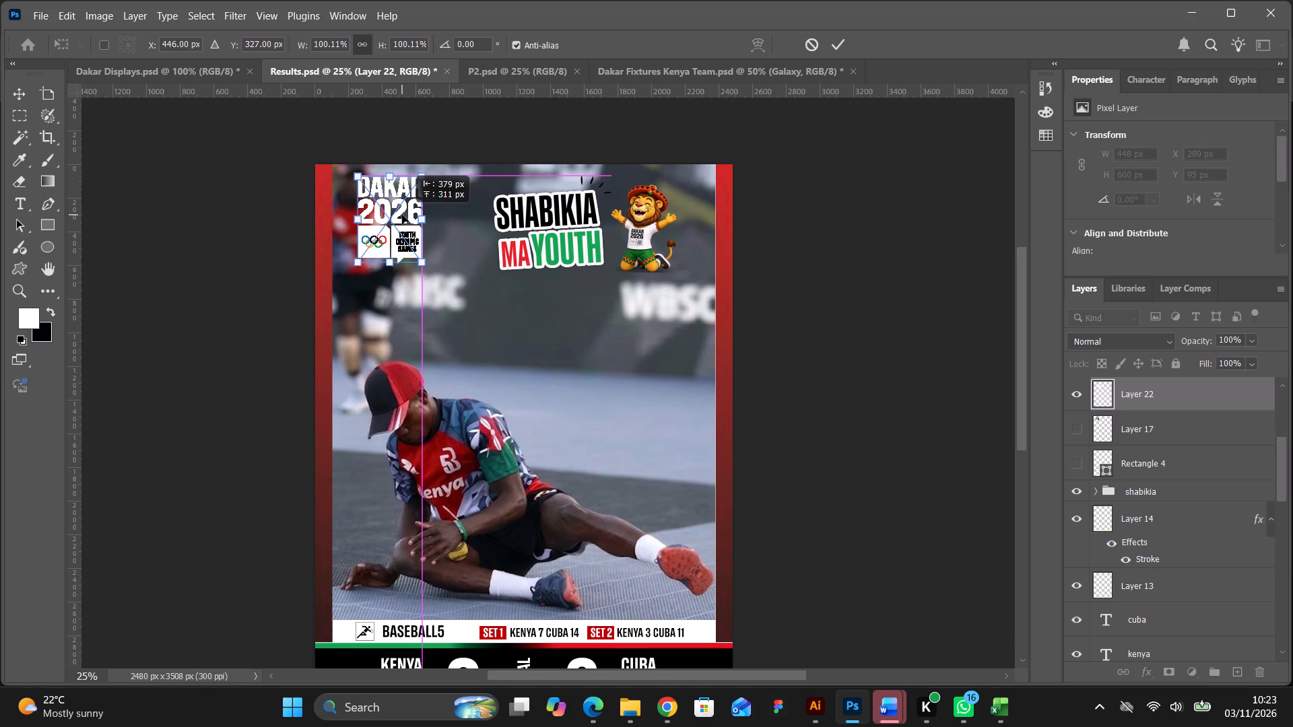
left_click_drag(402, 215, 404, 217)
left_click_drag(431, 266, 432, 268)
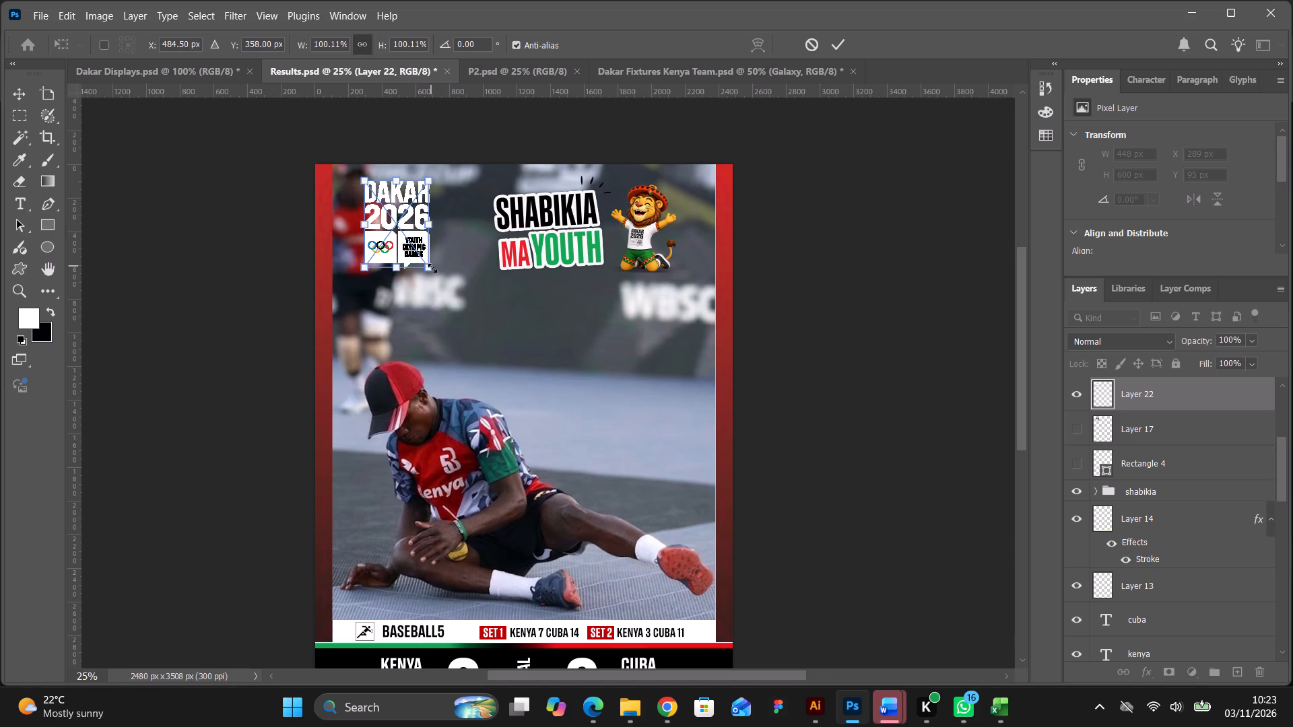
left_click_drag(432, 268, 436, 273)
left_click(841, 43)
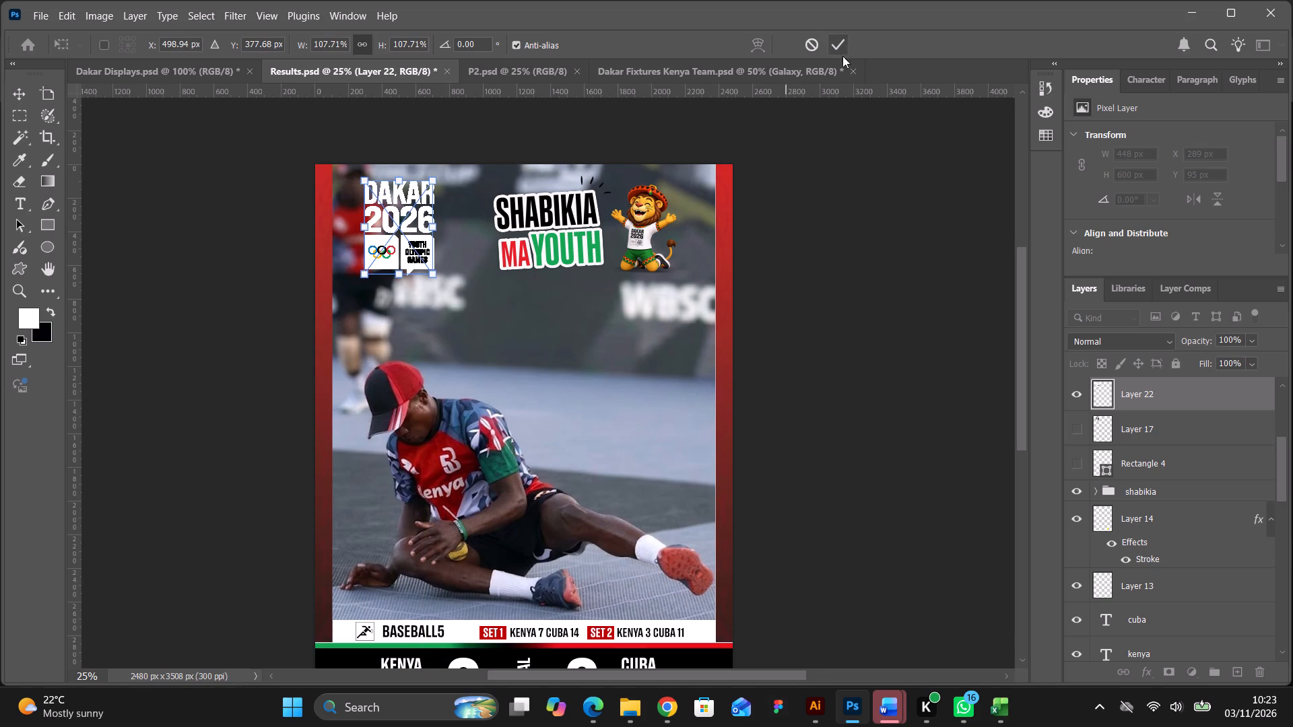
left_click(13, 93)
left_click(134, 172)
Nudge the seated athlete photo up about 268 px so its bottom edge meets the white Baseball5 strip.
scroll(134, 172, "down", 5)
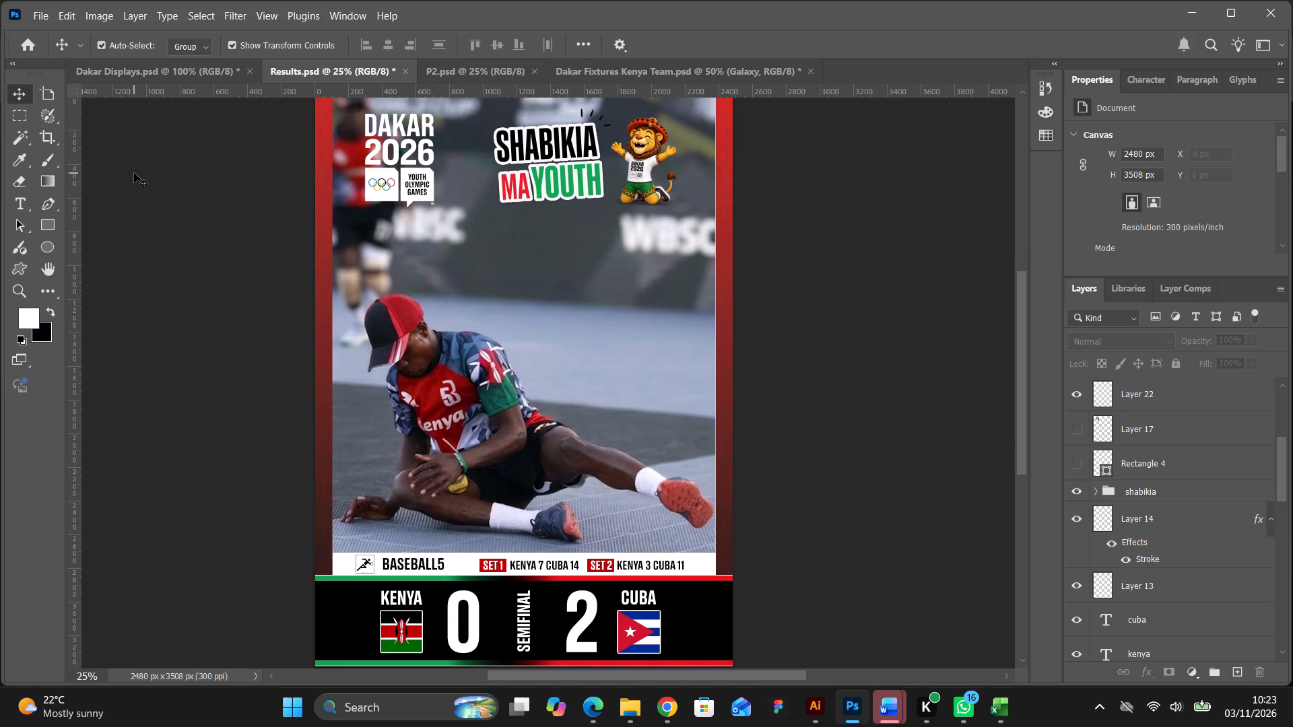
scroll(134, 173, "down", 3)
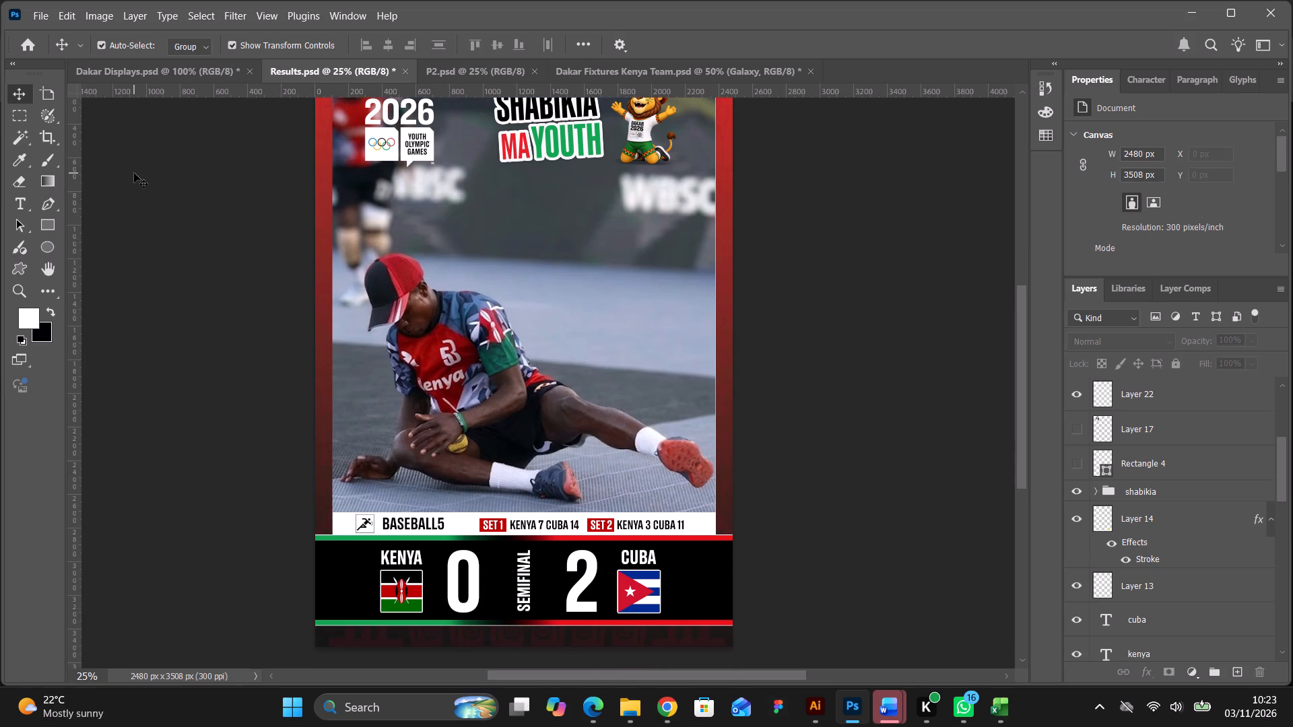
scroll(134, 173, "down", 2)
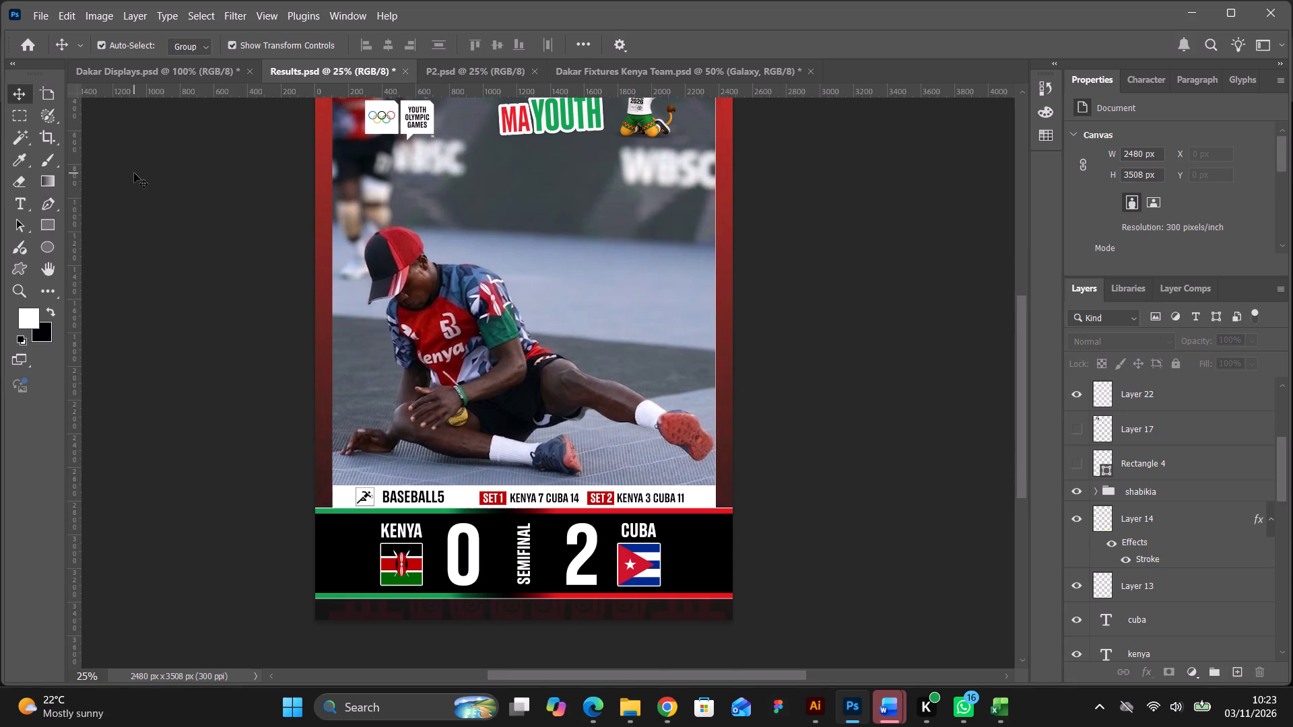
scroll(134, 173, "up", 7)
left_click(437, 324)
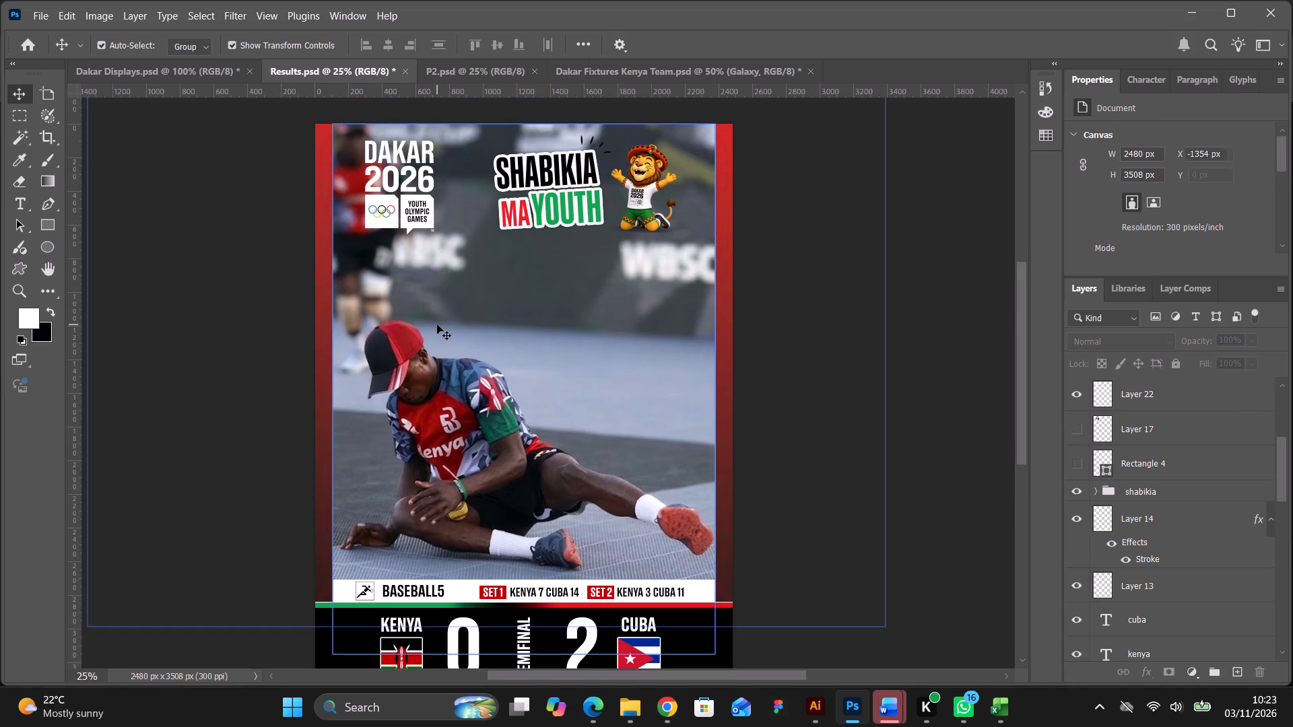
key("Up")
key("Up")
key("Up")
key("Up")
key("Up")
key("Up")
key("Up")
key("Up")
key("Up")
key("Up")
key("Up")
key("Up")
key("Up")
key("Up")
key("Up")
key("Up")
key("Up")
key("Up")
key("Up")
key("Up")
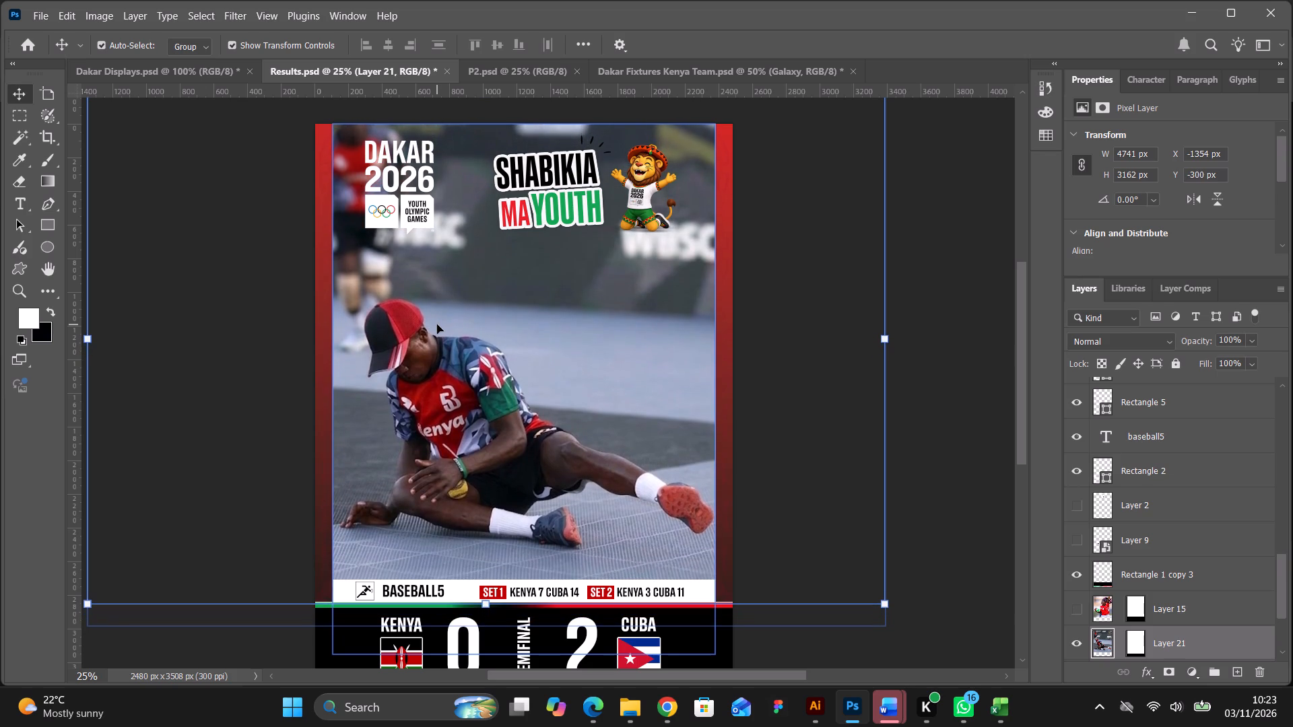
key("Up")
key("Up")
key("Up")
key("Up")
key("Up")
key("Up")
key("Up")
key("Up")
key("Up")
key("Up")
key("Up")
key("Up")
key("Up")
key("Up")
key("Up")
key("Up")
key("Up")
key("Up")
key("Up")
key("Up")
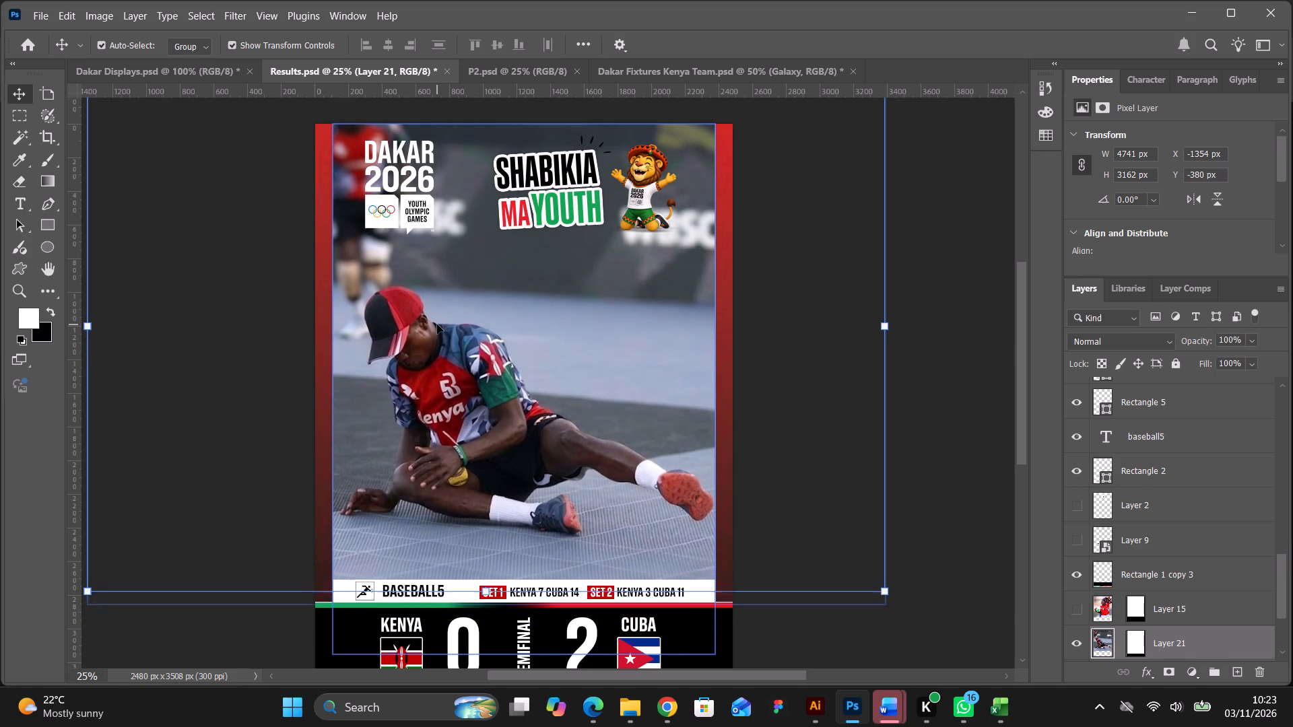
key("Up")
key("Up")
key("Up")
key("Up")
key("Up")
key("Up")
key("Up")
key("Up")
key("Up")
key("Up")
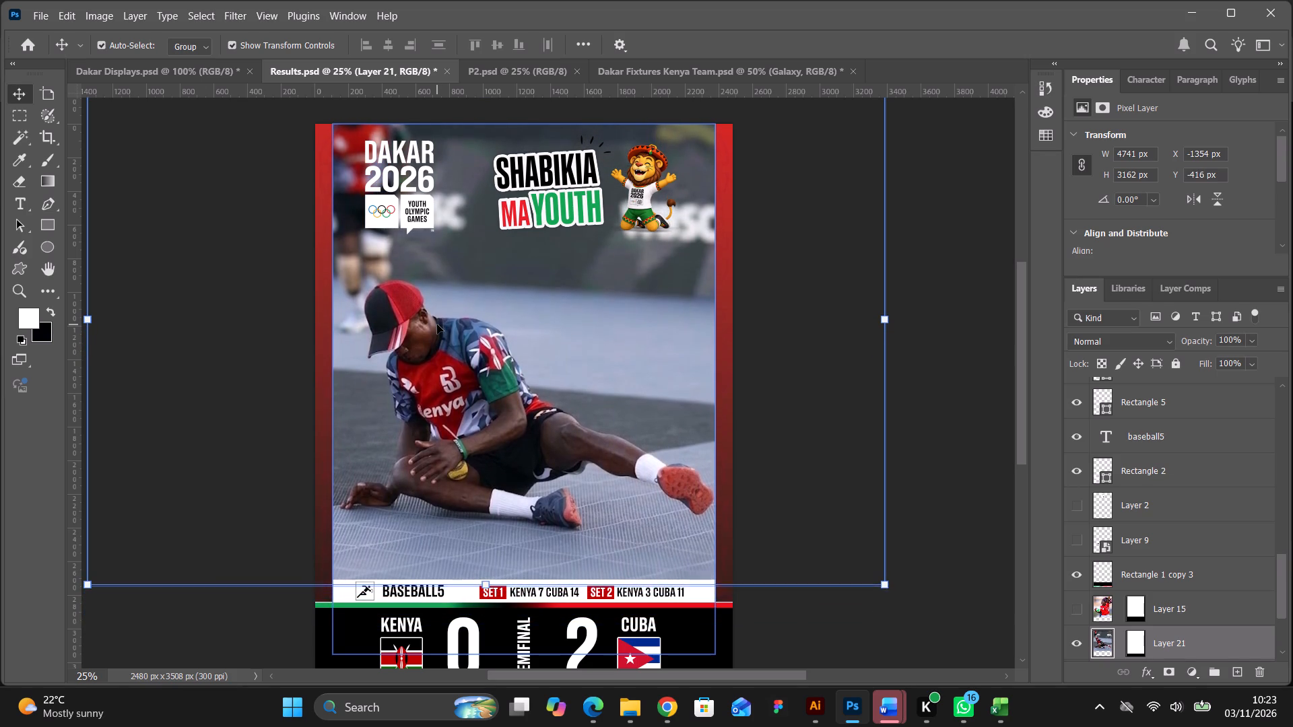
key("Up")
key("Up")
key("Up")
key("Up")
key("Up")
key("Up")
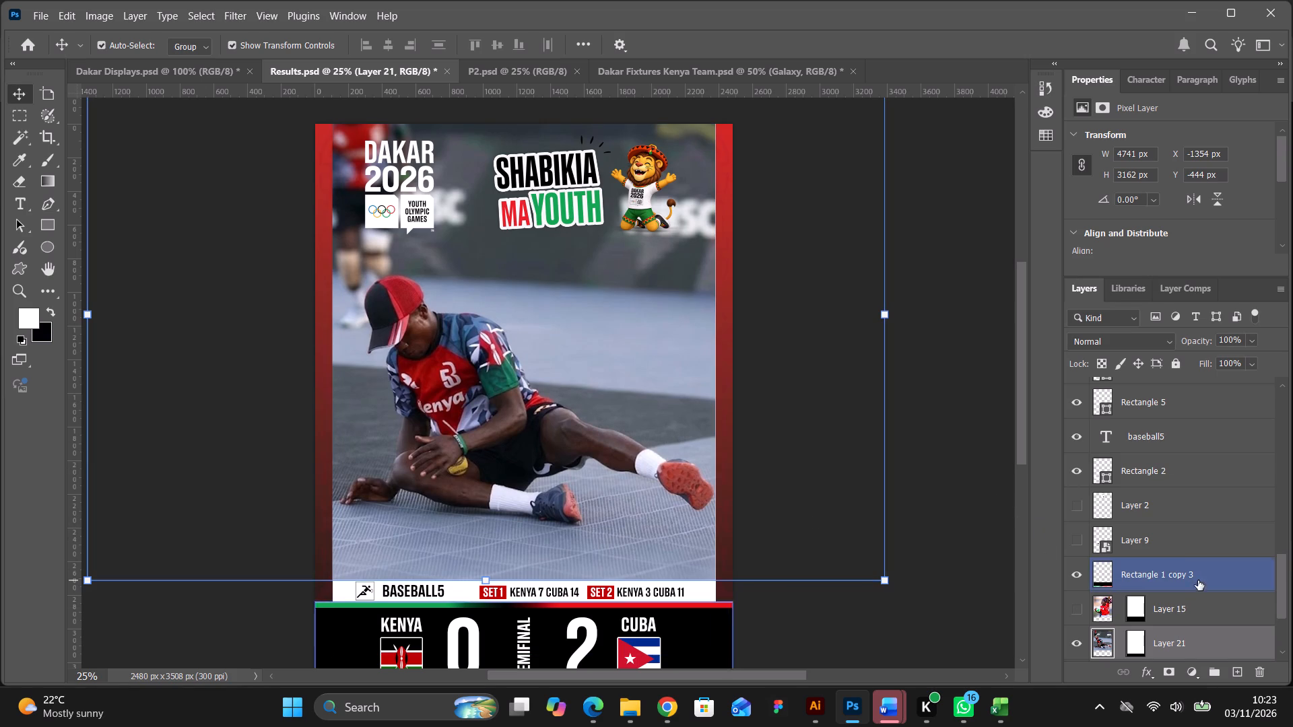
Lock the seated athlete photo layer, Layer 21.
left_click(1175, 362)
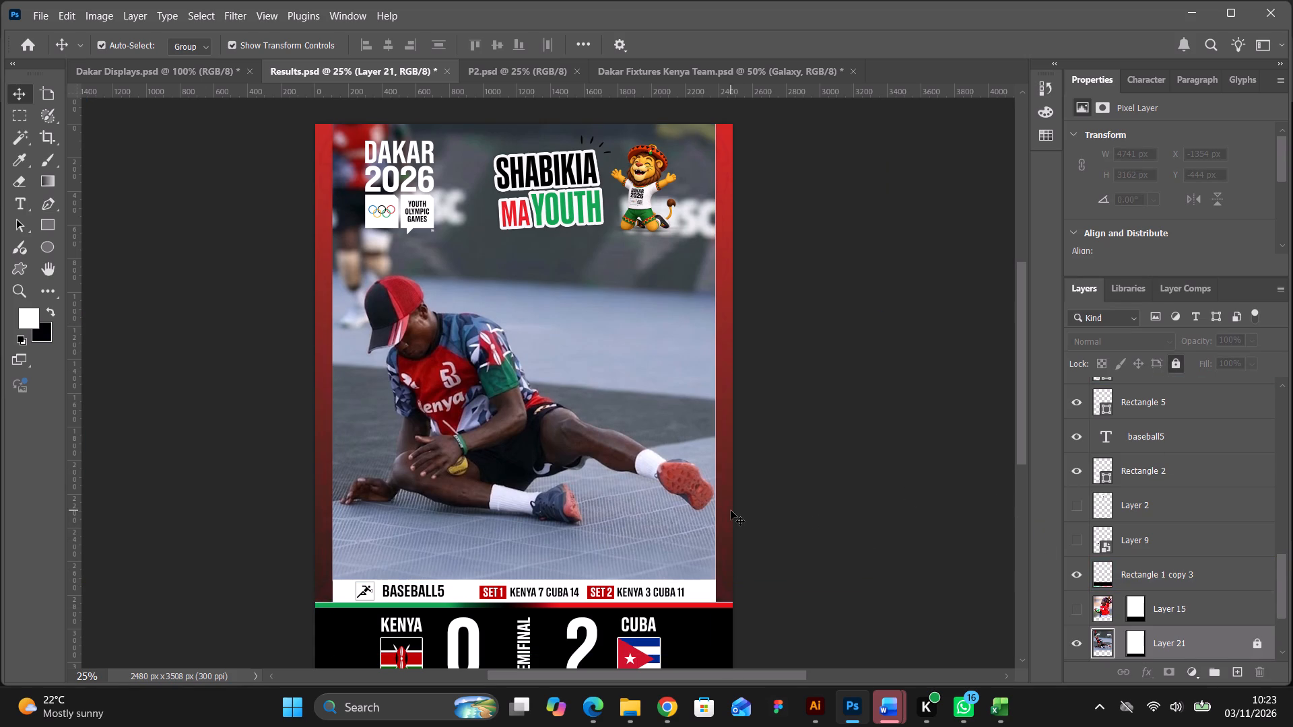
left_click(725, 508)
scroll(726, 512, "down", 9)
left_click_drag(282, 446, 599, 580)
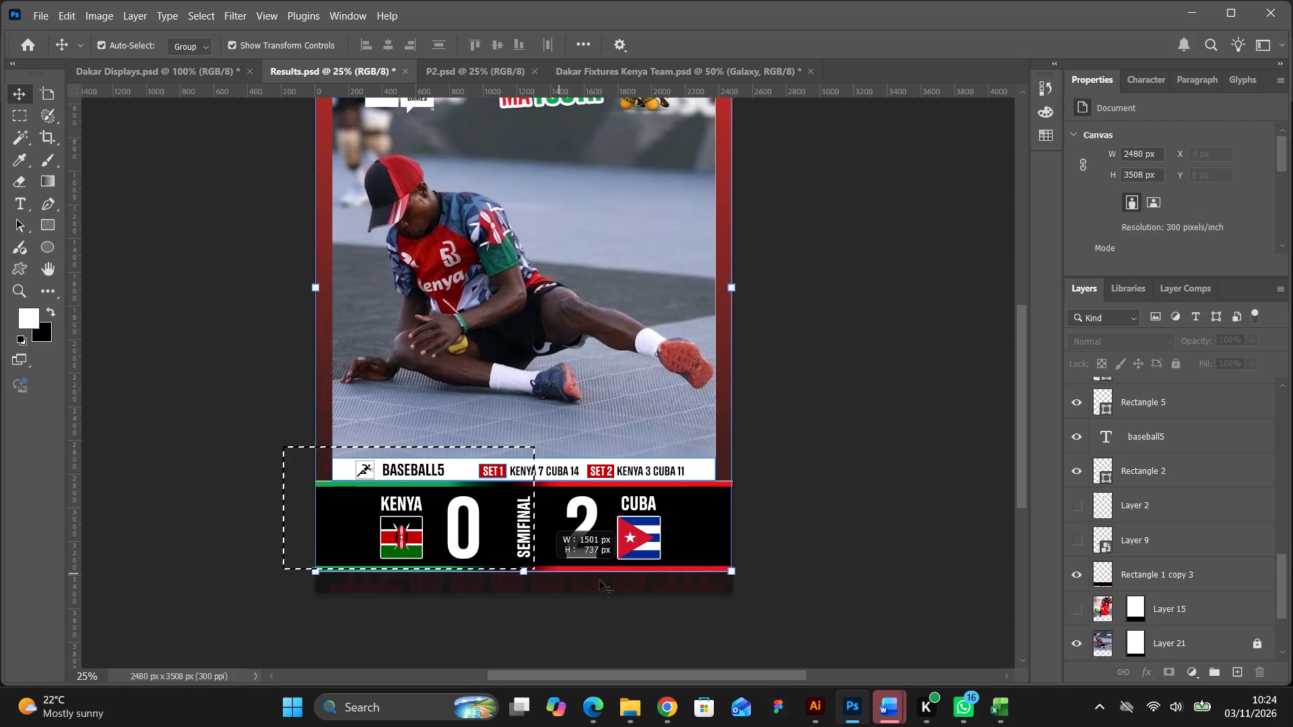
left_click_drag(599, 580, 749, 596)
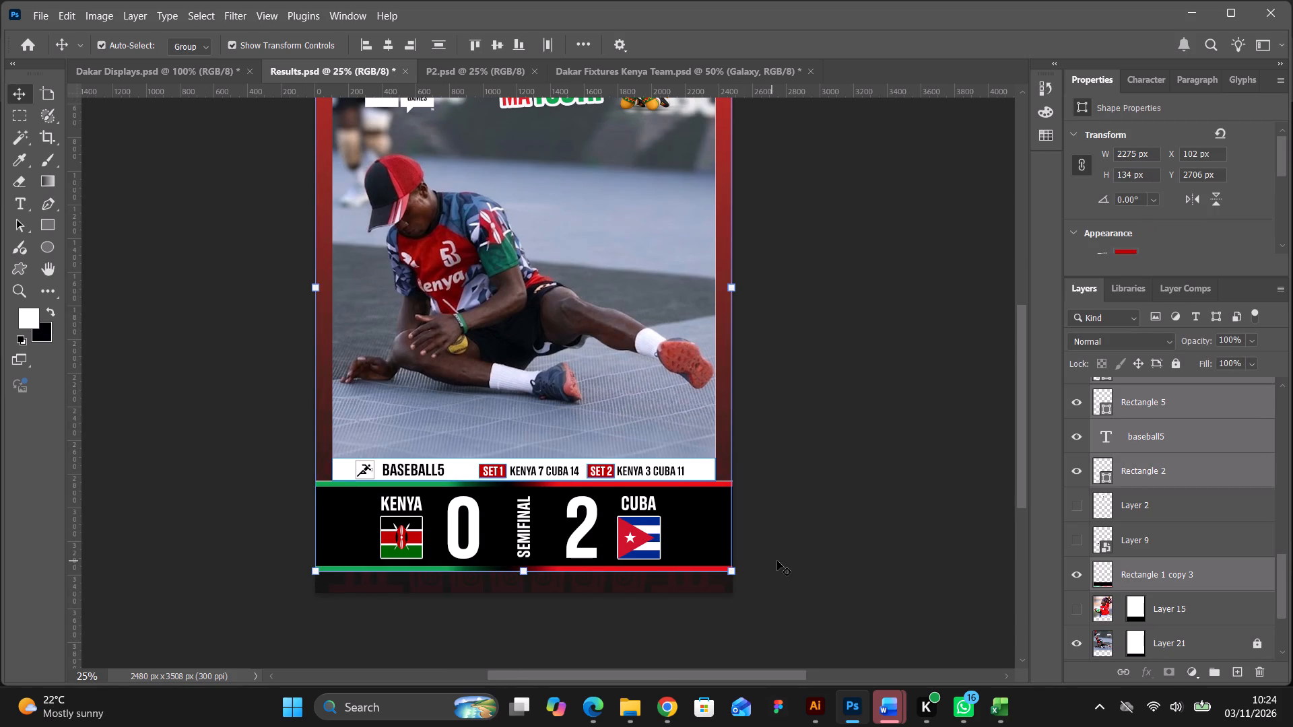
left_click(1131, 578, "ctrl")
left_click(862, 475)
Lock the Rectangle 3 panel layer beneath the photo, leaving its size and position unchanged.
left_click(696, 429)
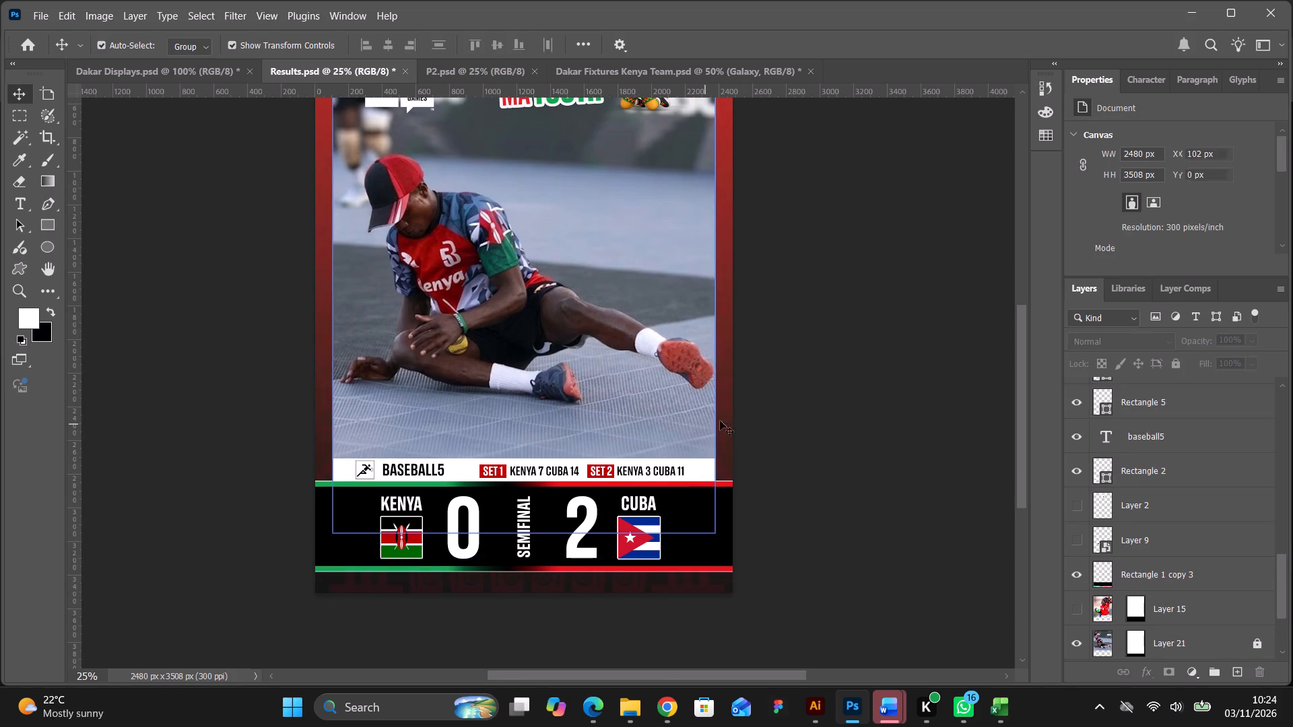
left_click(727, 419)
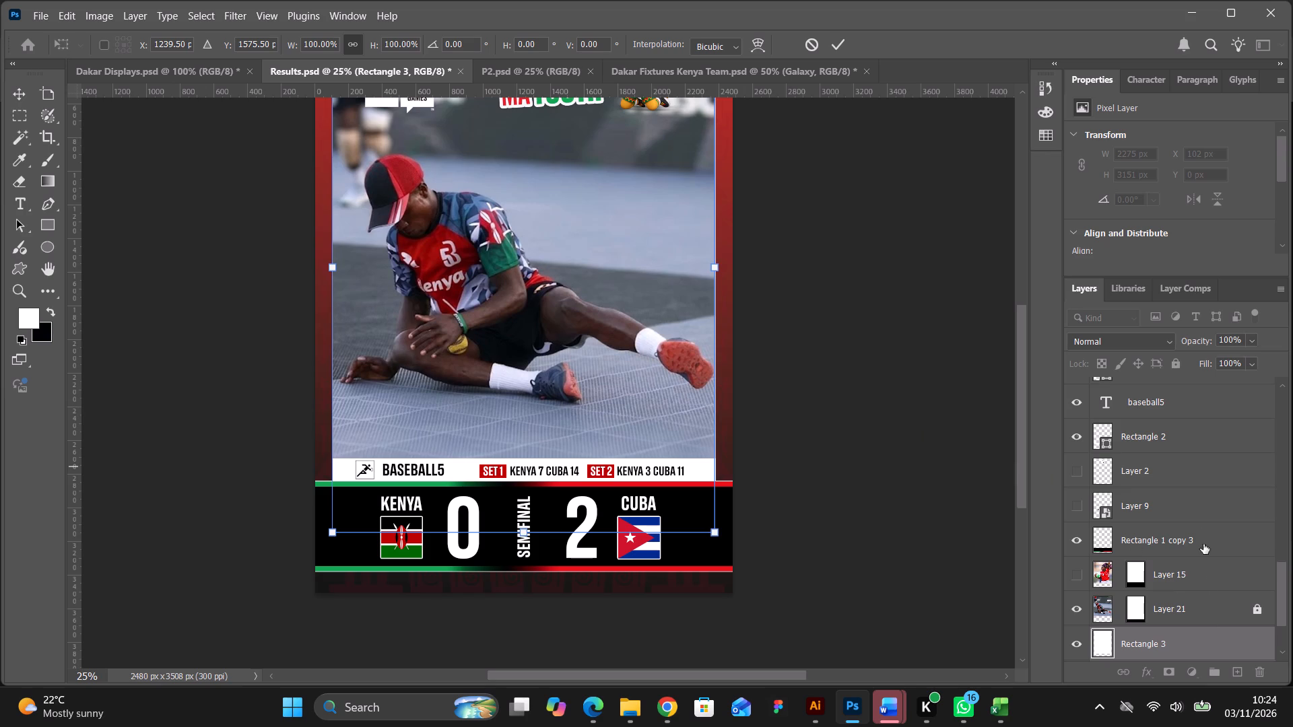
left_click(1175, 364)
left_click(840, 50)
left_click(1166, 359)
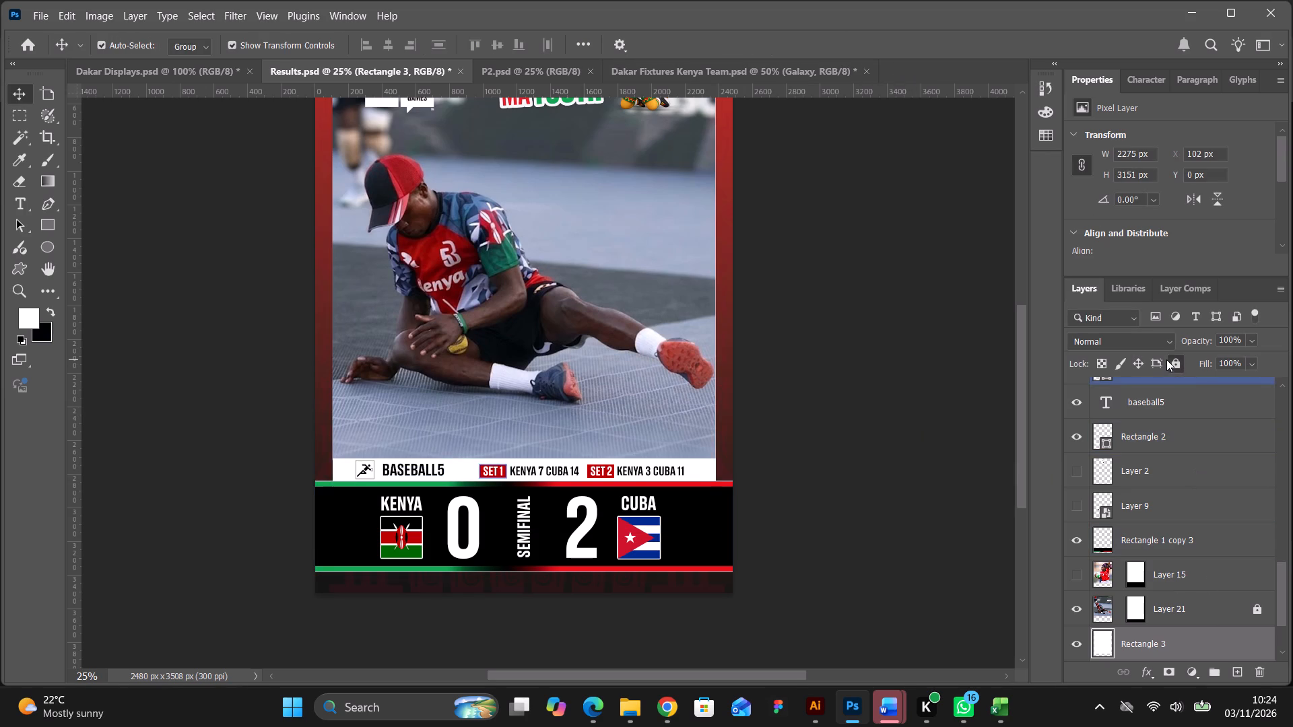
left_click(931, 430)
Move the white Baseball5 strip and the Kenya–Cuba score banner together up about 216 px, keeping their horizontal position.
left_click_drag(239, 437, 647, 563)
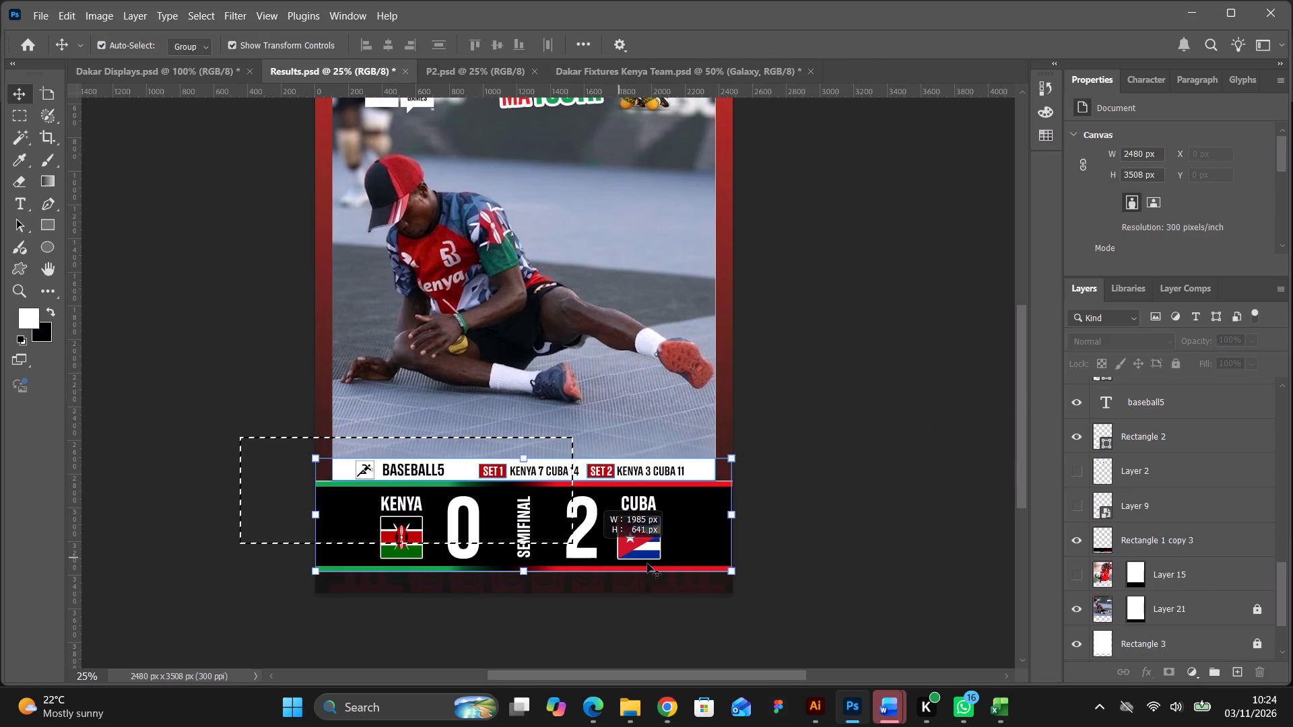
left_click_drag(647, 563, 794, 594)
left_click(749, 541)
key("Up")
key("Up")
key("Up")
key("Up")
key("Up")
key("Up")
key("Up")
key("Up")
key("Up")
key("Up")
key("Up")
key("Up")
key("Up")
key("Up")
key("Up")
key("Up")
key("Up")
key("Up")
key("Up")
key("Up")
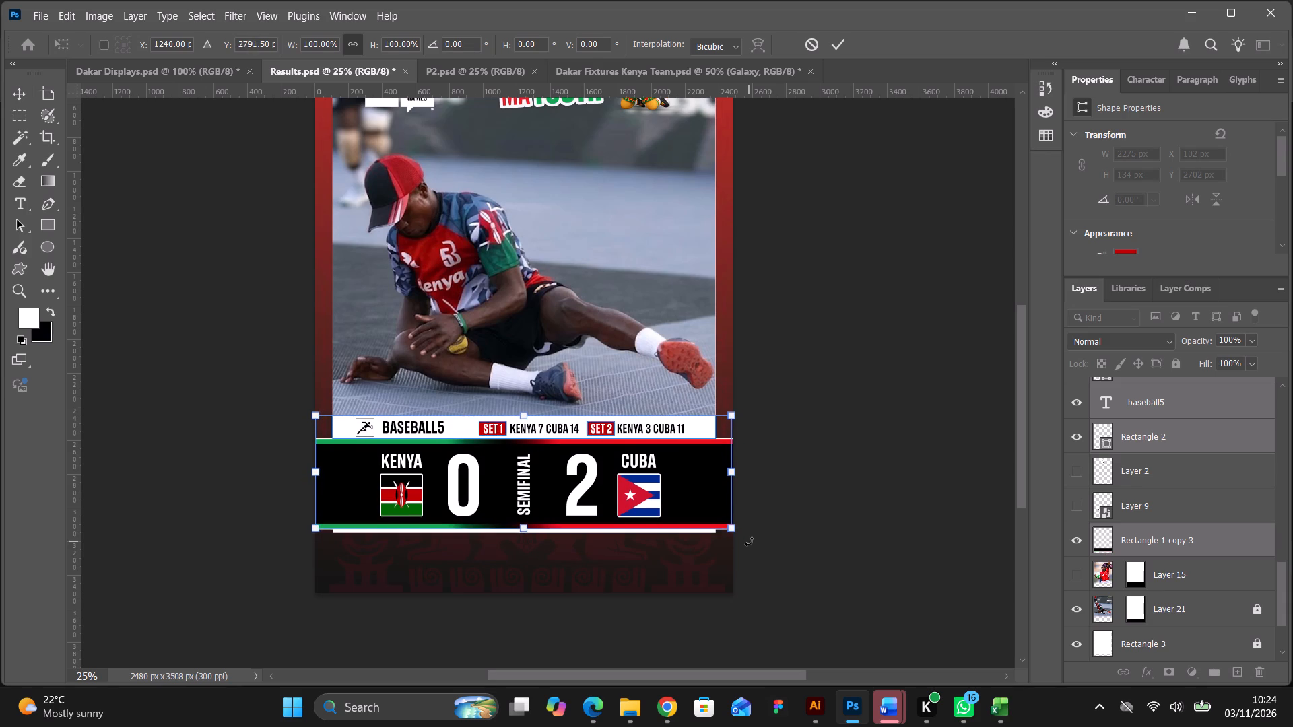
key("Up")
key("Down")
key("Down")
key("Down")
key("Down")
key("Down")
key("Down")
key("Down")
key("Down")
key("Down")
key("Down")
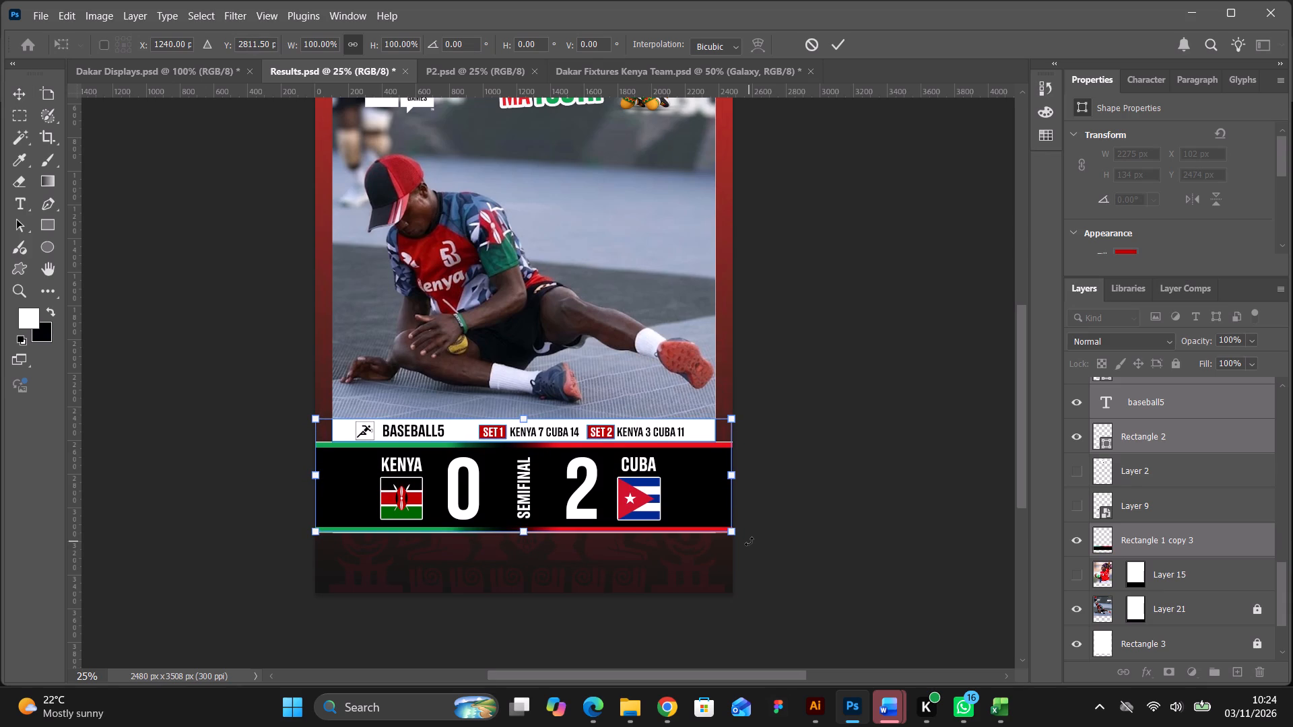
key("Down")
key("Down")
key("Down")
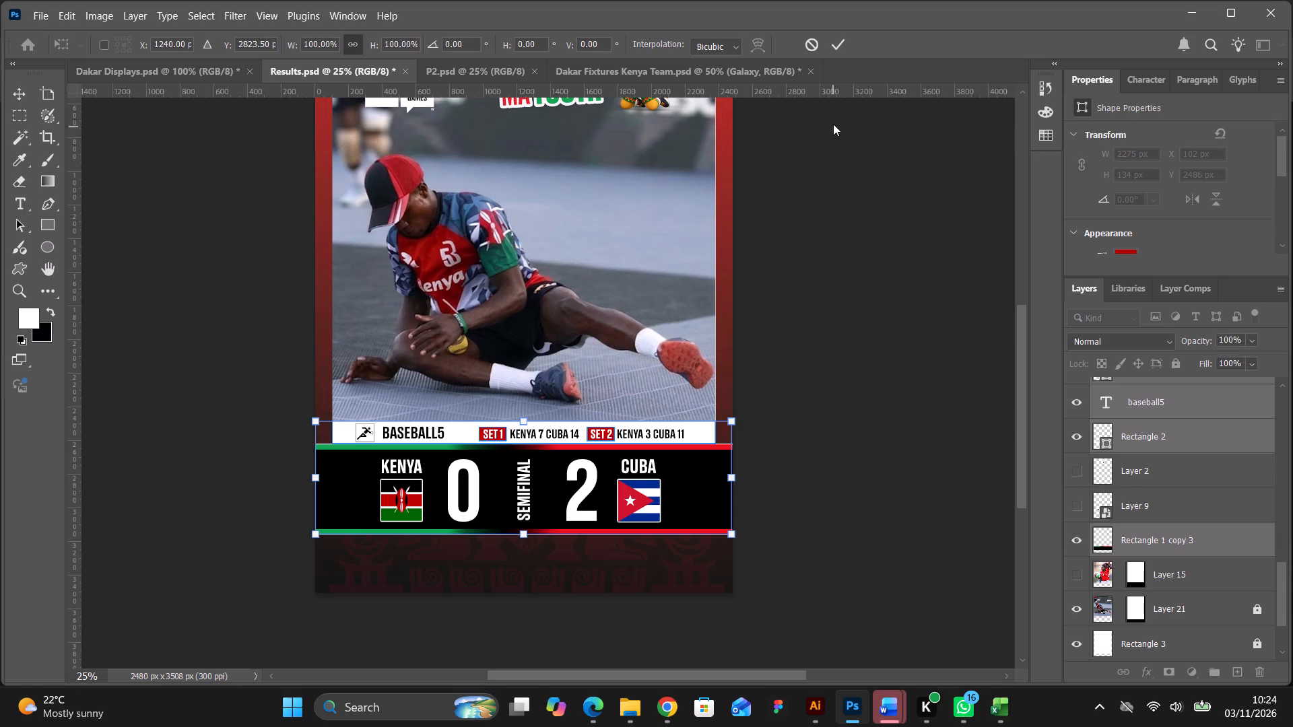
left_click(834, 44)
left_click(843, 294)
Unlock the seated athlete photo layer, Layer 21.
scroll(843, 294, "up", 2)
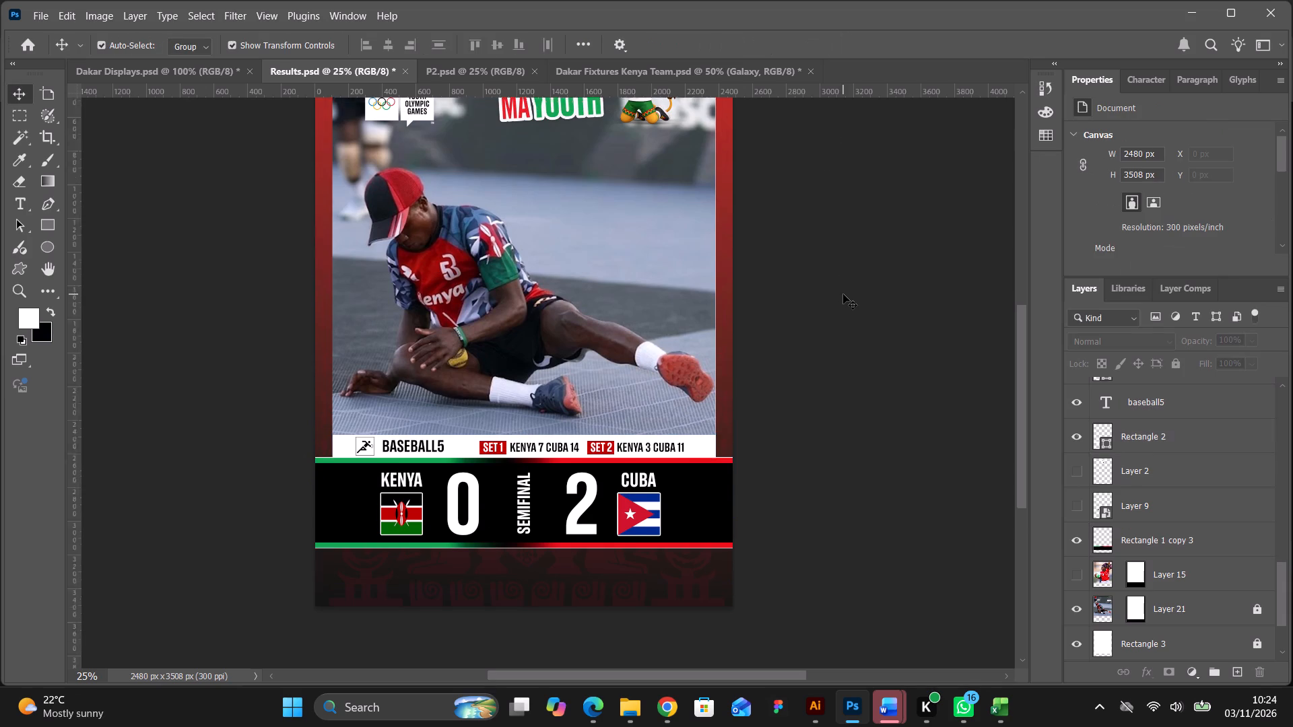
scroll(843, 294, "up", 8)
left_click(581, 343)
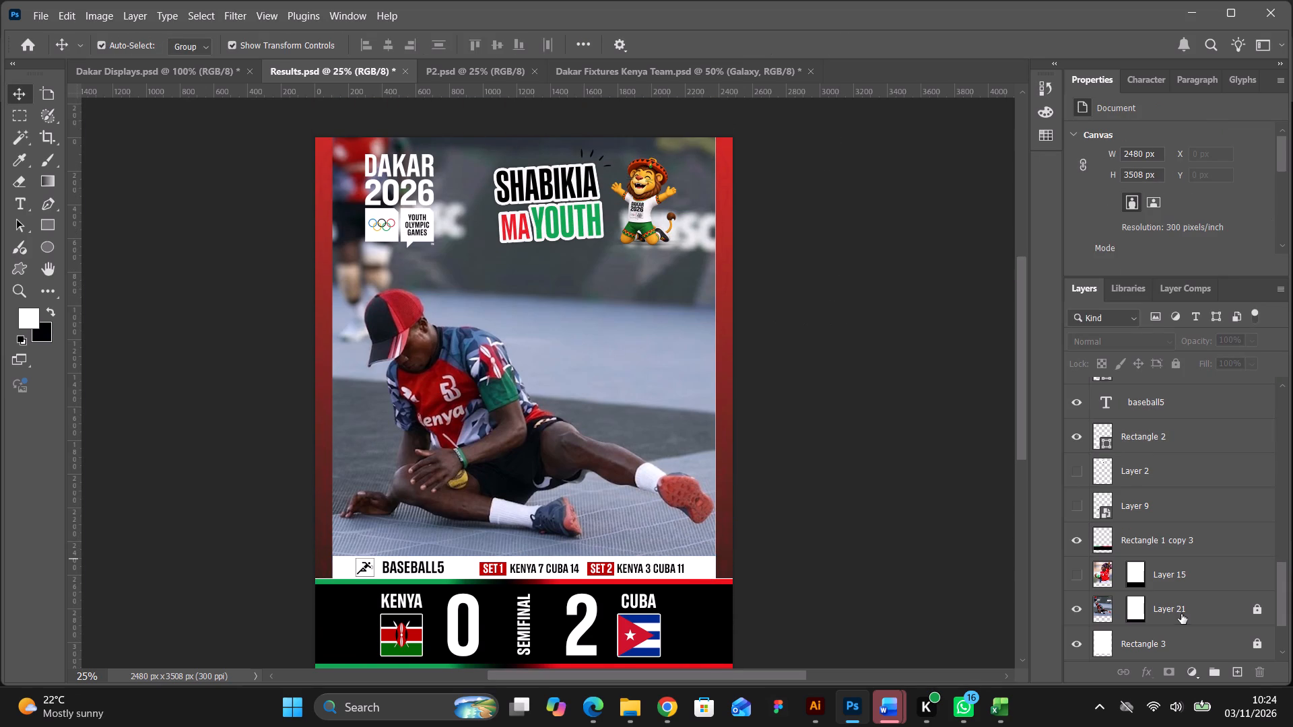
left_click(1099, 603)
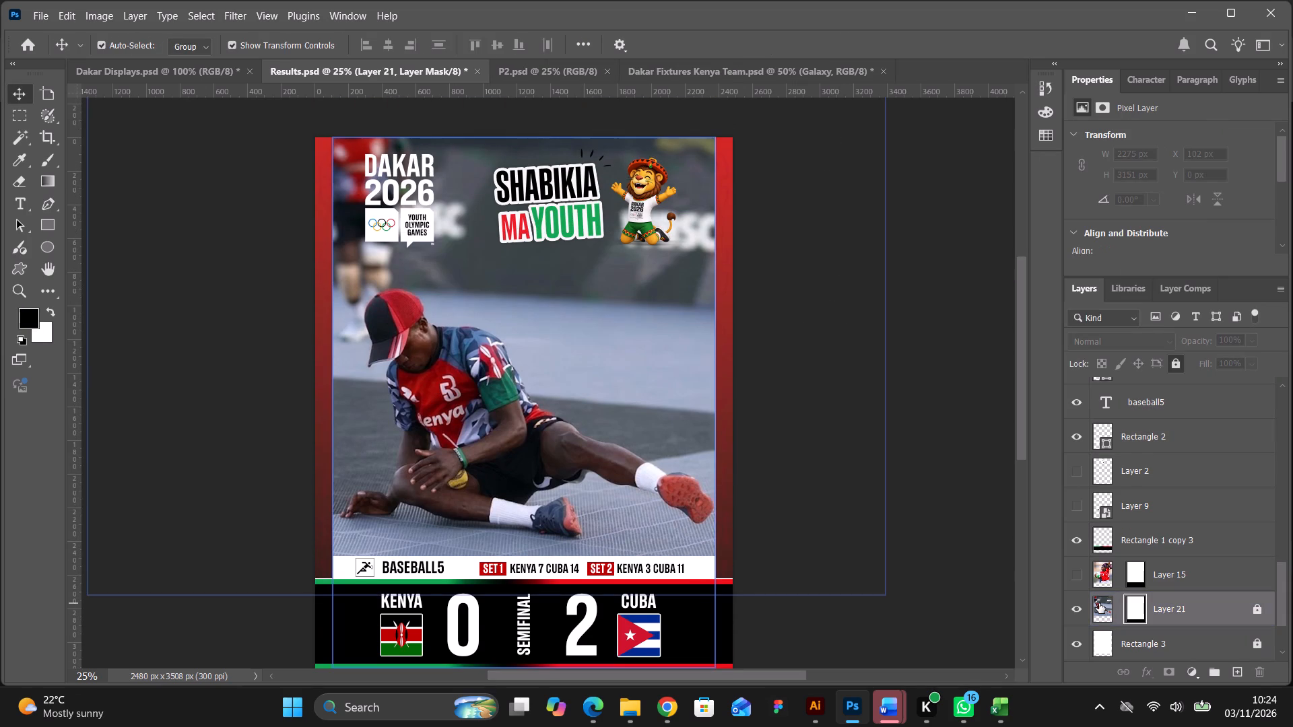
scroll(1099, 603, "up", 5)
scroll(1138, 627, "down", 4)
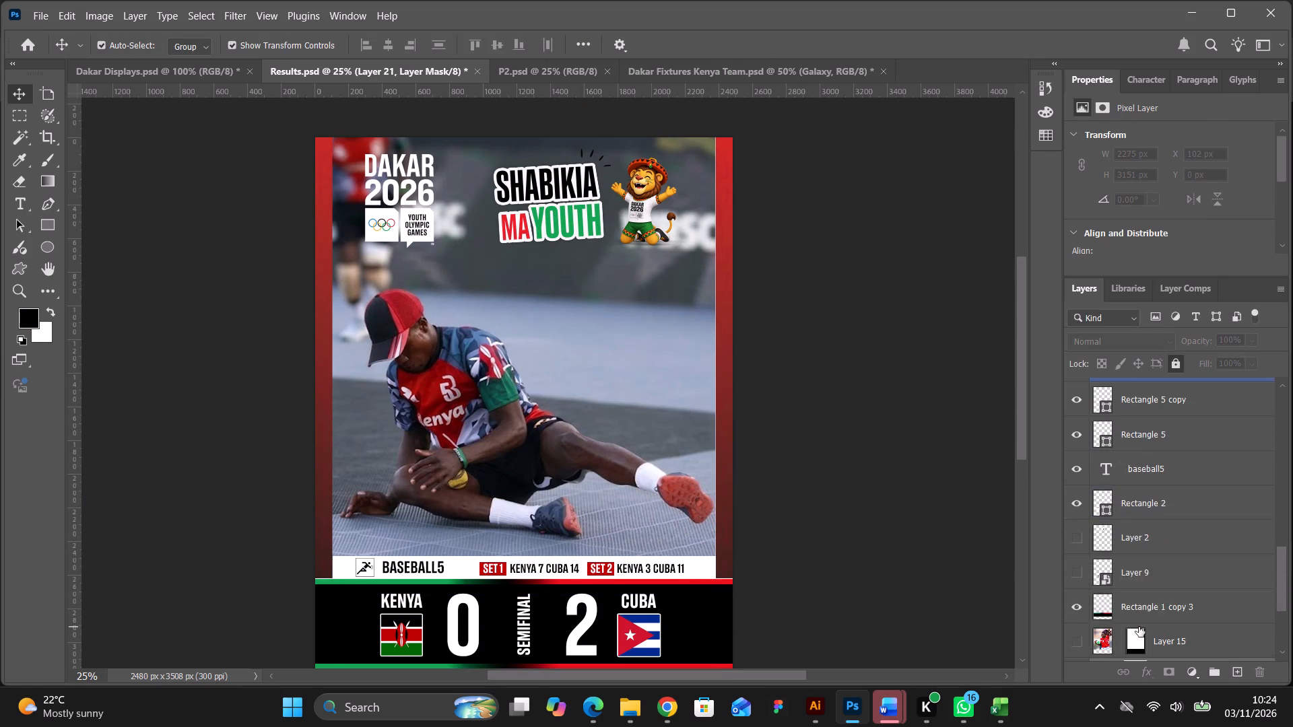
scroll(1139, 626, "down", 1)
left_click(1106, 606)
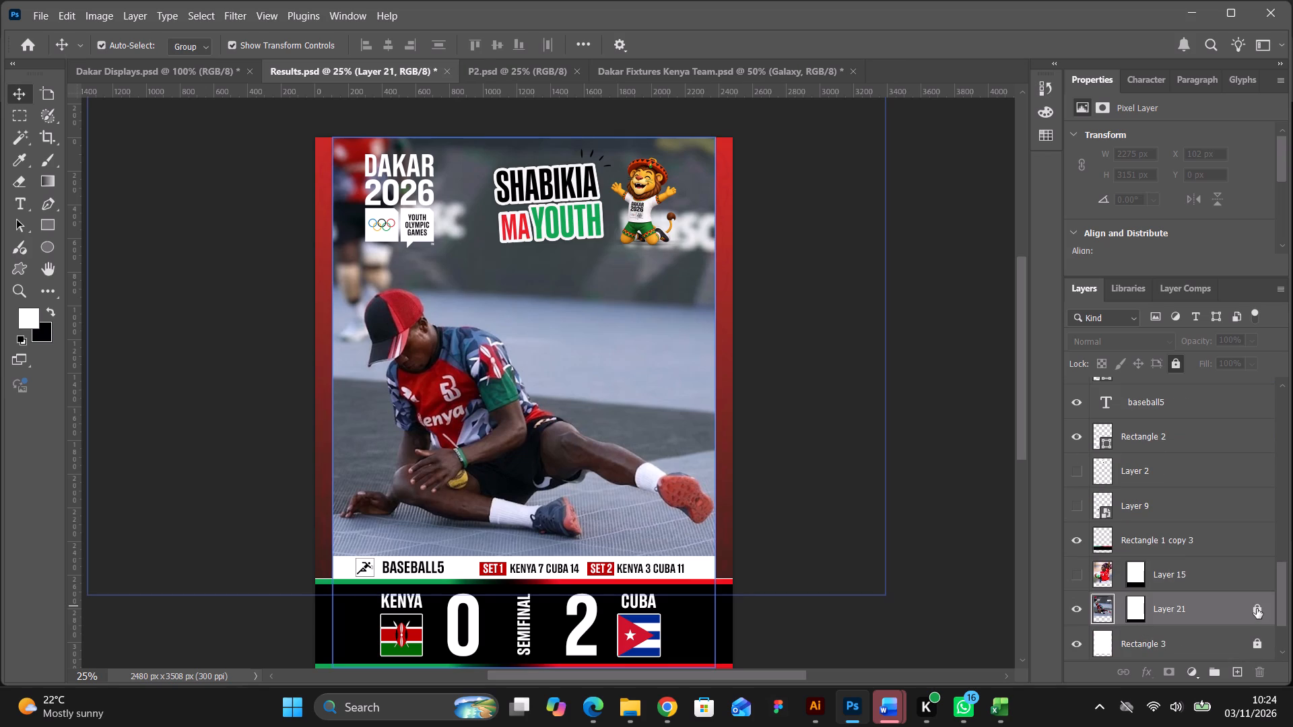
left_click(1257, 609)
Nudge the seated athlete photo up 56 px, to Y -500 px, within its masked frame.
left_click(1094, 611)
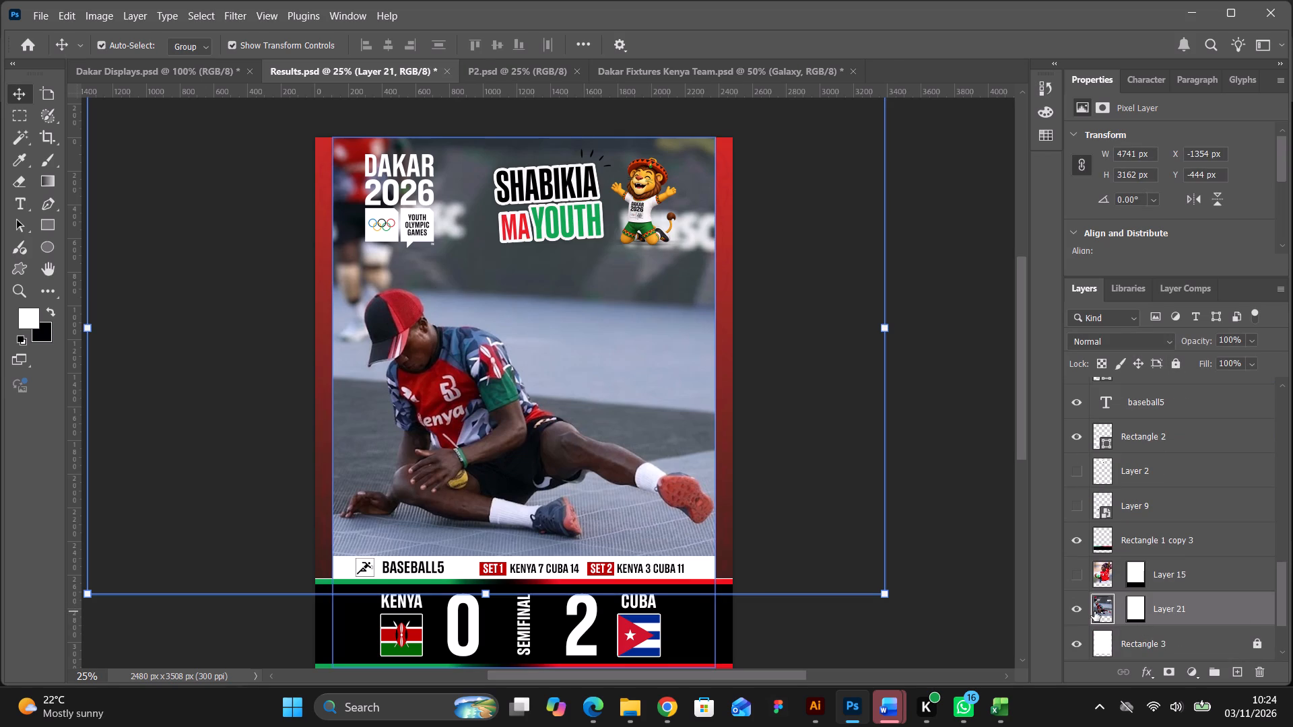
key("Up")
key("Up")
key("Up")
key("Up")
key("Up")
key("Up")
key("Up")
key("Up")
key("Up")
key("Up")
key("Up")
key("Up")
key("Up")
key("Up")
key("Up")
key("Up")
key("Up")
key("Up")
key("Up")
key("Up")
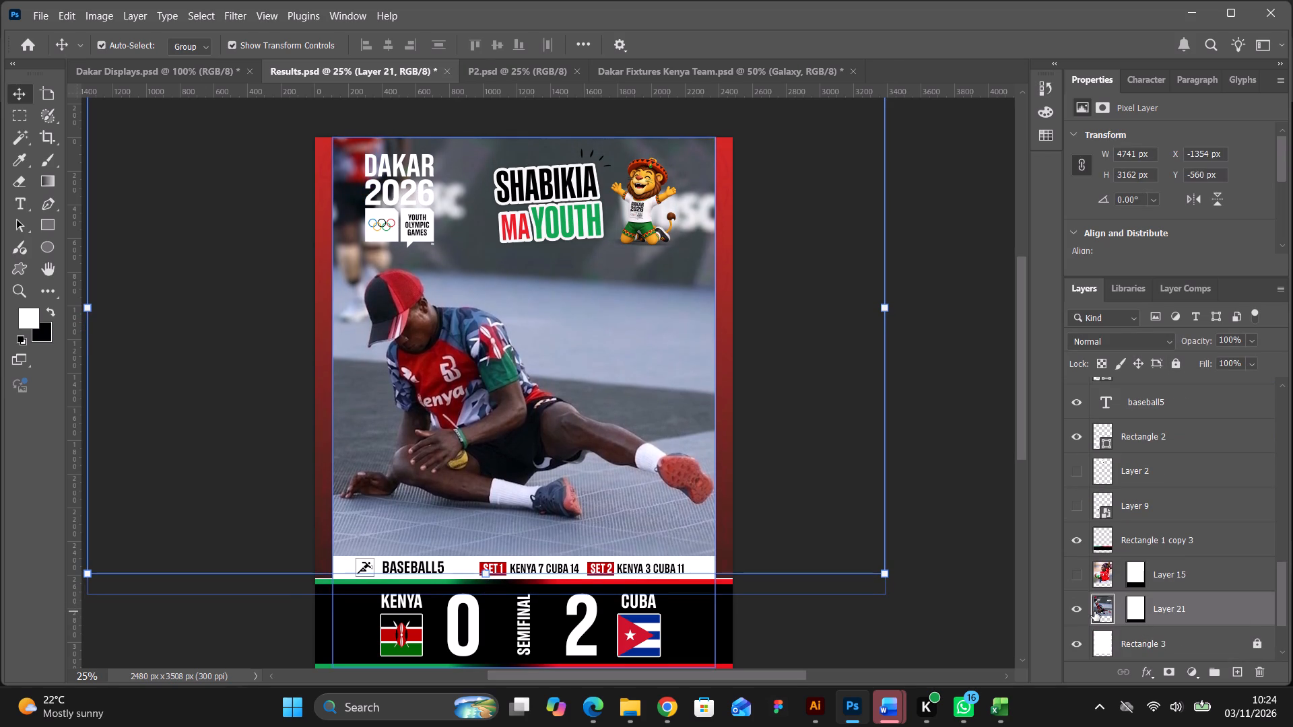
key("Up")
key("Up")
key("Up")
key("Up")
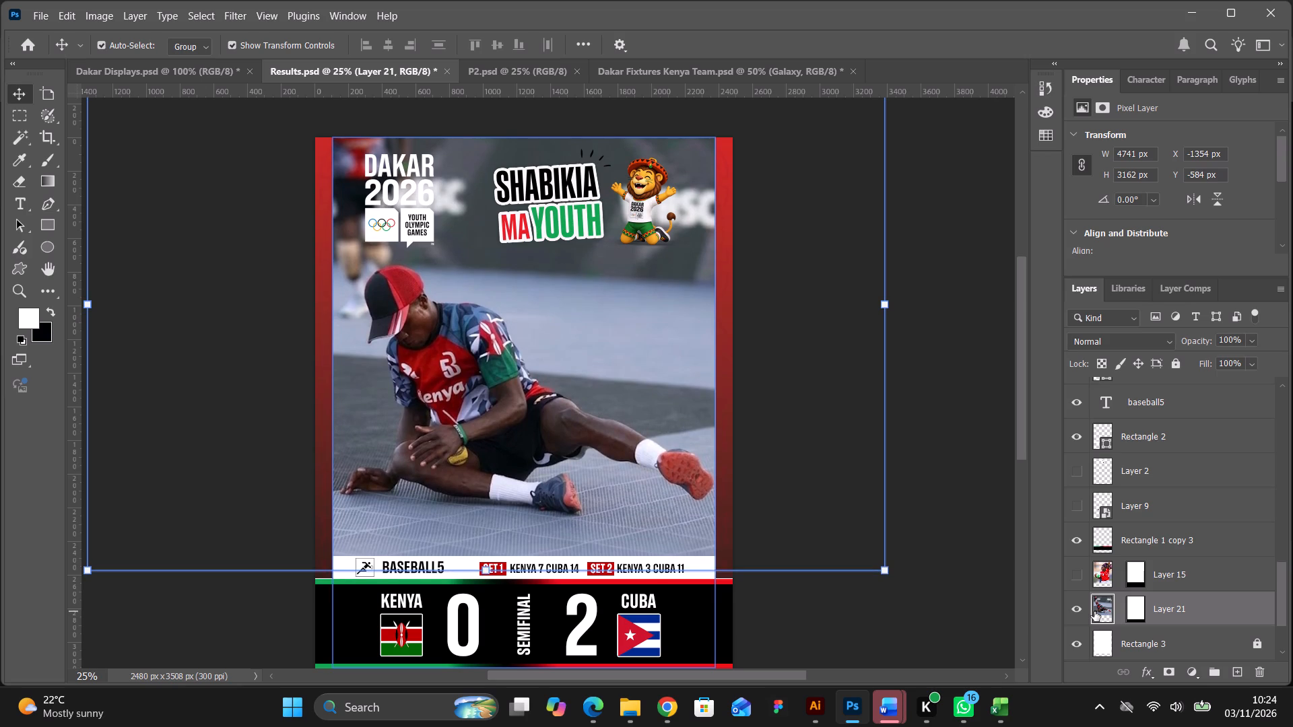
key("Down")
key("Down")
key("Down")
key("Down")
key("Down")
key("Down")
key("Down")
key("Down")
key("Down")
key("Down")
key("Down")
key("Down")
key("Down")
key("Down")
key("Down")
key("Down")
key("Down")
key("Down")
key("Down")
key("Down")
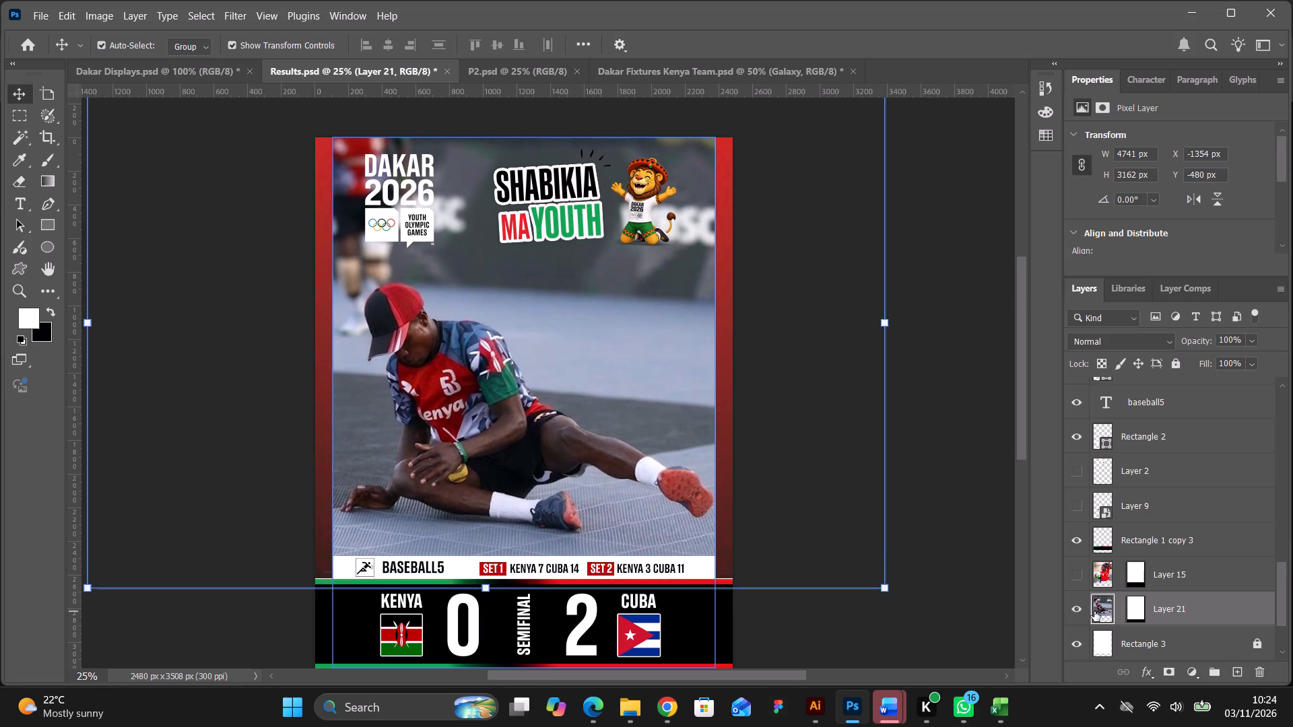
key("Down")
key("Up")
key("Up")
key("Up")
key("Up")
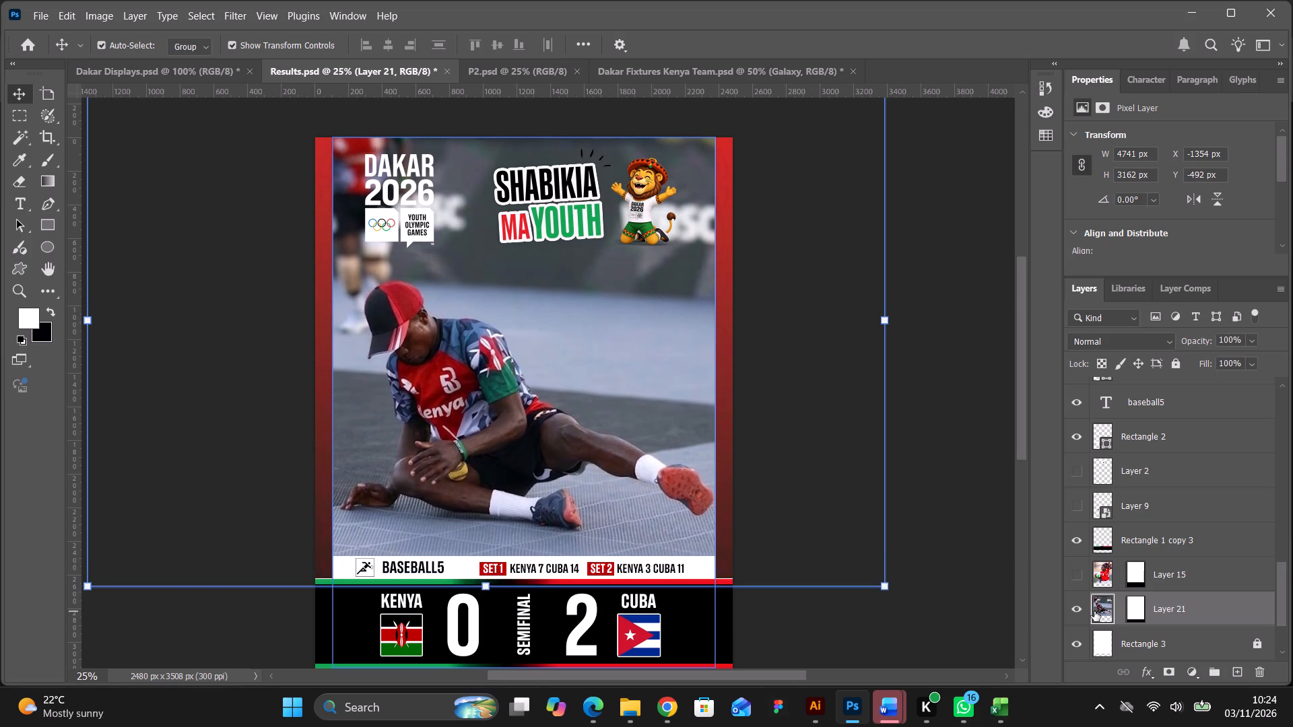
key("Up")
key("Up")
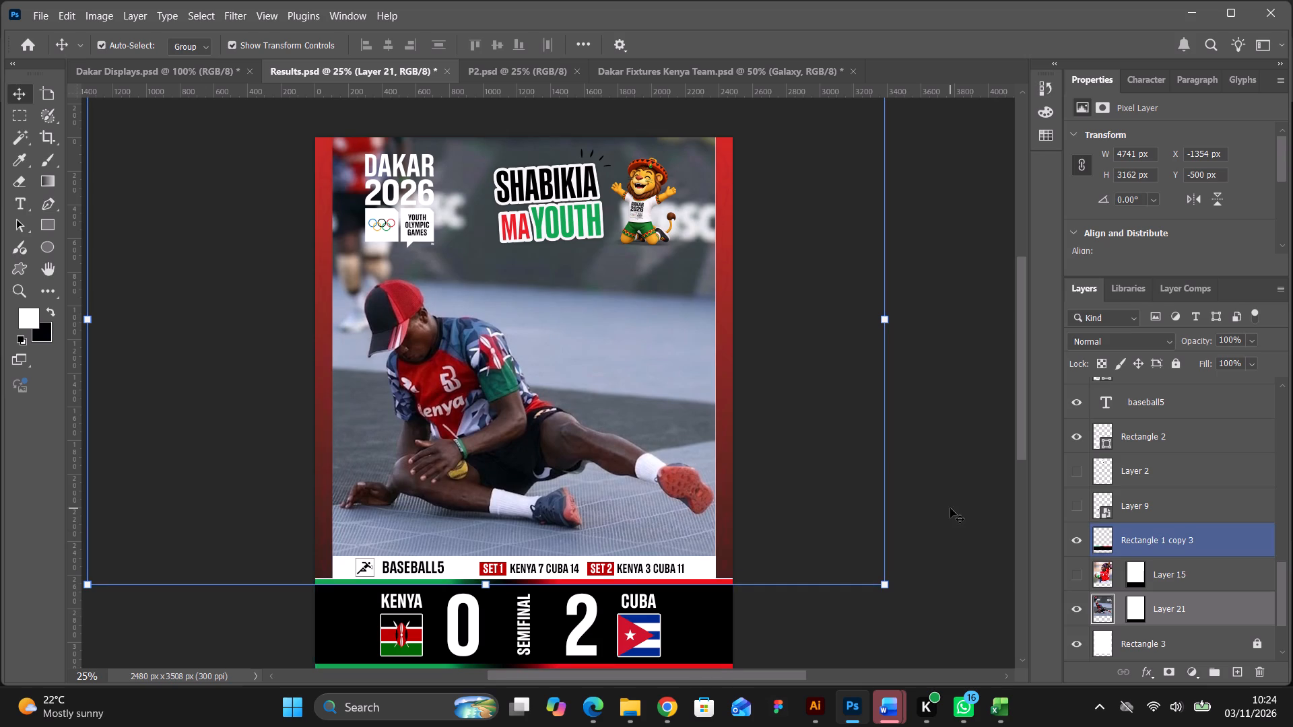
left_click(950, 508)
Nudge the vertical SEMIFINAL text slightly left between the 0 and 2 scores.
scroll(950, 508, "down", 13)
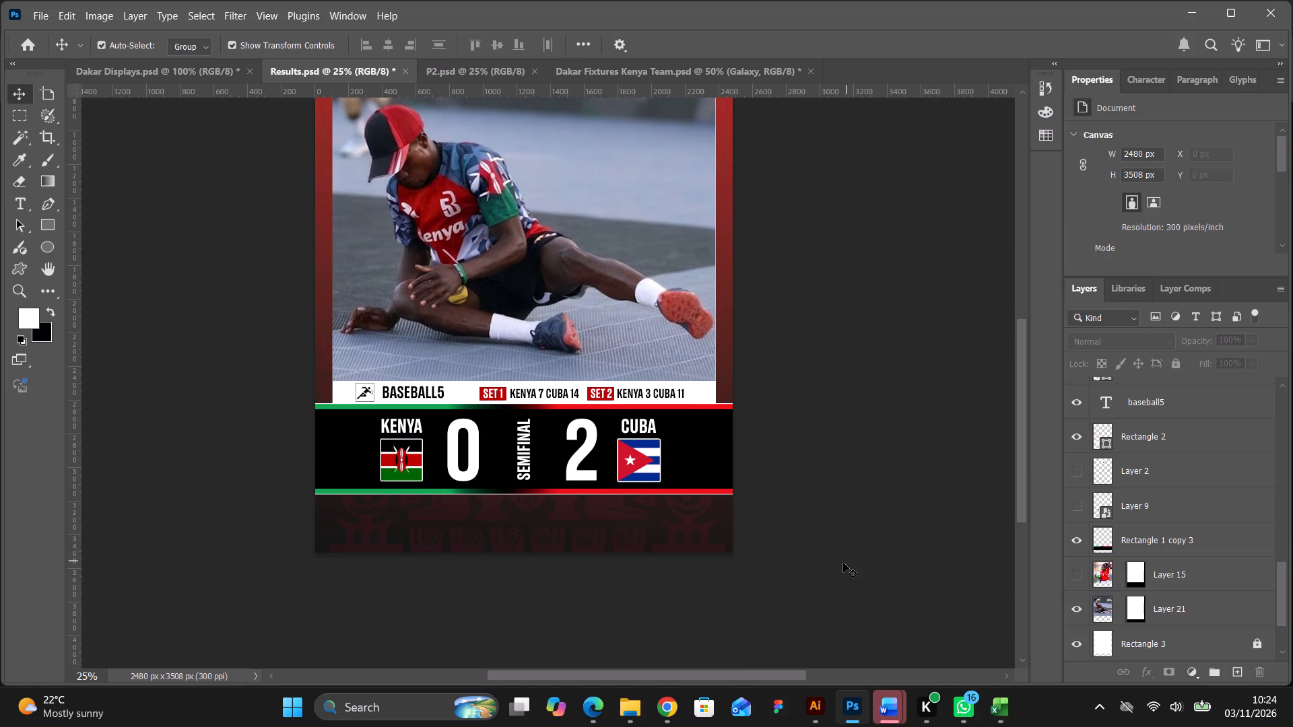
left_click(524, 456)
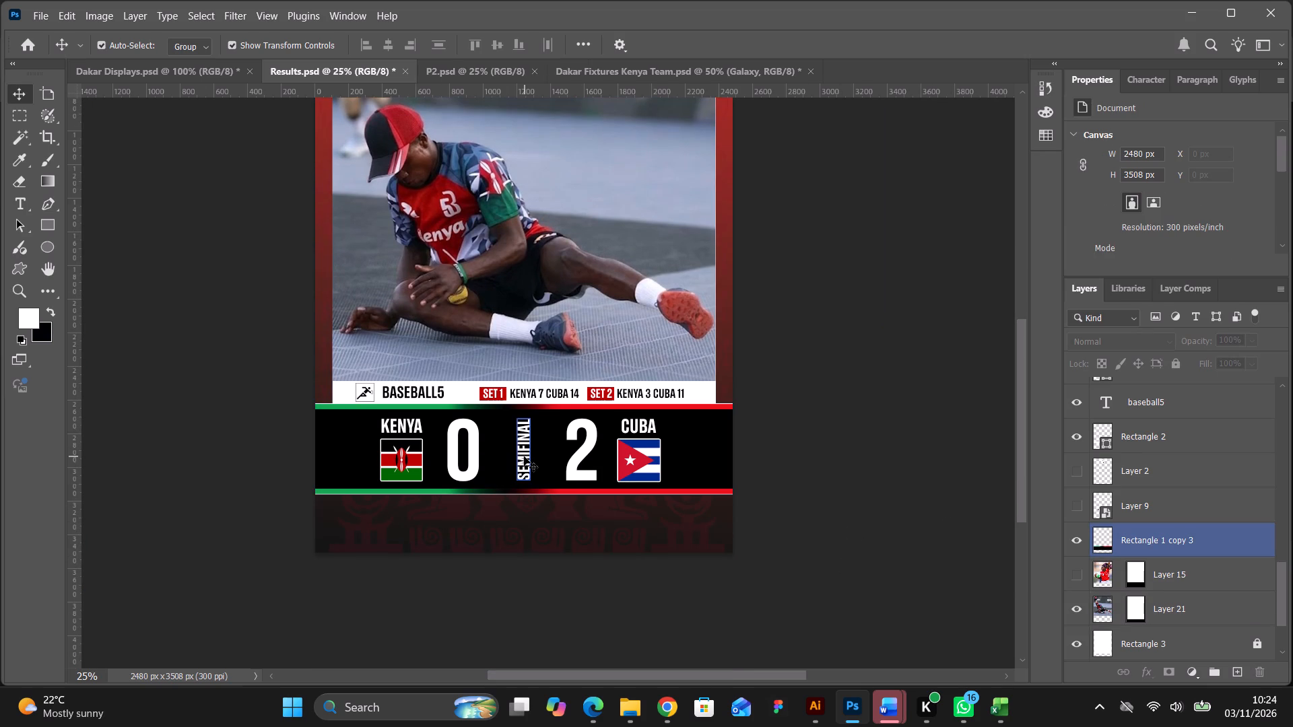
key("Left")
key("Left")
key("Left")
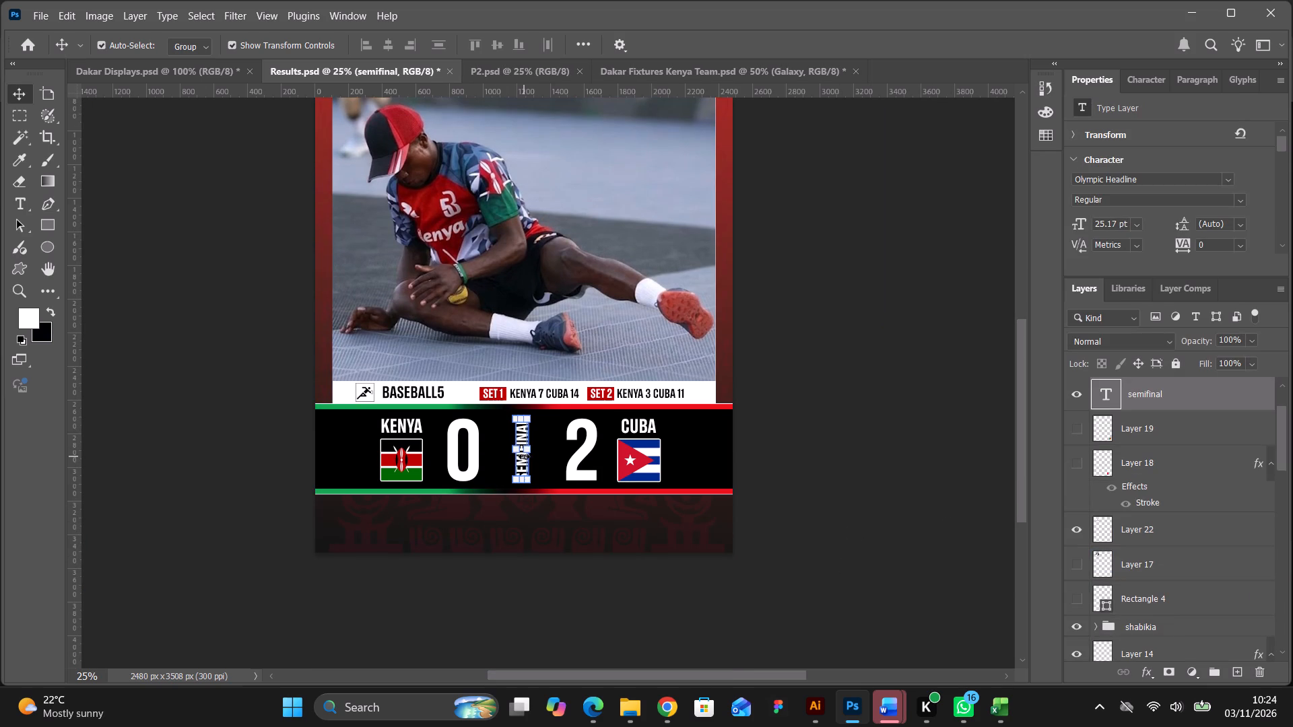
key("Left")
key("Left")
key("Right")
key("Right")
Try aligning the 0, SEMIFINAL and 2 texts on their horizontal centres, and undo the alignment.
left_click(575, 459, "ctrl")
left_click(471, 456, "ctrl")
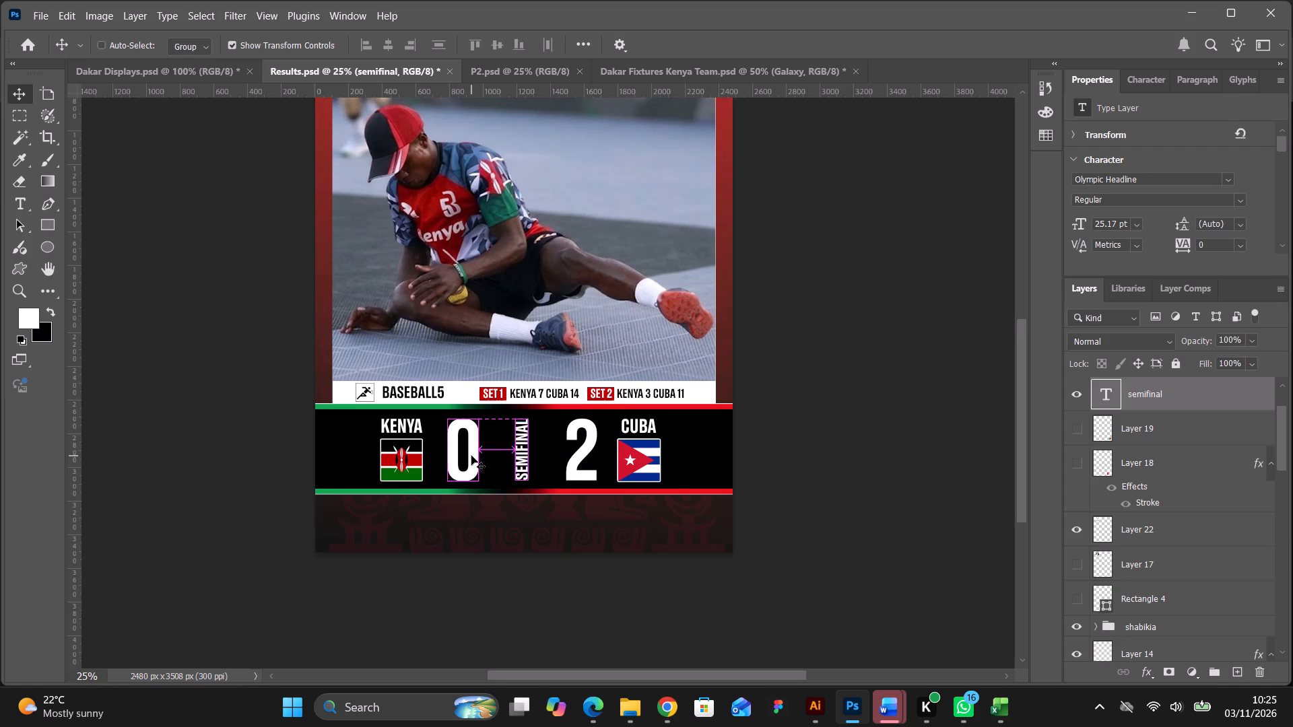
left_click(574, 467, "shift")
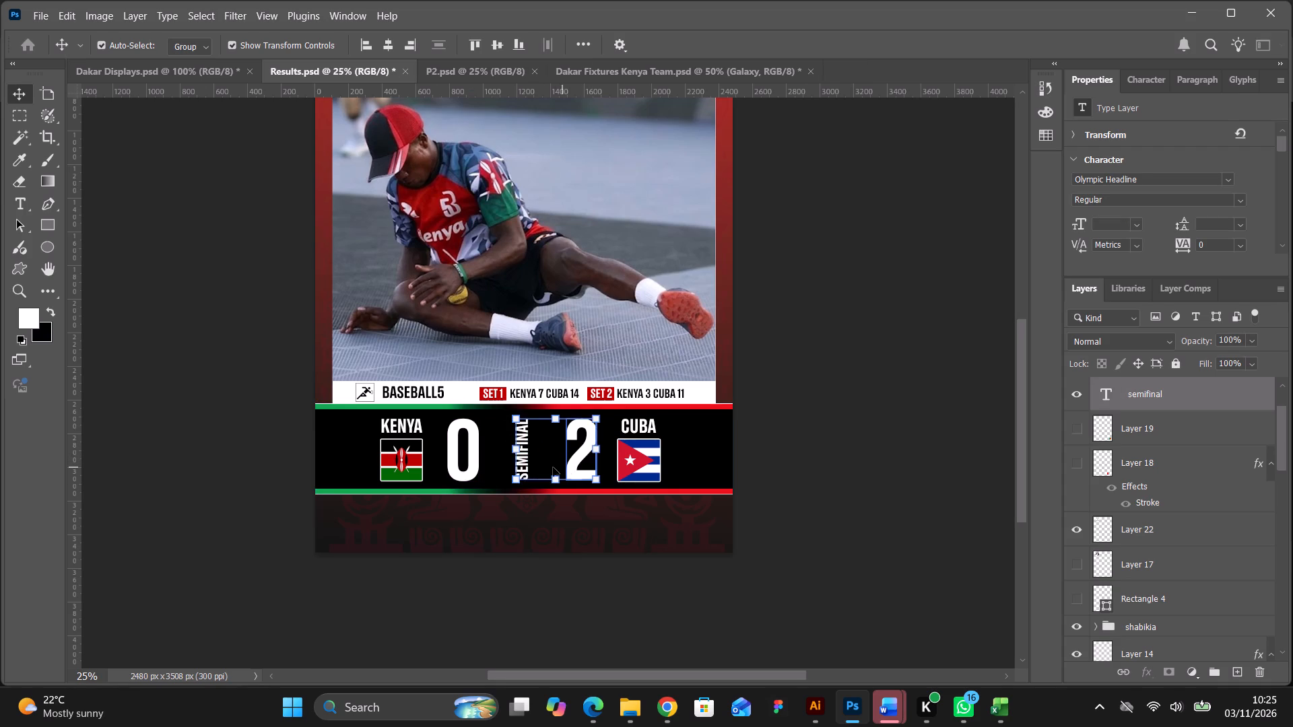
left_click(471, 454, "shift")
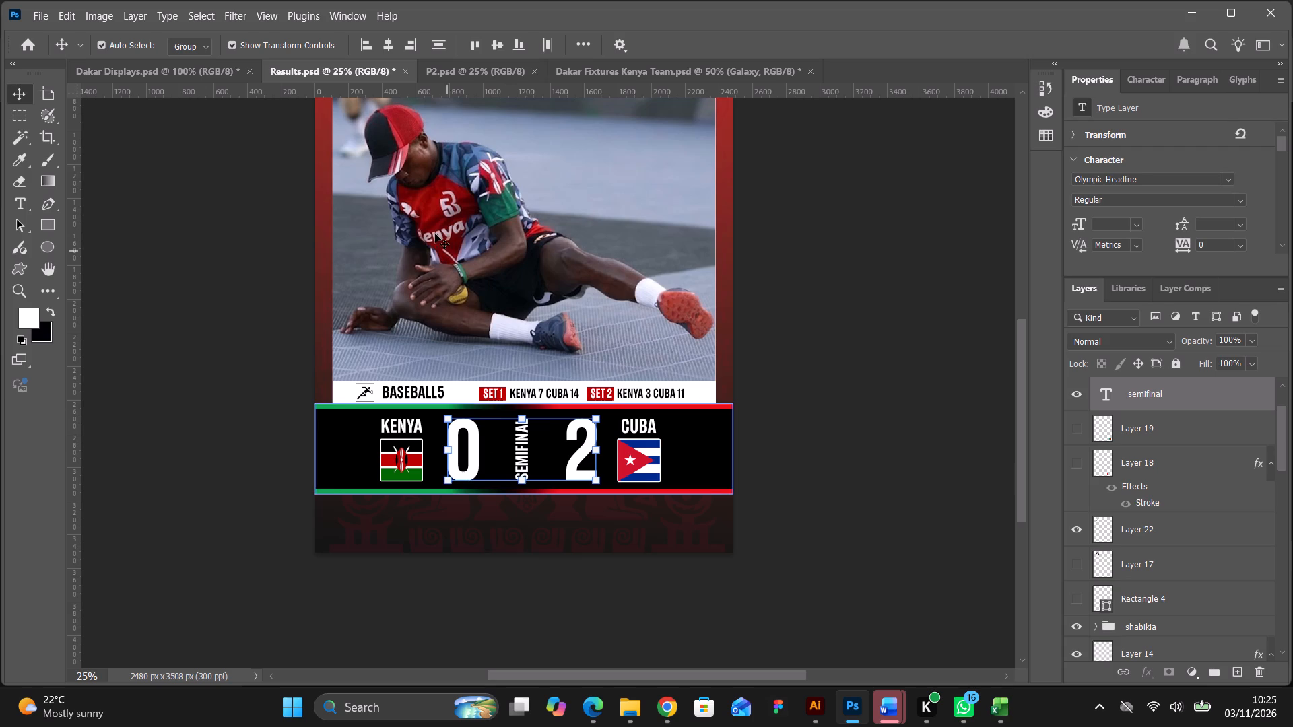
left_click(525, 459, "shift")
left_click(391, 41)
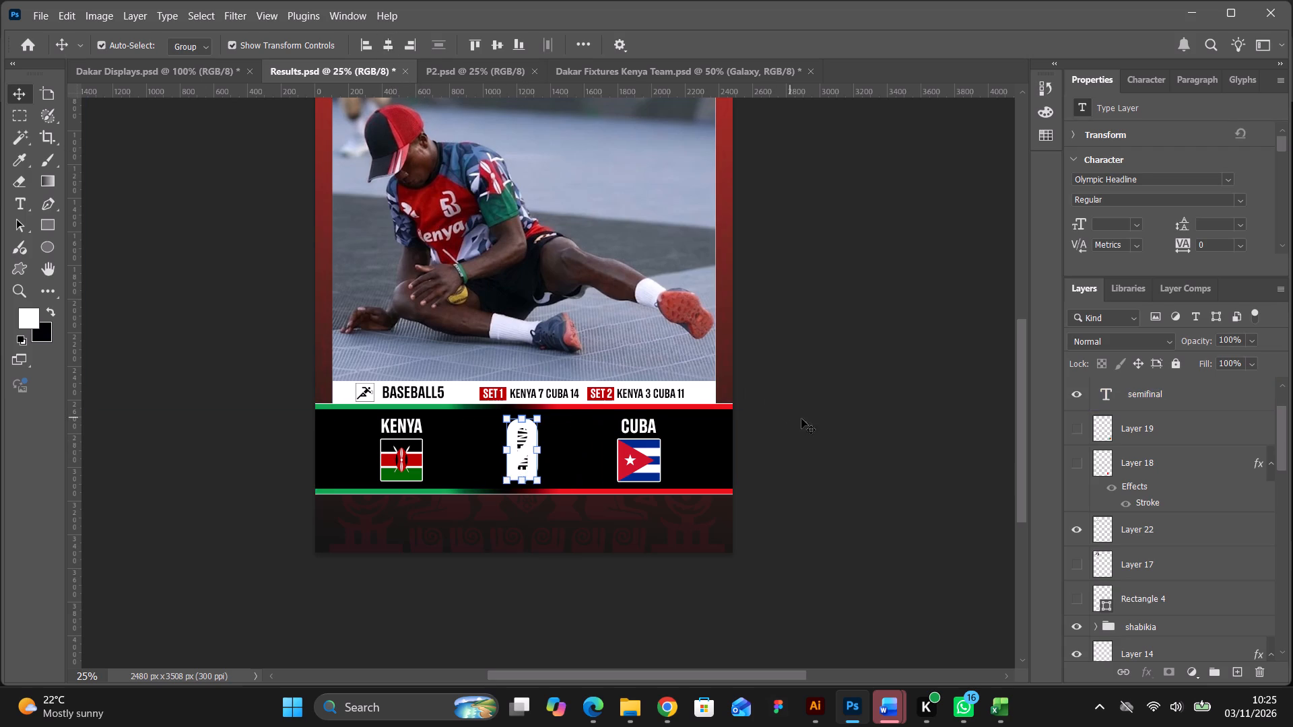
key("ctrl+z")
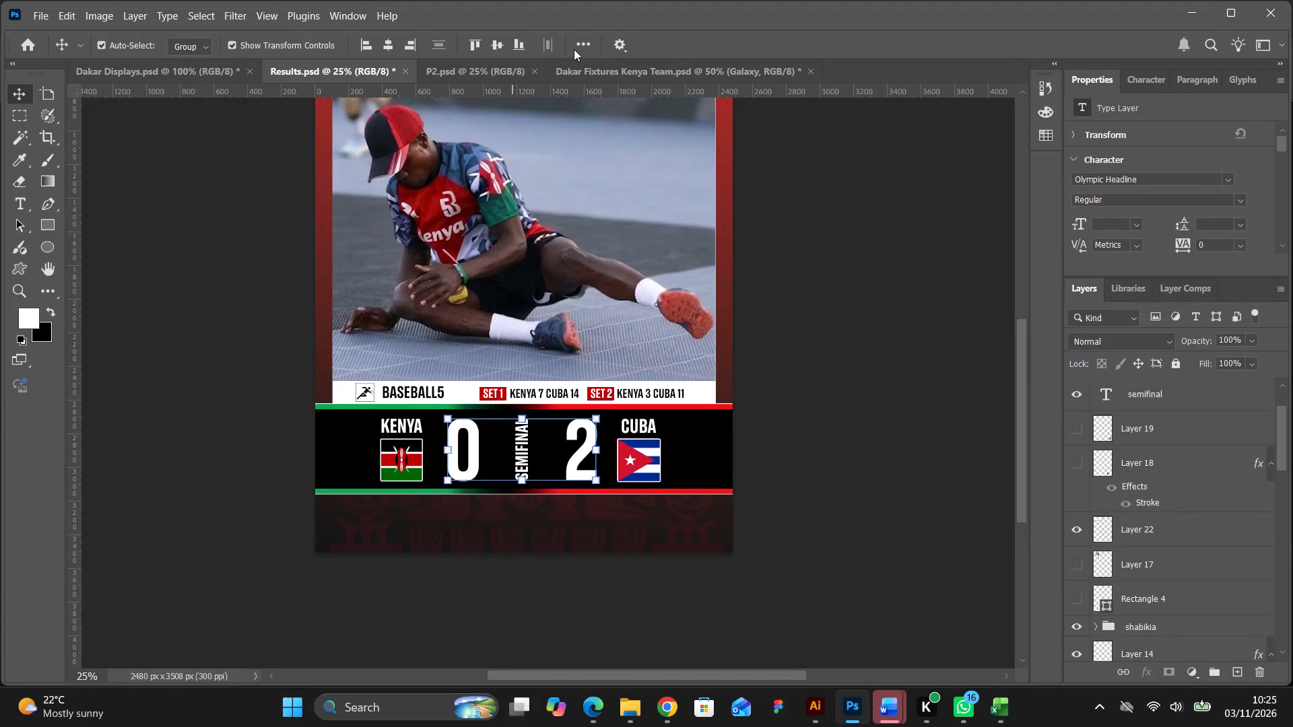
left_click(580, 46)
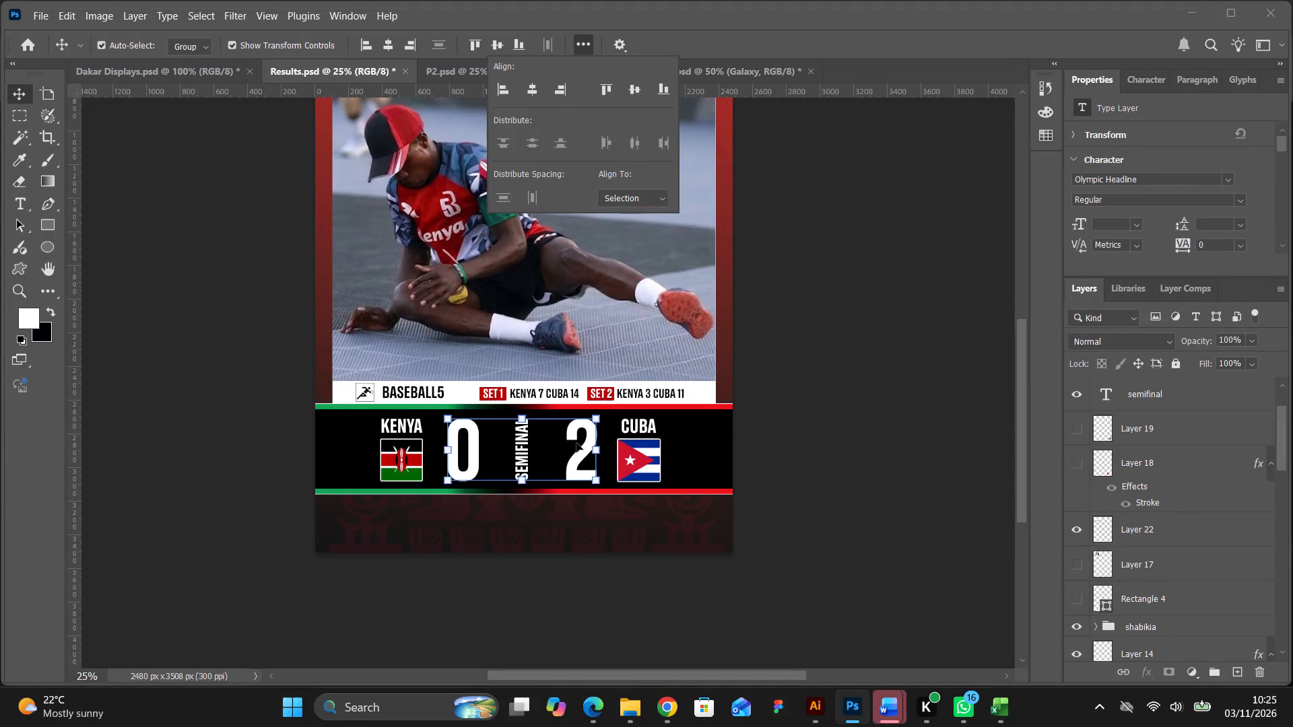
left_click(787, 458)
Distribute the 0, SEMIFINAL and 2 texts horizontally so they are evenly spaced in the score banner.
left_click(523, 448)
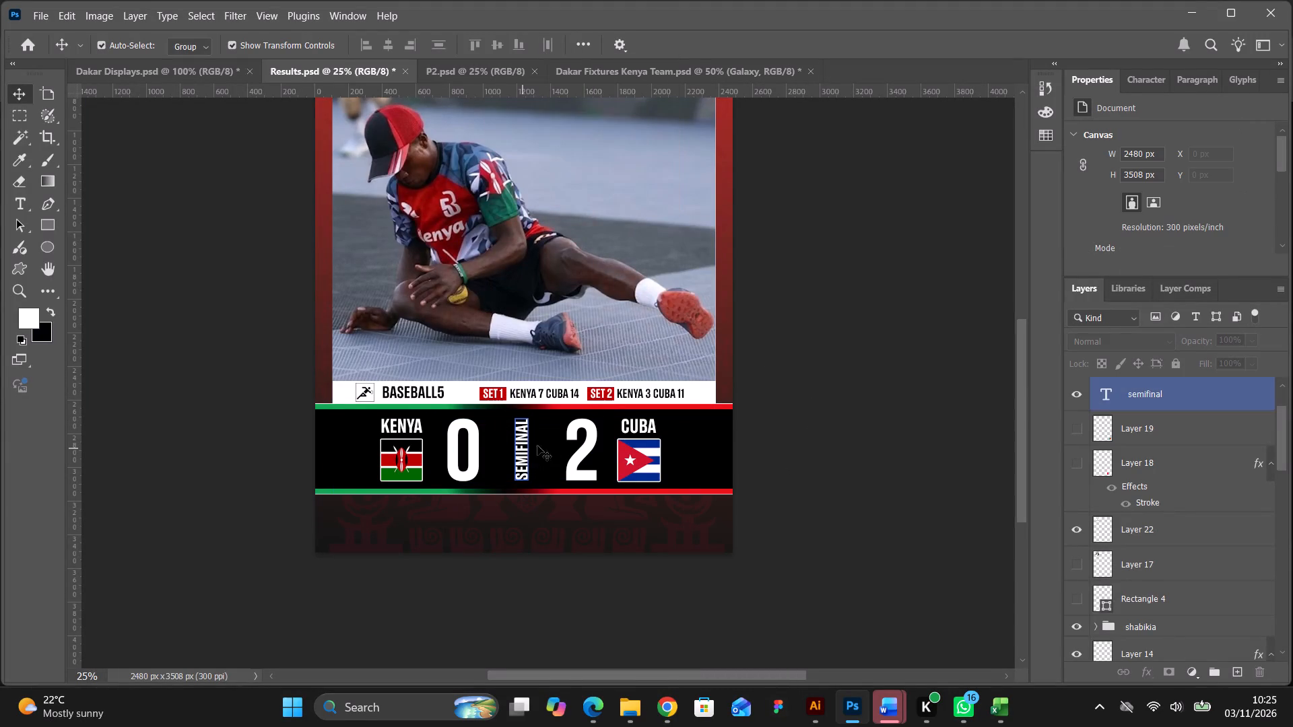
left_click(589, 450, "shift")
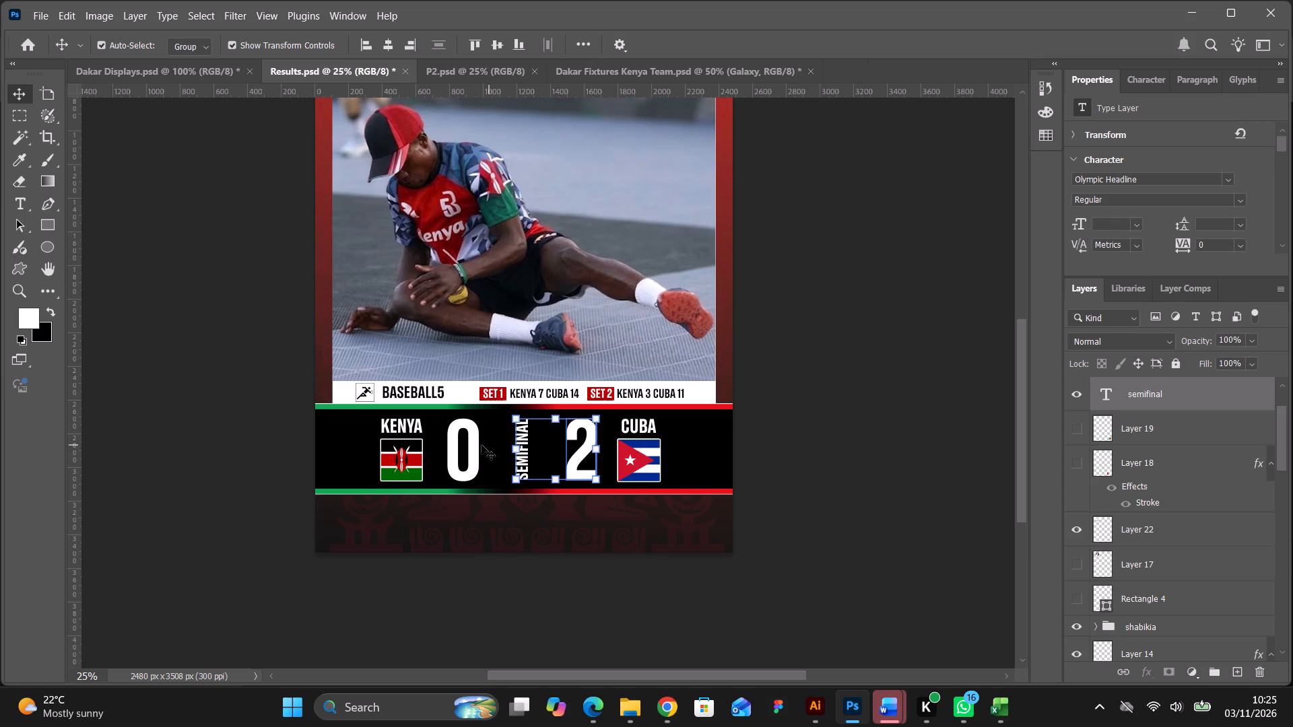
left_click(474, 445, "shift")
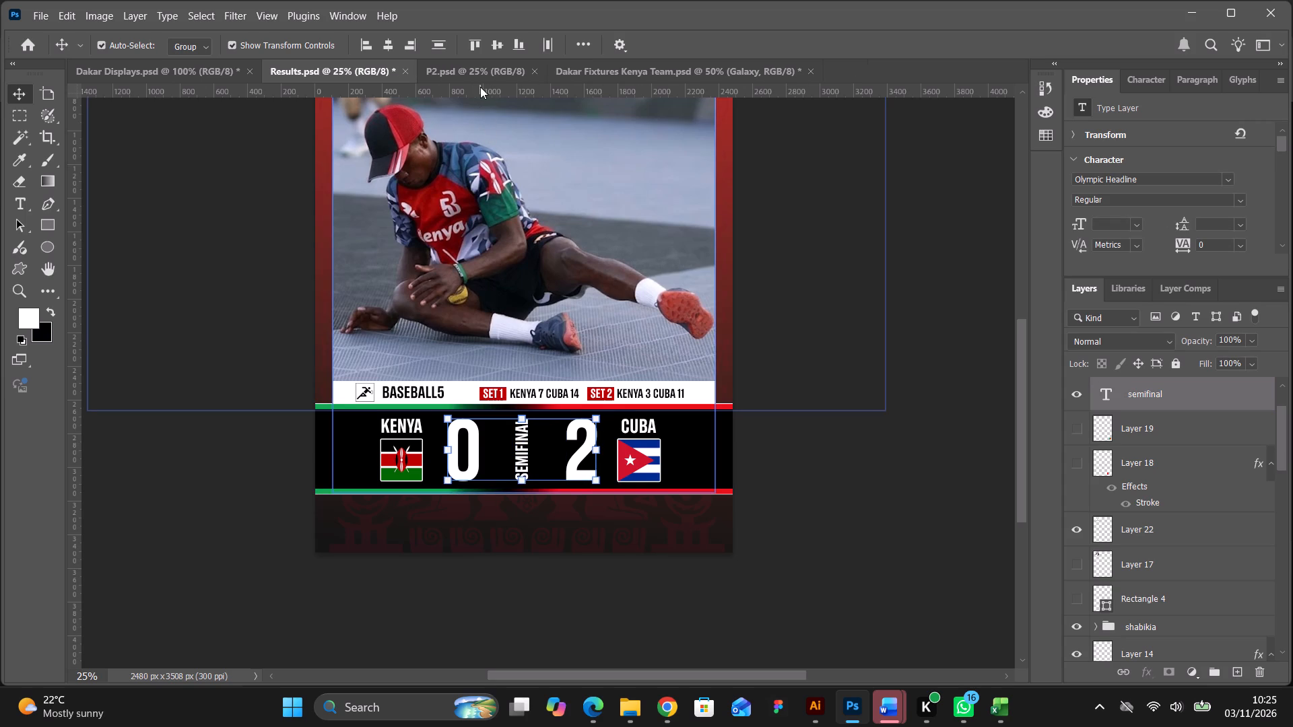
key("BackSpace")
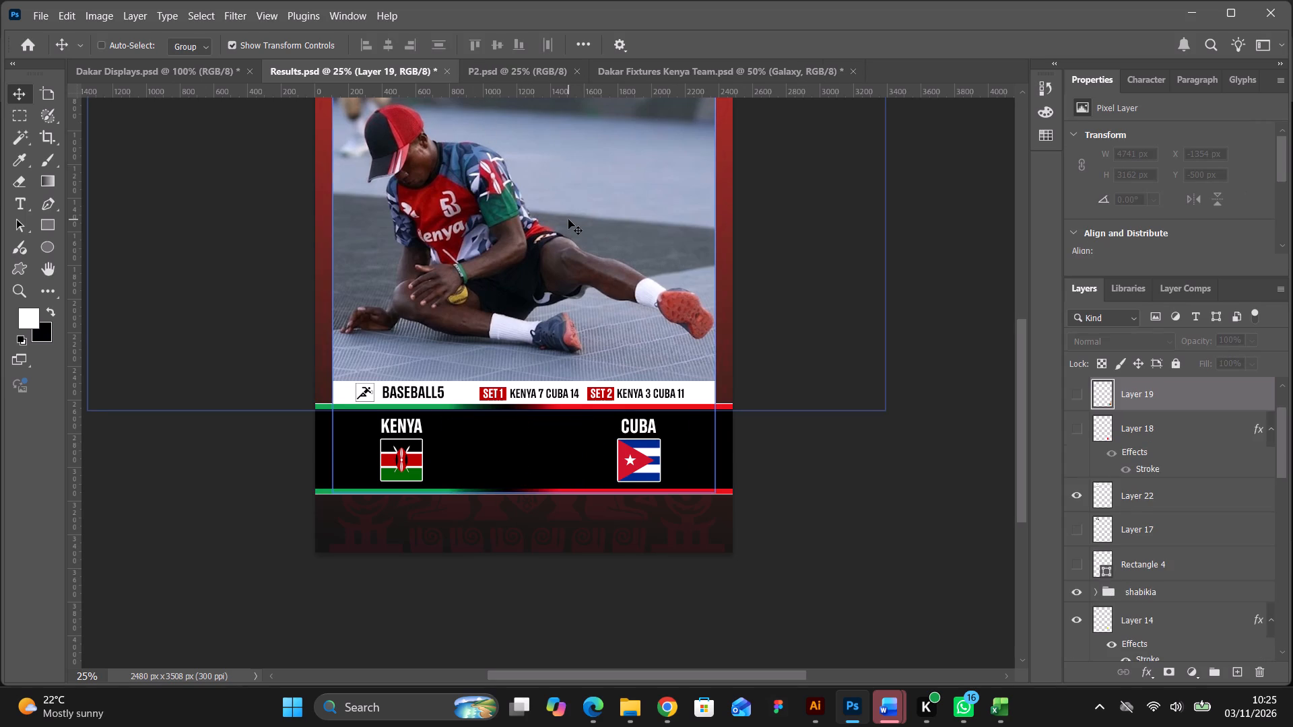
key("ctrl+z")
left_click(553, 48)
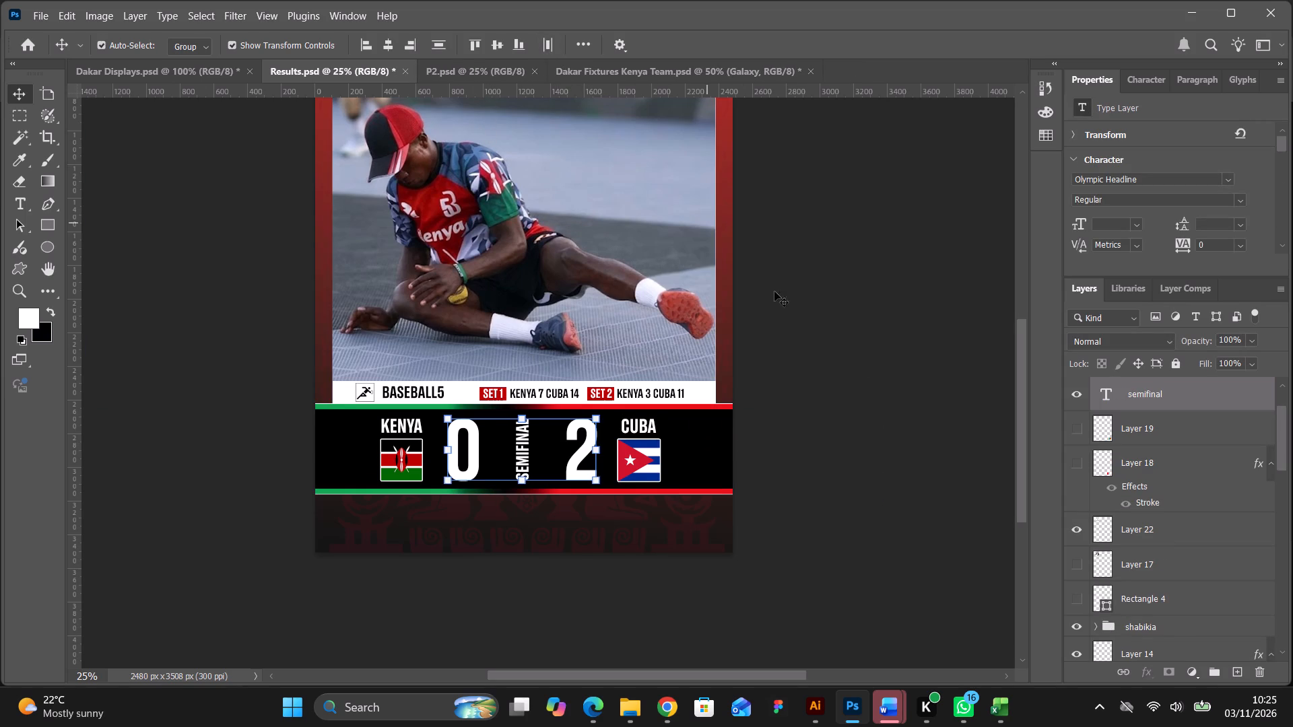
left_click(873, 367)
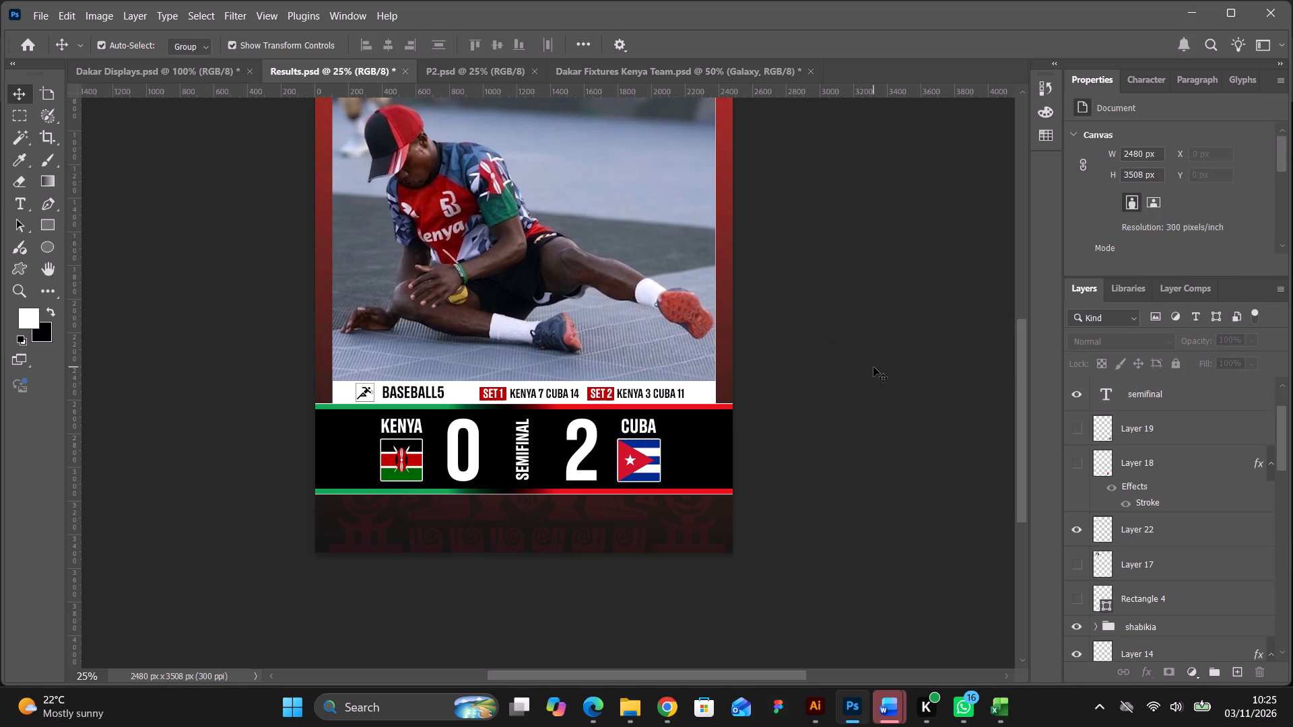
left_click(873, 367)
Switch to the Dakar Fixtures Kenya Team document and view its broadcaster logo strip.
left_click(572, 69)
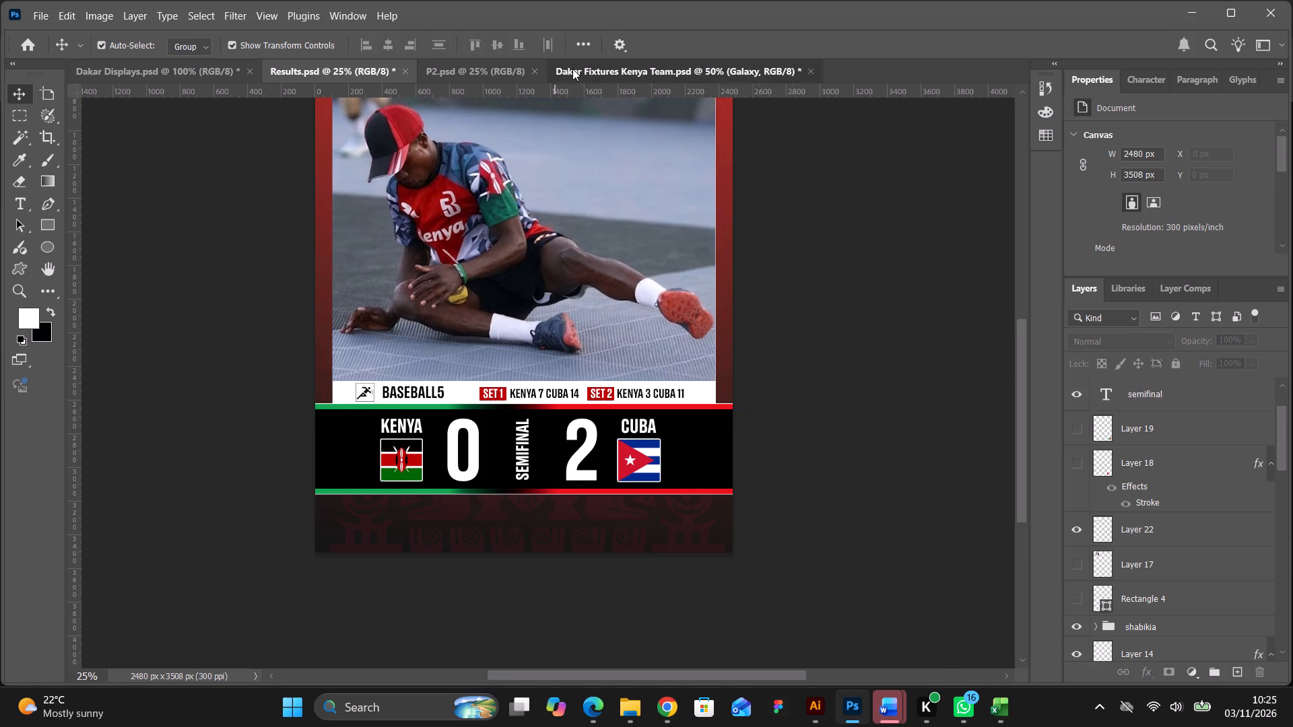
scroll(503, 310, "down", 6)
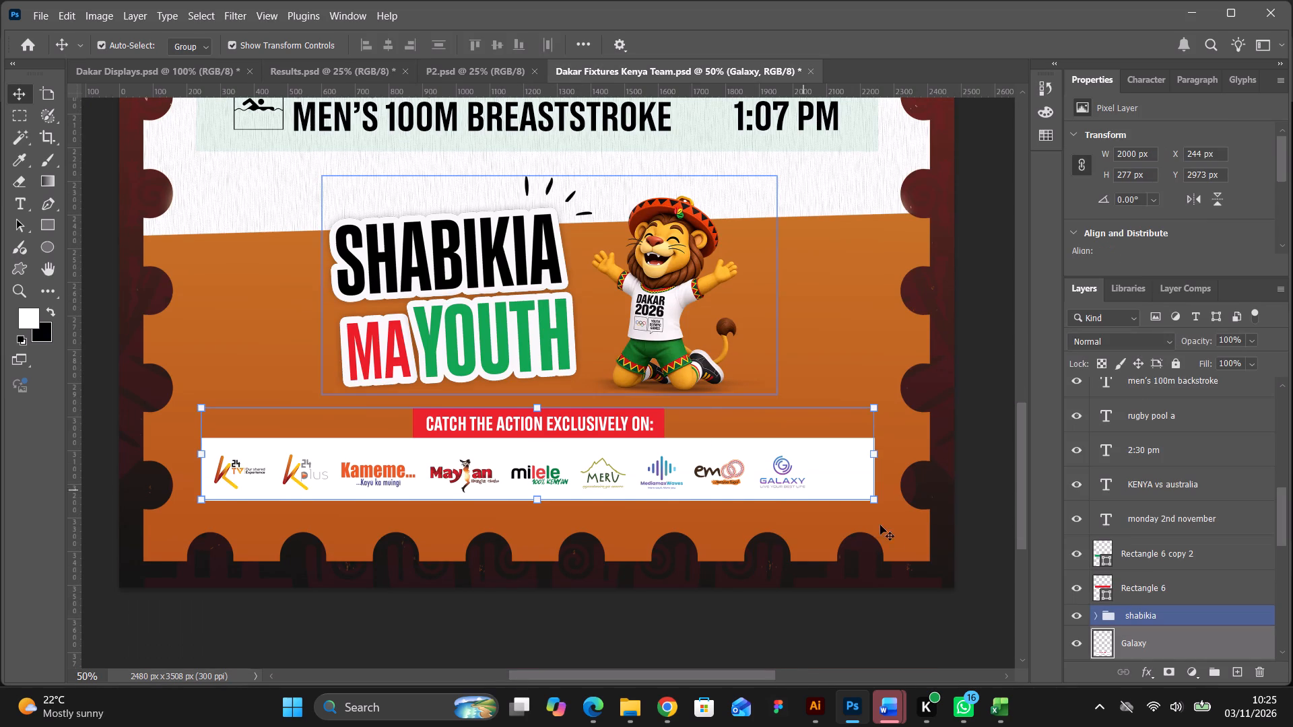
Switch to File Explorer, search the Milele folder for "mediama" and open the Mediamax logo folder.
left_click(636, 706)
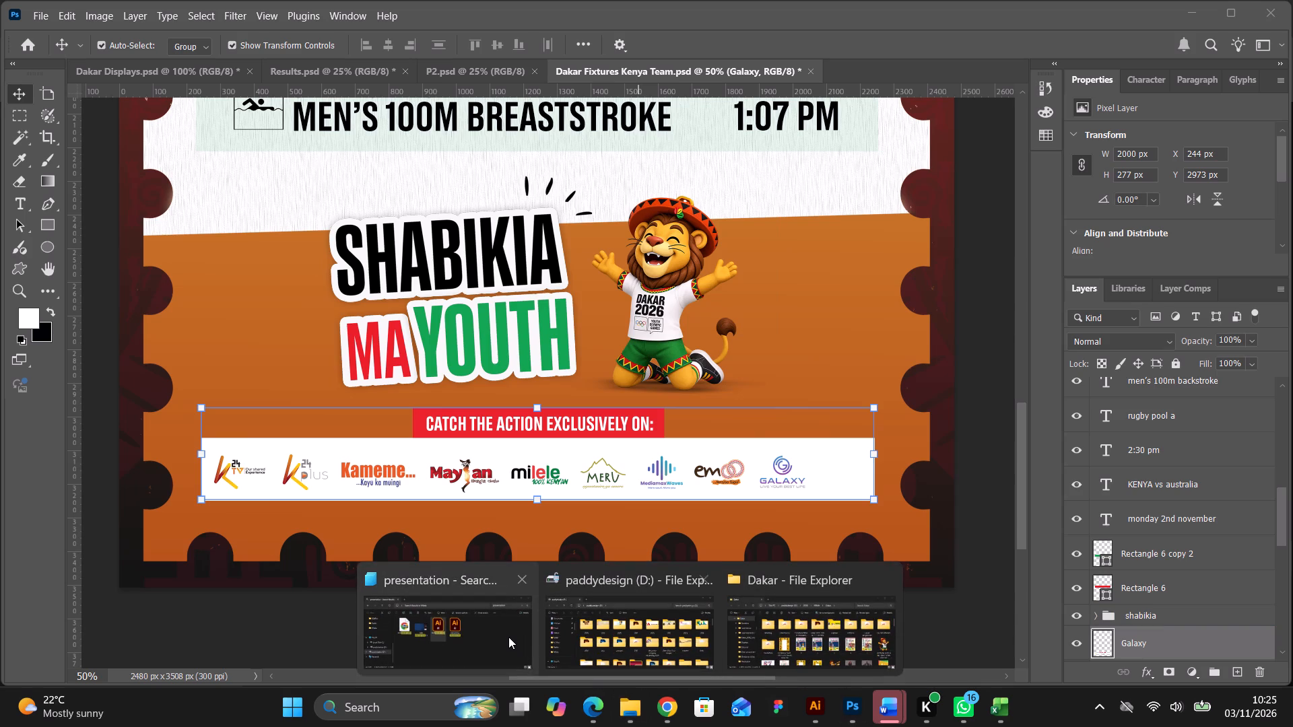
left_click(508, 637)
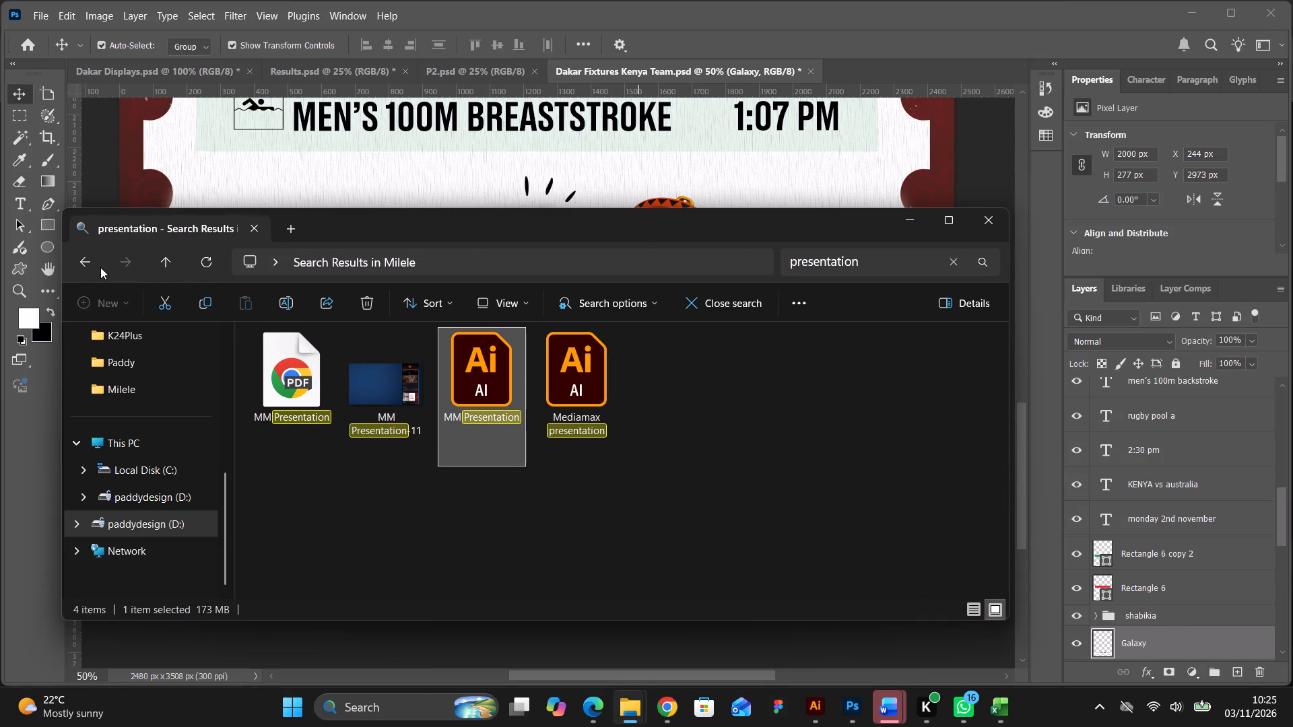
left_click(90, 266)
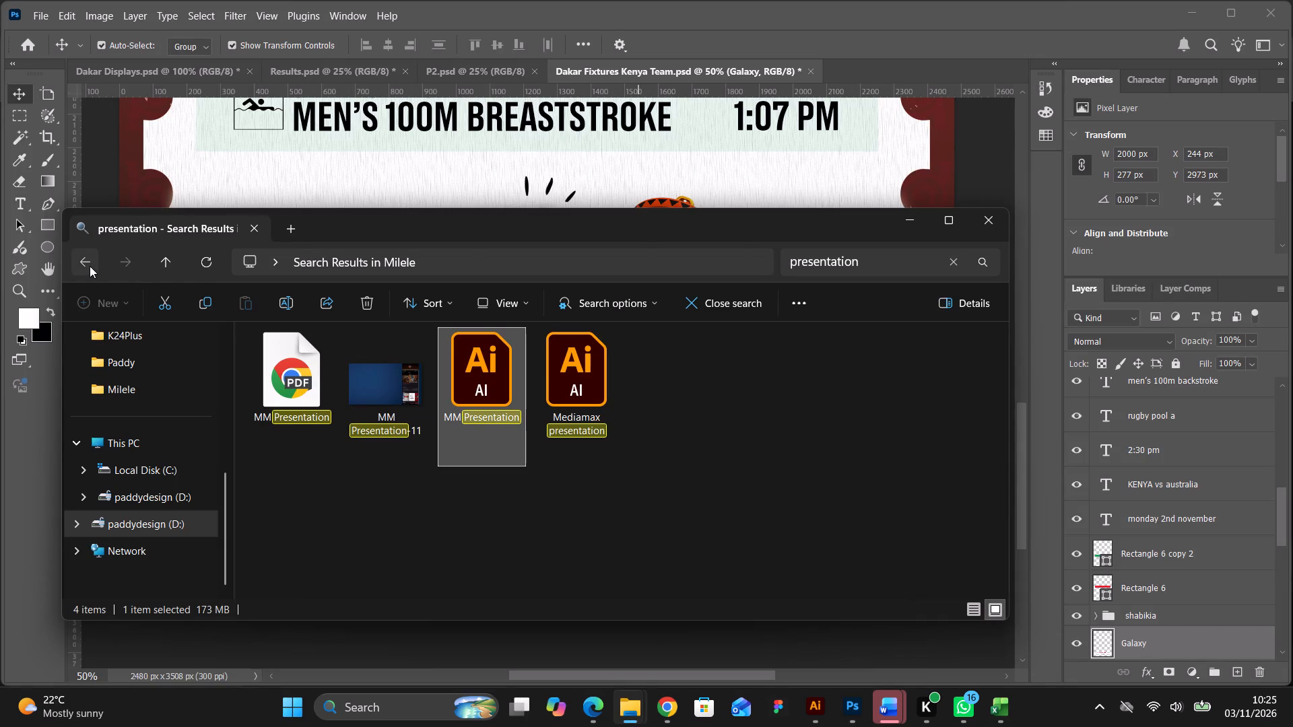
left_click(90, 265)
left_click(83, 263)
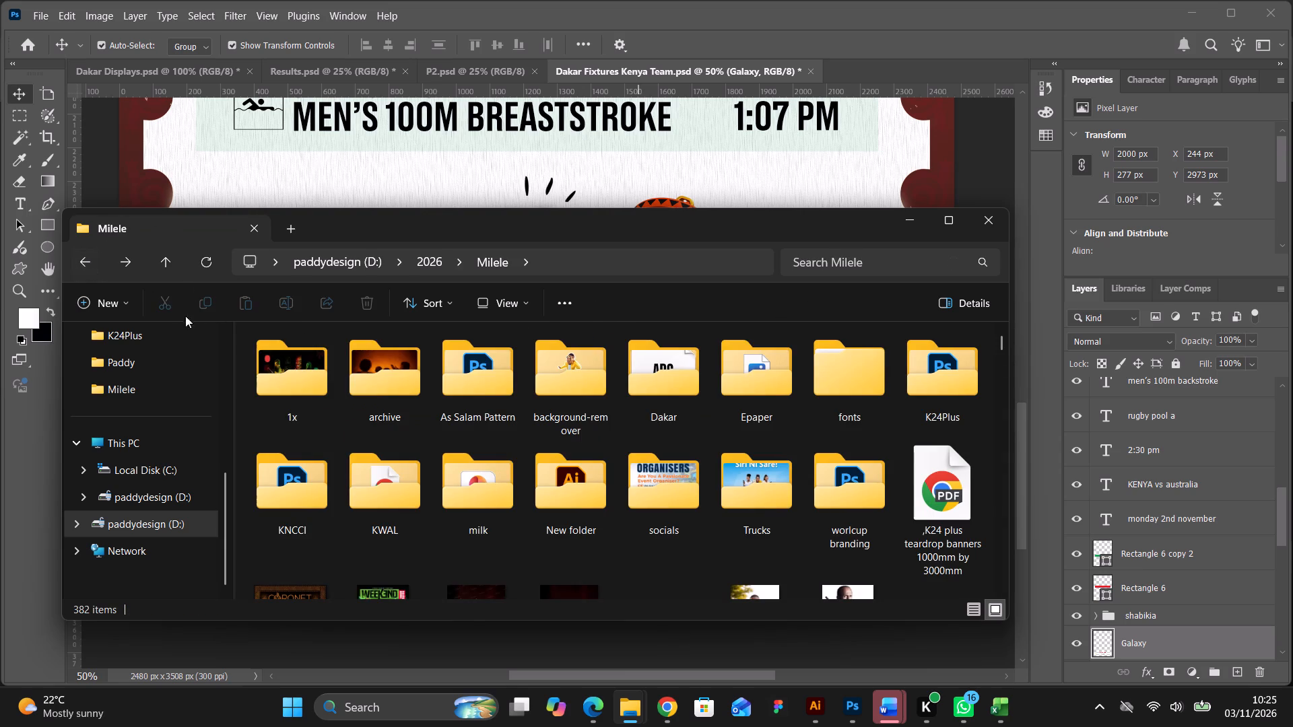
left_click(121, 255)
left_click(86, 257)
left_click(853, 258)
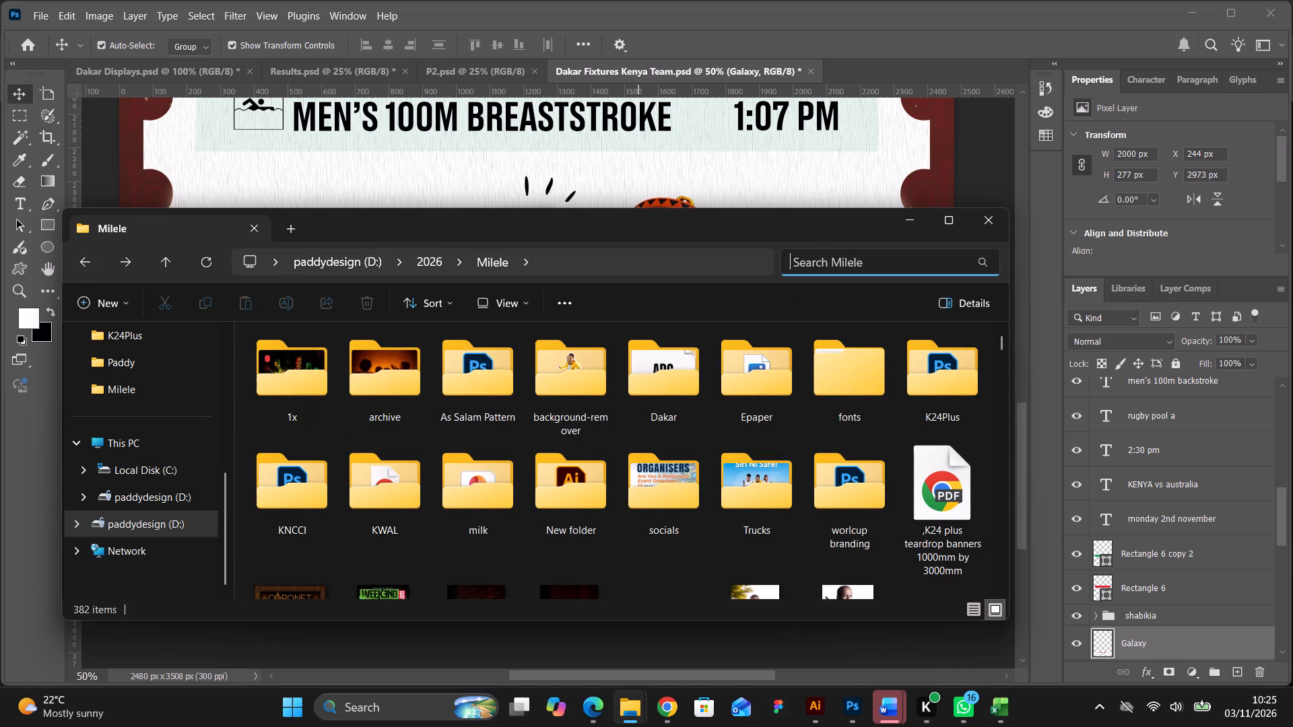
type("mediama")
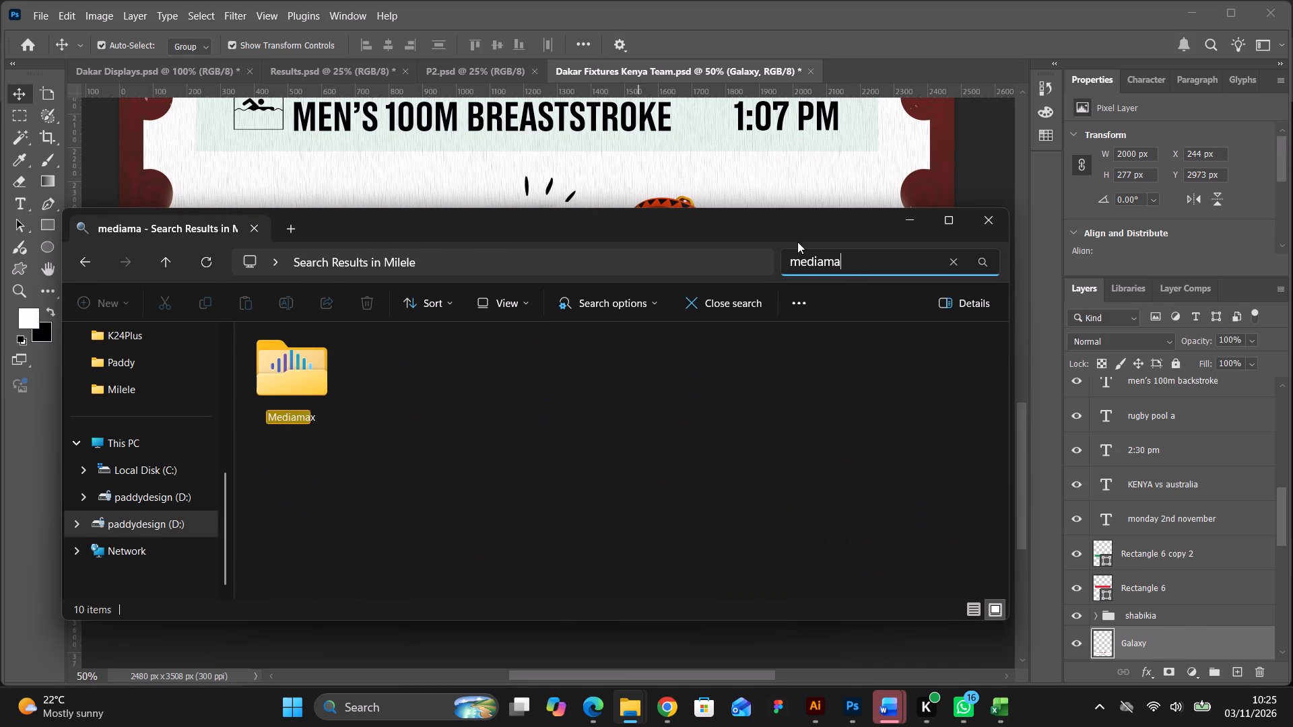
double_click(309, 364)
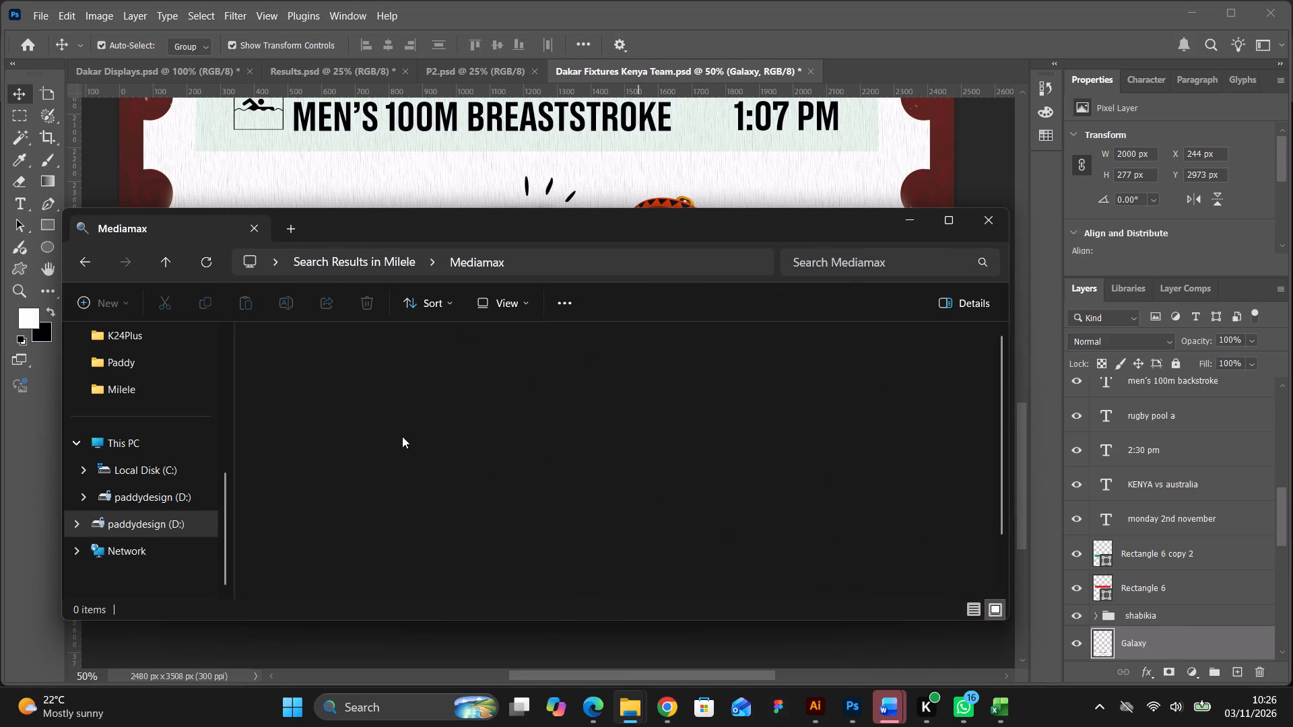
Place the msenangu logo, Artboard 1 copy 12, in the Dakar Fixtures Kenya Team document and scale it to about 4.25%.
left_click(564, 388)
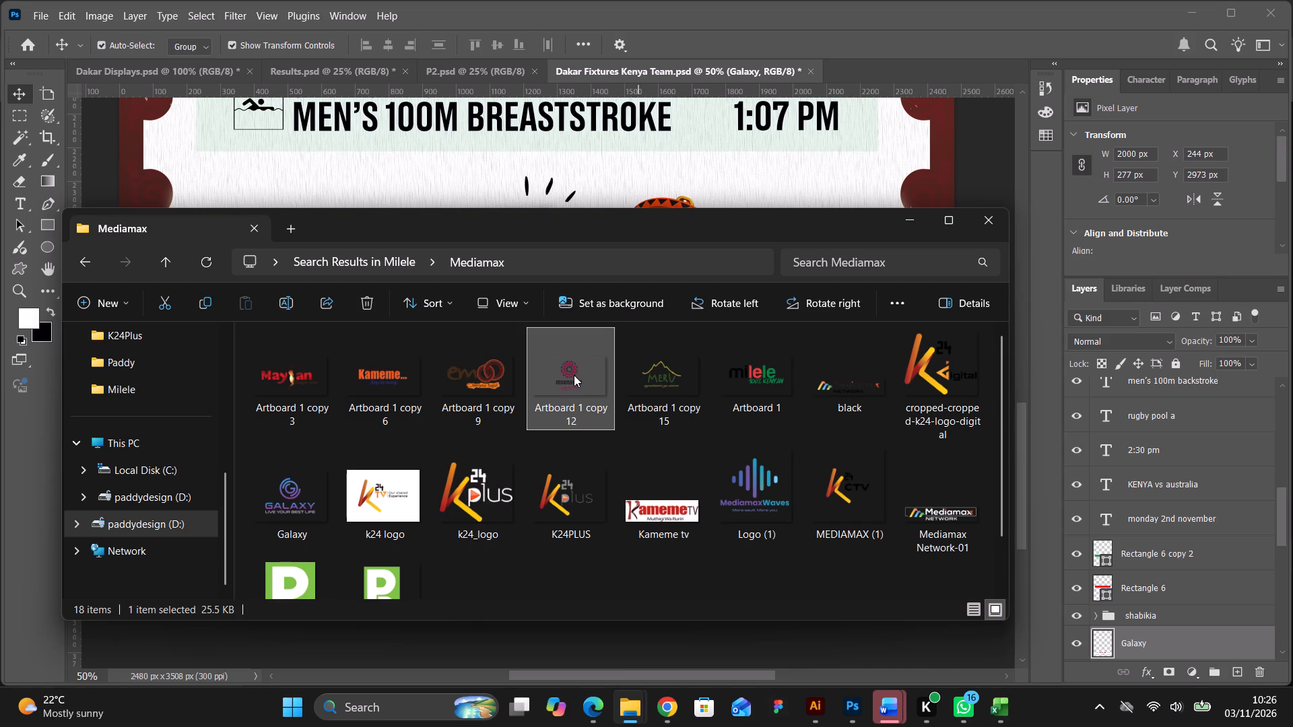
left_click_drag(574, 375, 787, 586)
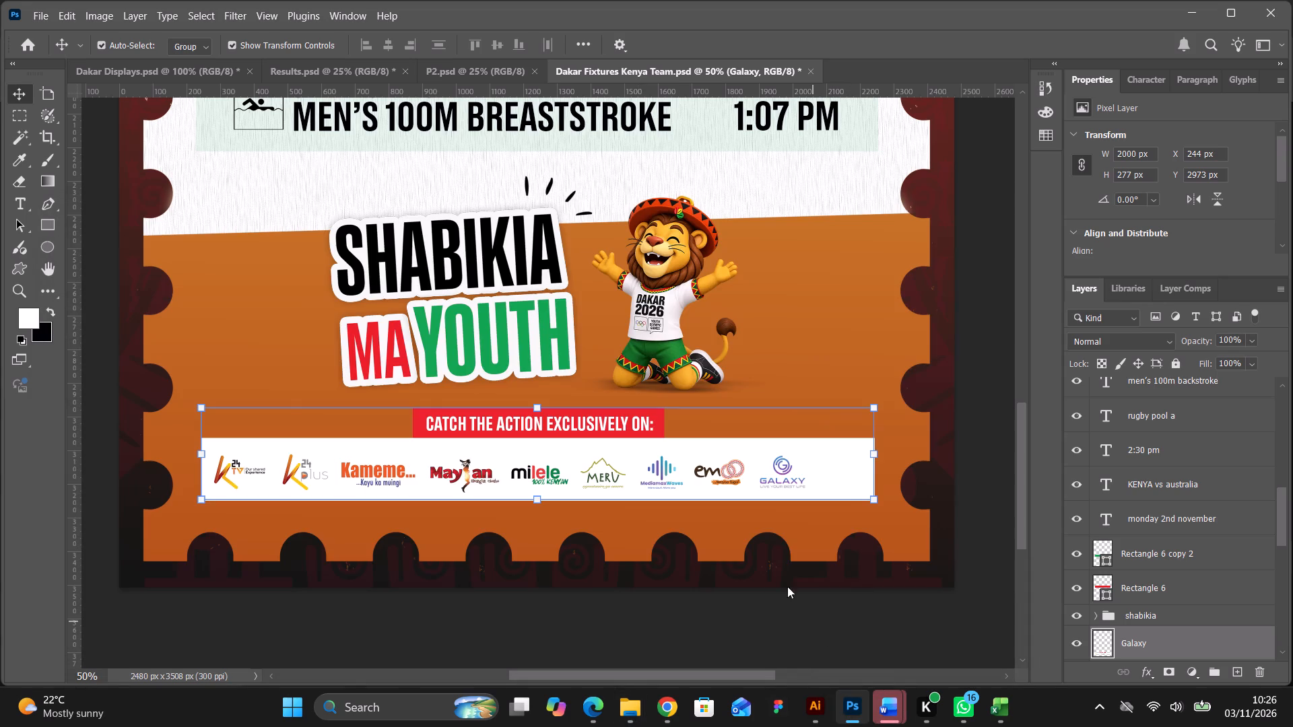
left_click_drag(787, 586, 768, 479)
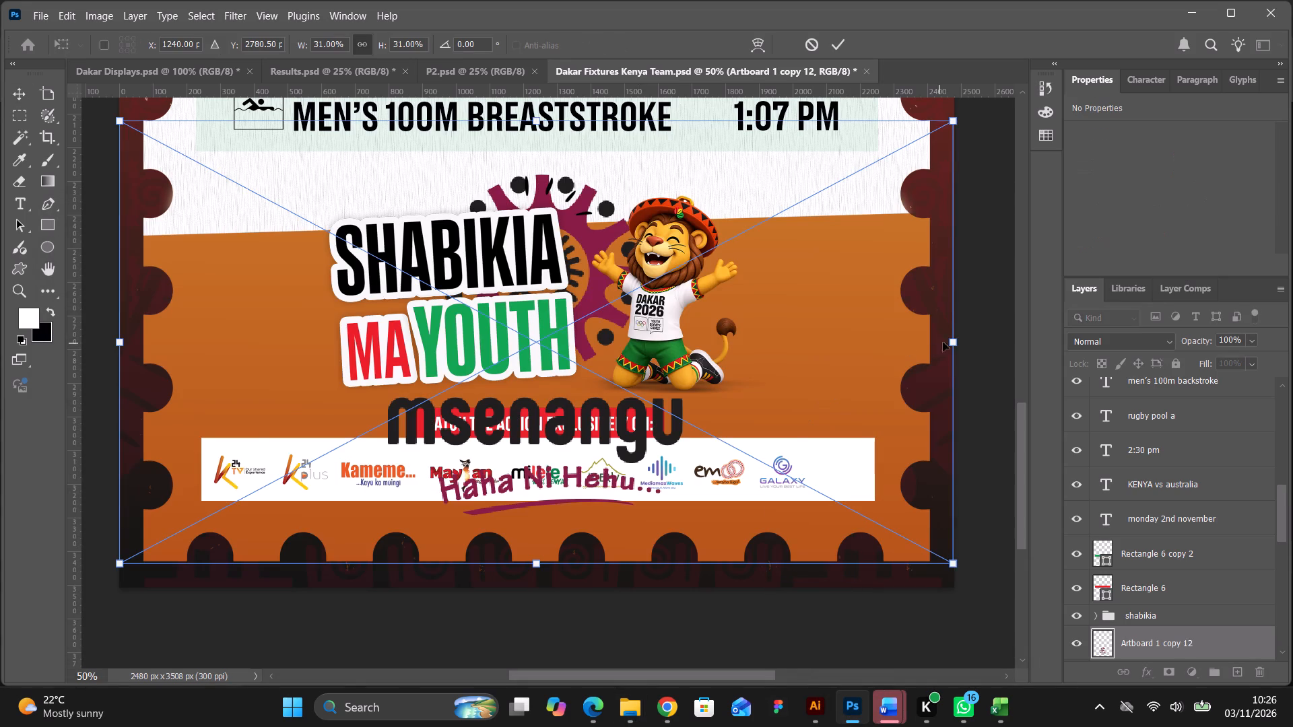
left_click_drag(952, 340, 265, 348)
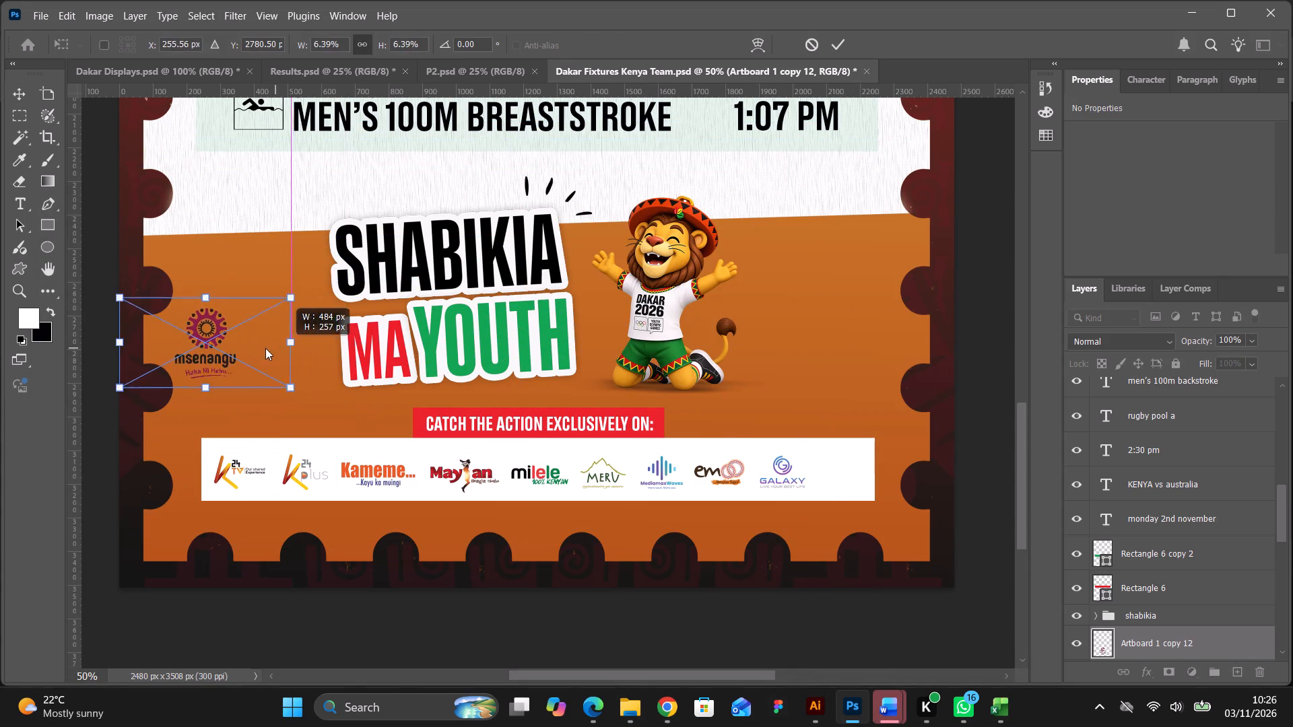
left_click_drag(265, 348, 226, 349)
Position the msenangu logo just after the Galaxy logo at the end of the white broadcaster strip.
left_click_drag(183, 344, 815, 462)
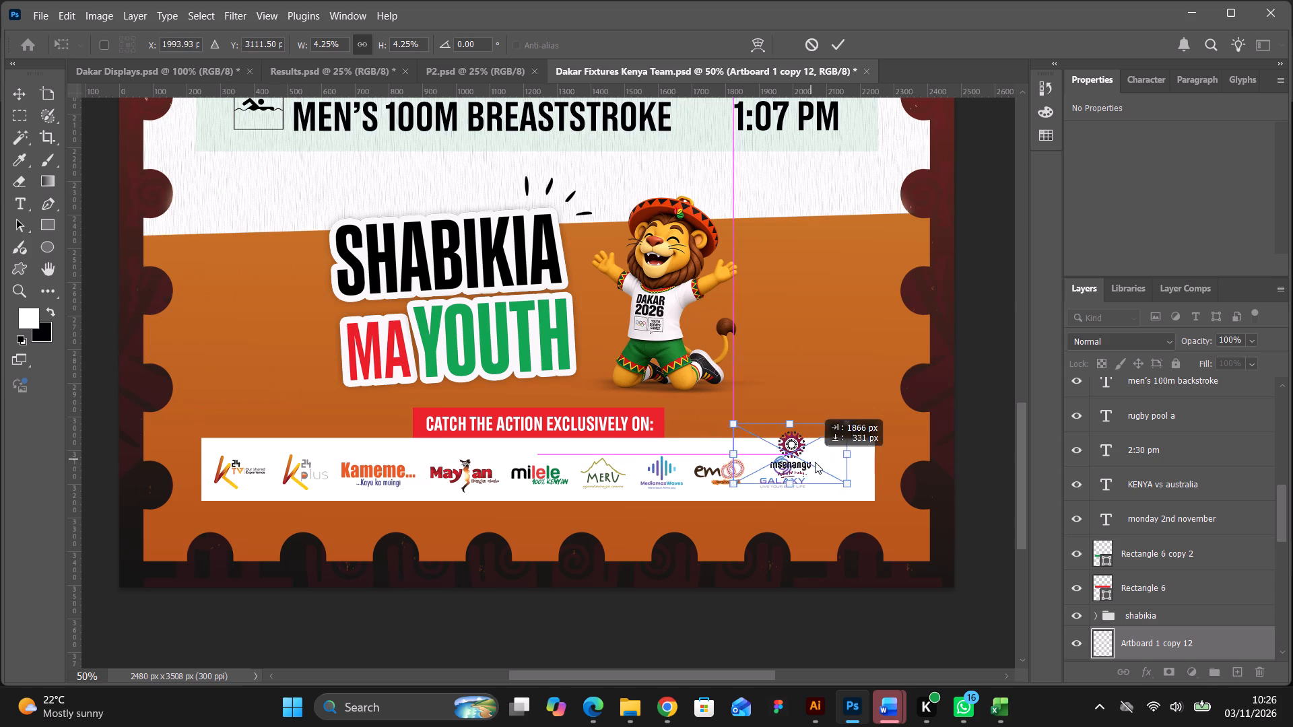
left_click_drag(815, 462, 843, 475)
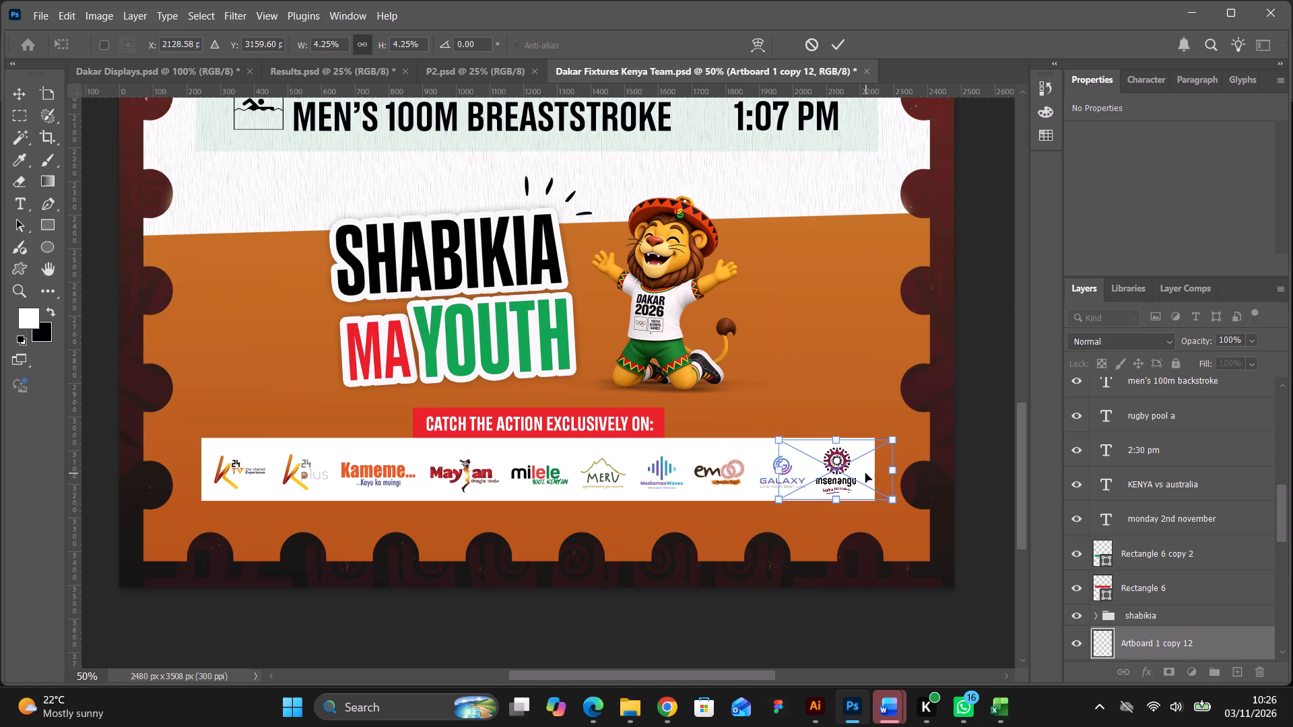
key("Right")
key("Right")
key("Right")
key("Right")
key("Right")
key("Right")
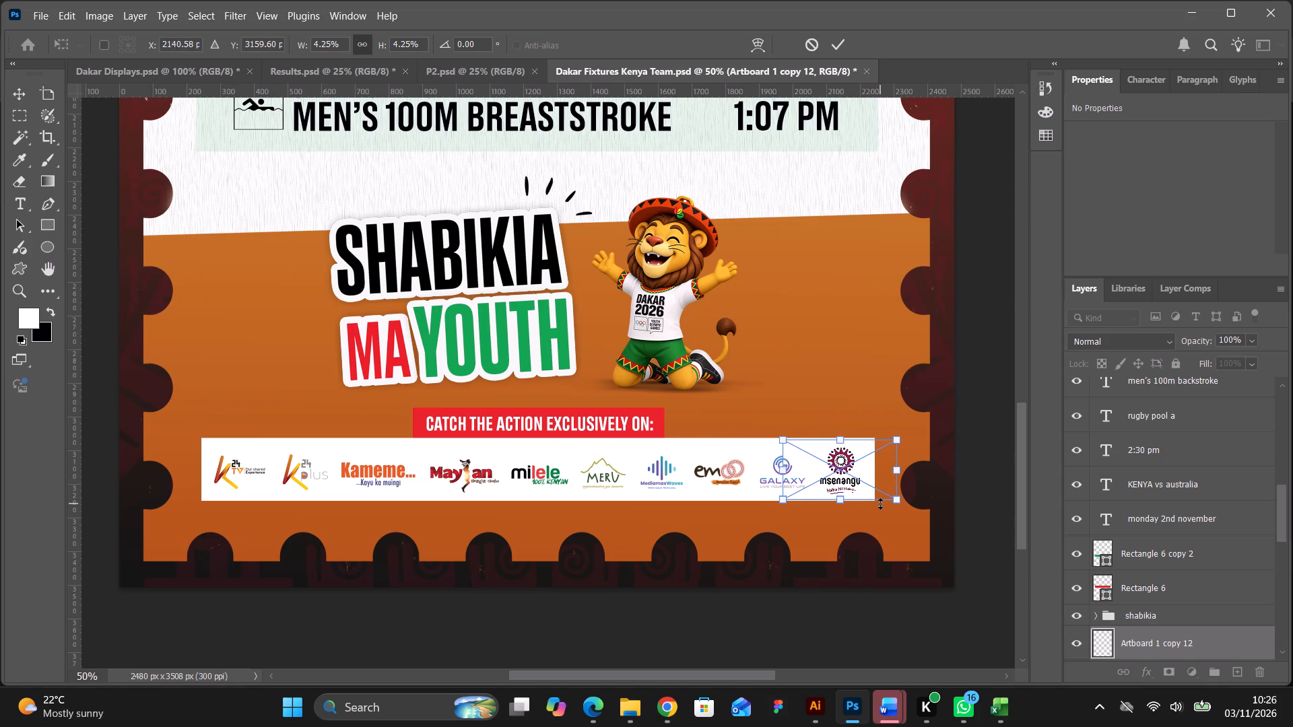
key("Right")
key("Right")
key("Left")
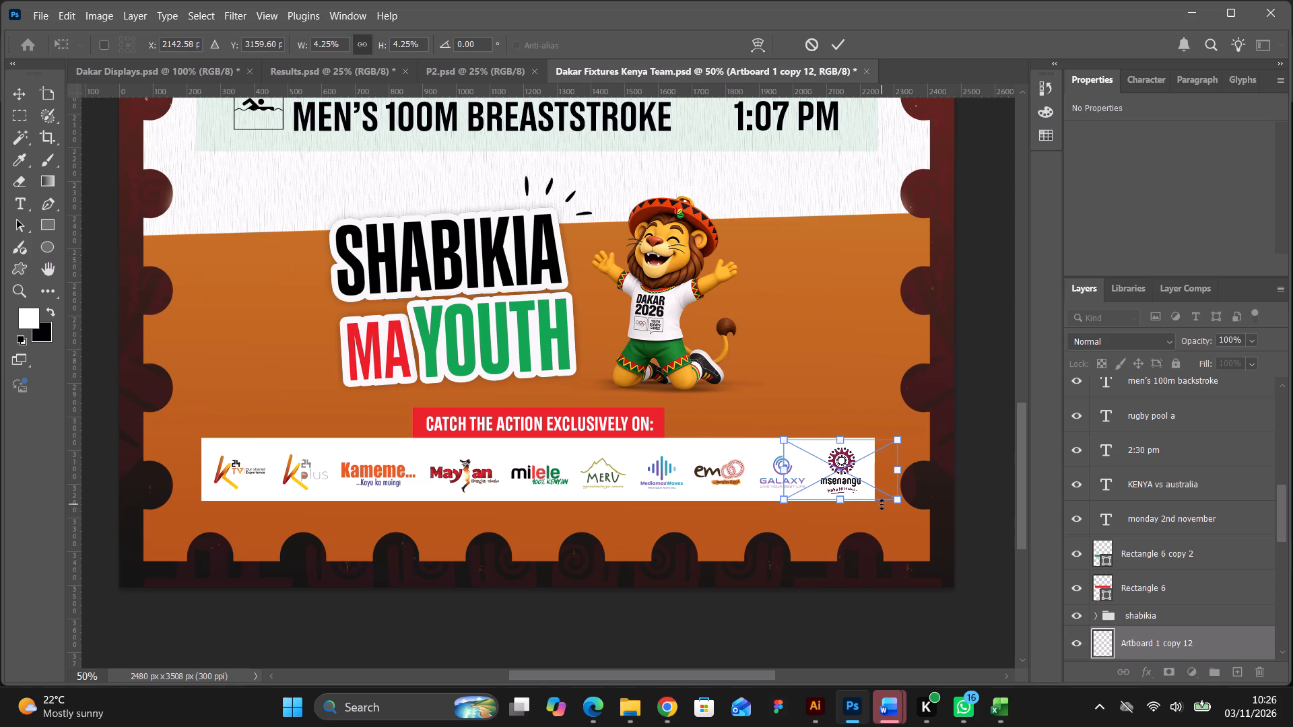
left_click(846, 35)
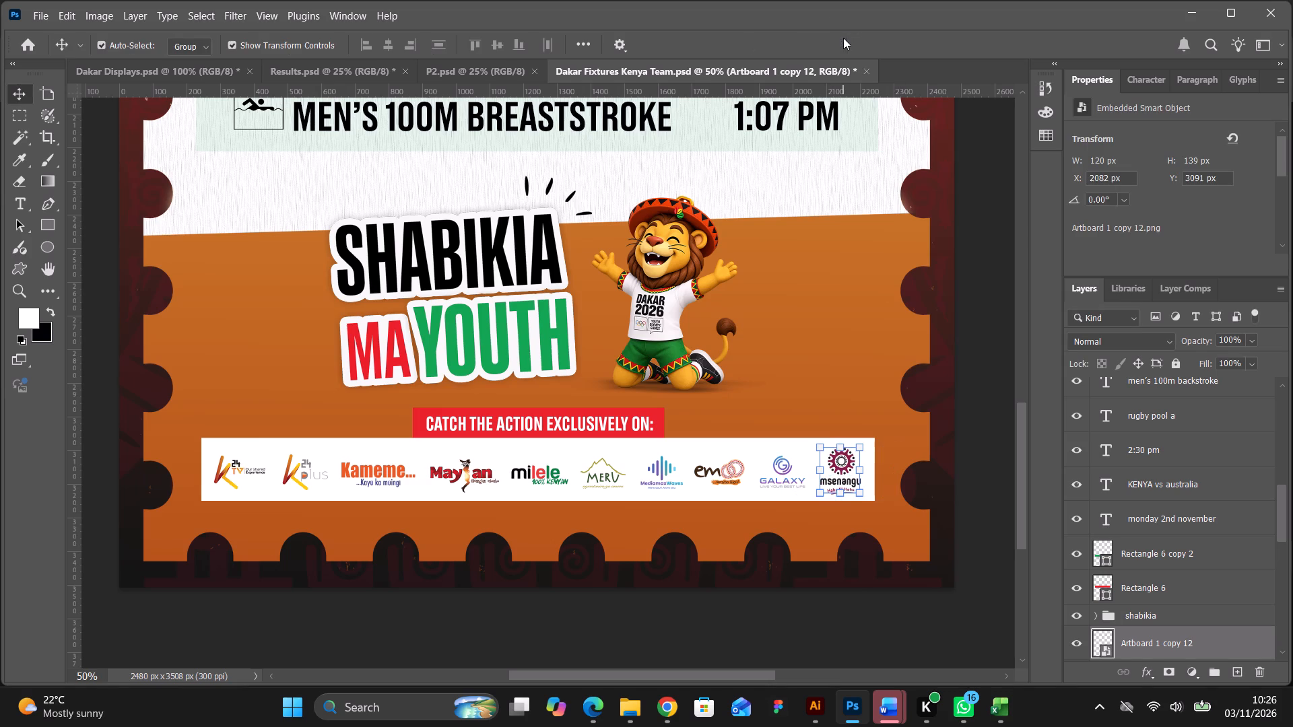
Merge the msenangu logo and the broadcaster logo strip into one layer.
left_click(781, 464, "shift")
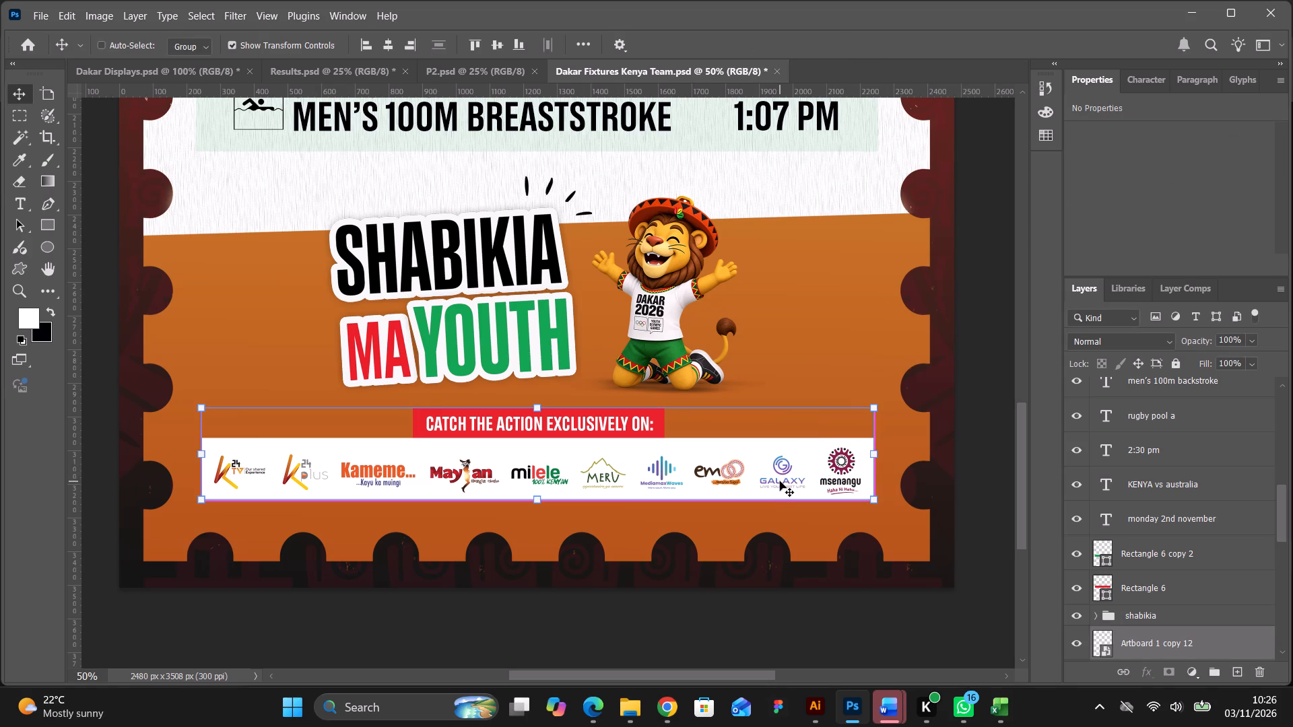
key("ctrl+e")
Copy the merged broadcaster strip into the Results document and position it over the lower edge of the score banner.
left_click_drag(607, 422, 580, 143)
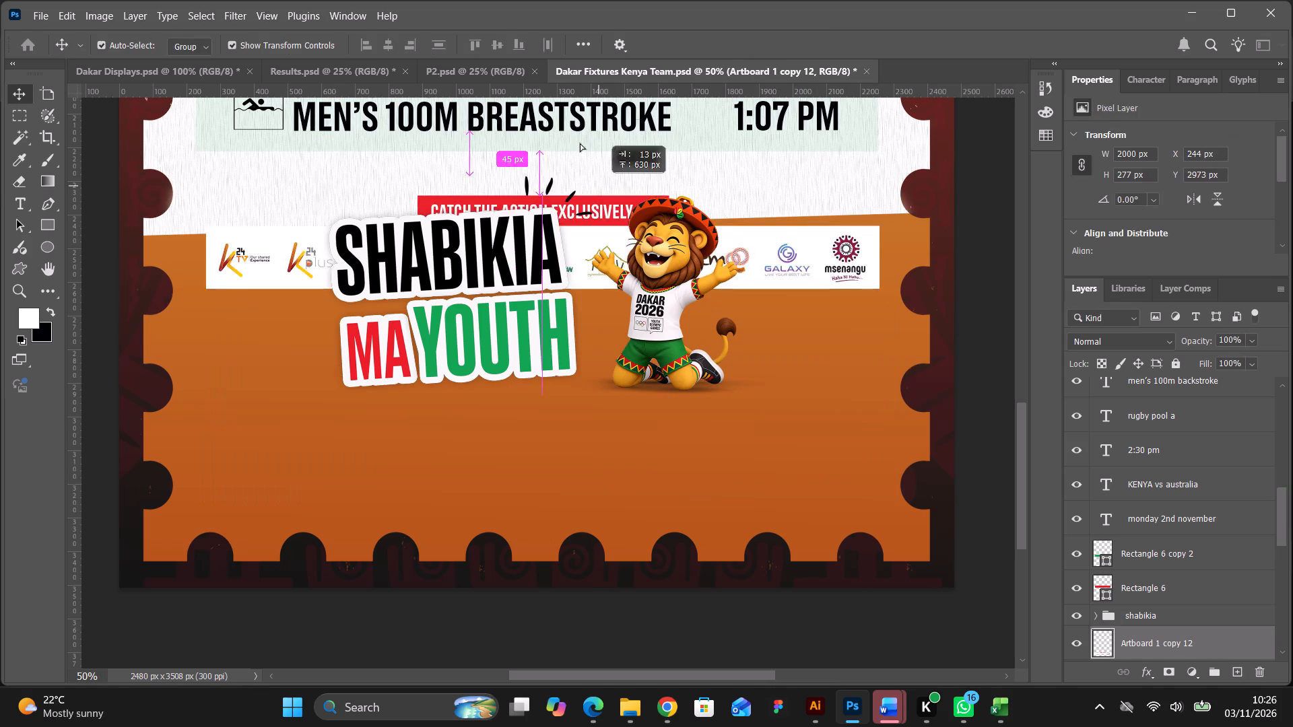
left_click_drag(580, 143, 506, 118)
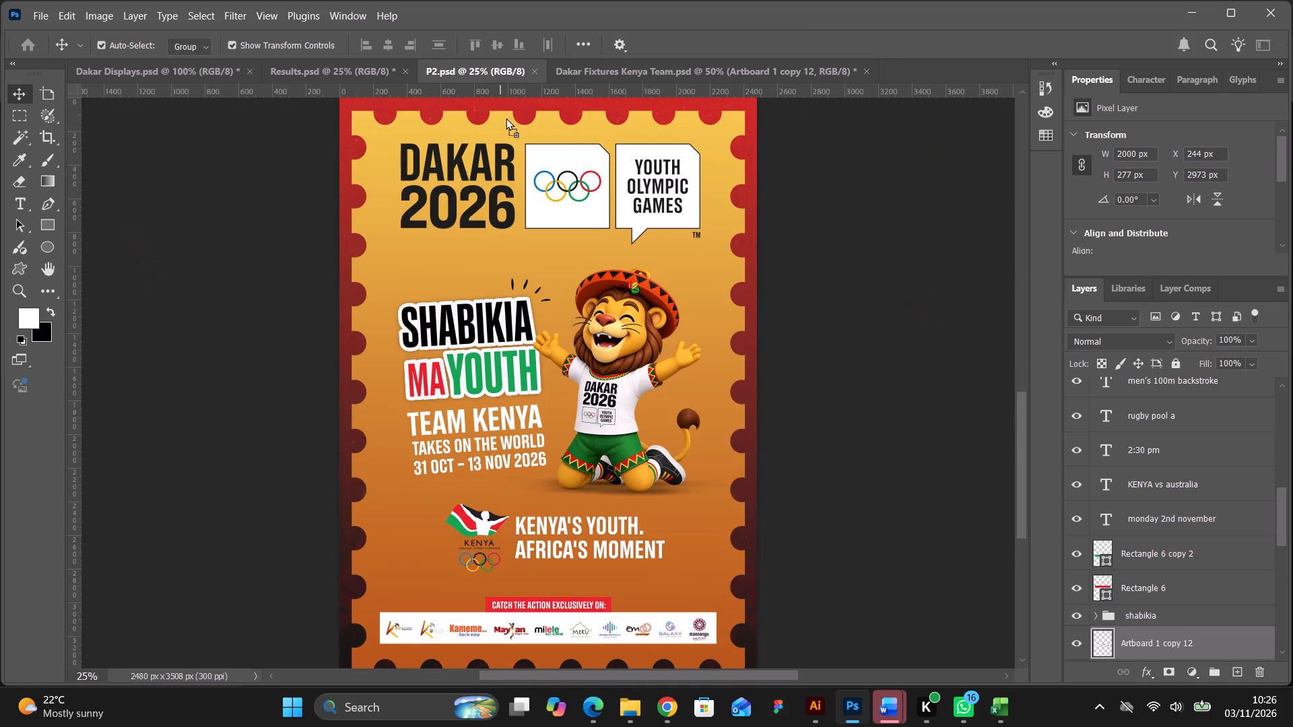
left_click_drag(506, 118, 438, 337)
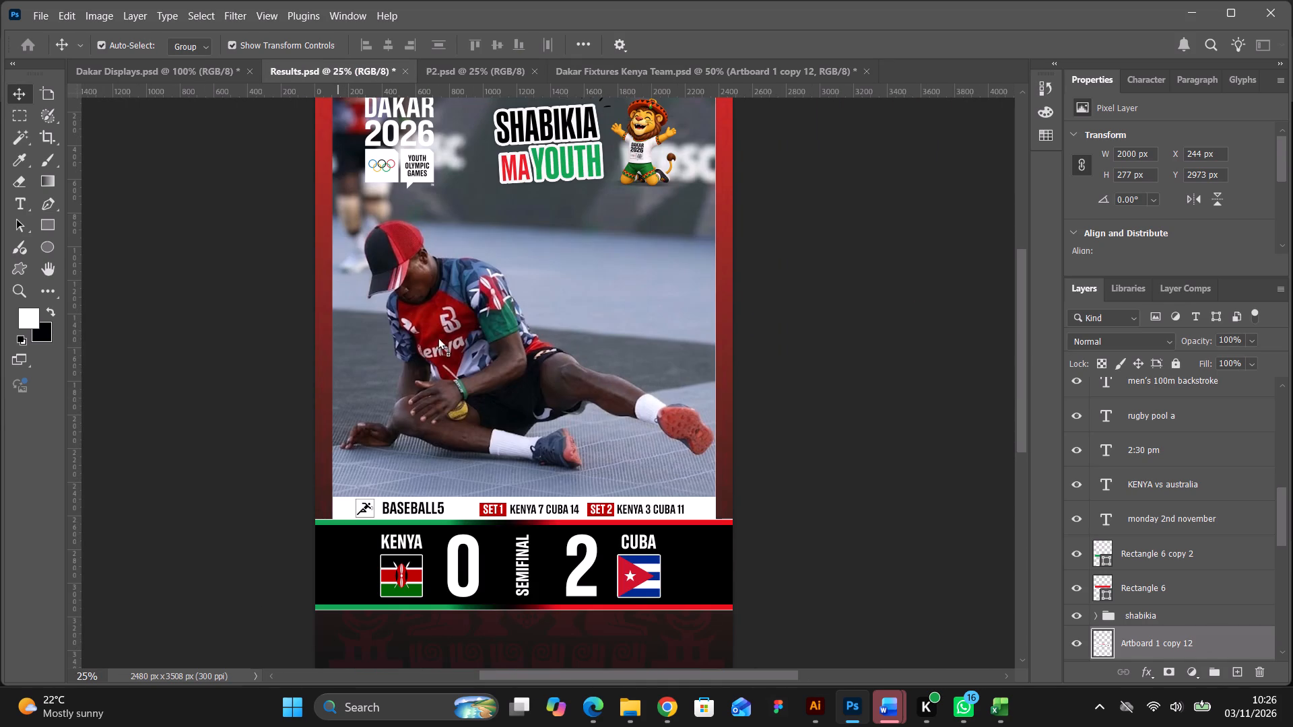
left_click_drag(438, 337, 447, 375)
scroll(453, 380, "down", 2)
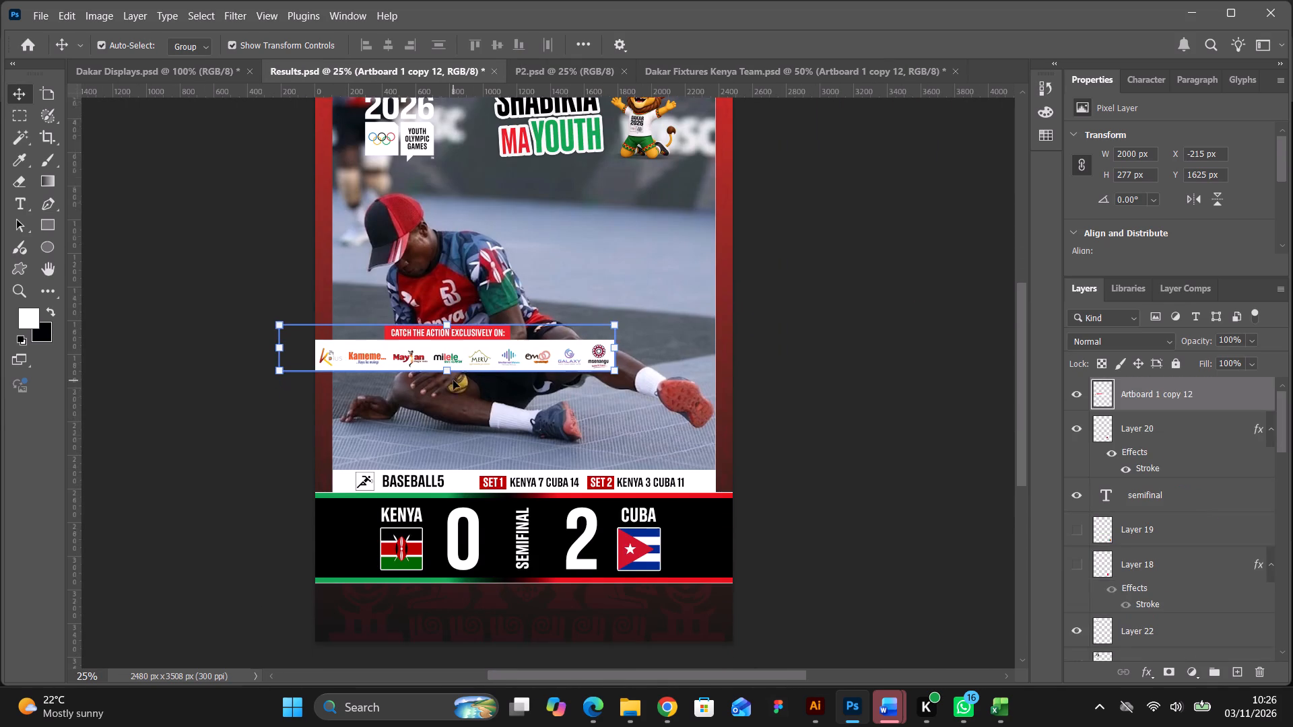
scroll(453, 380, "down", 7)
left_click_drag(370, 244, 453, 472)
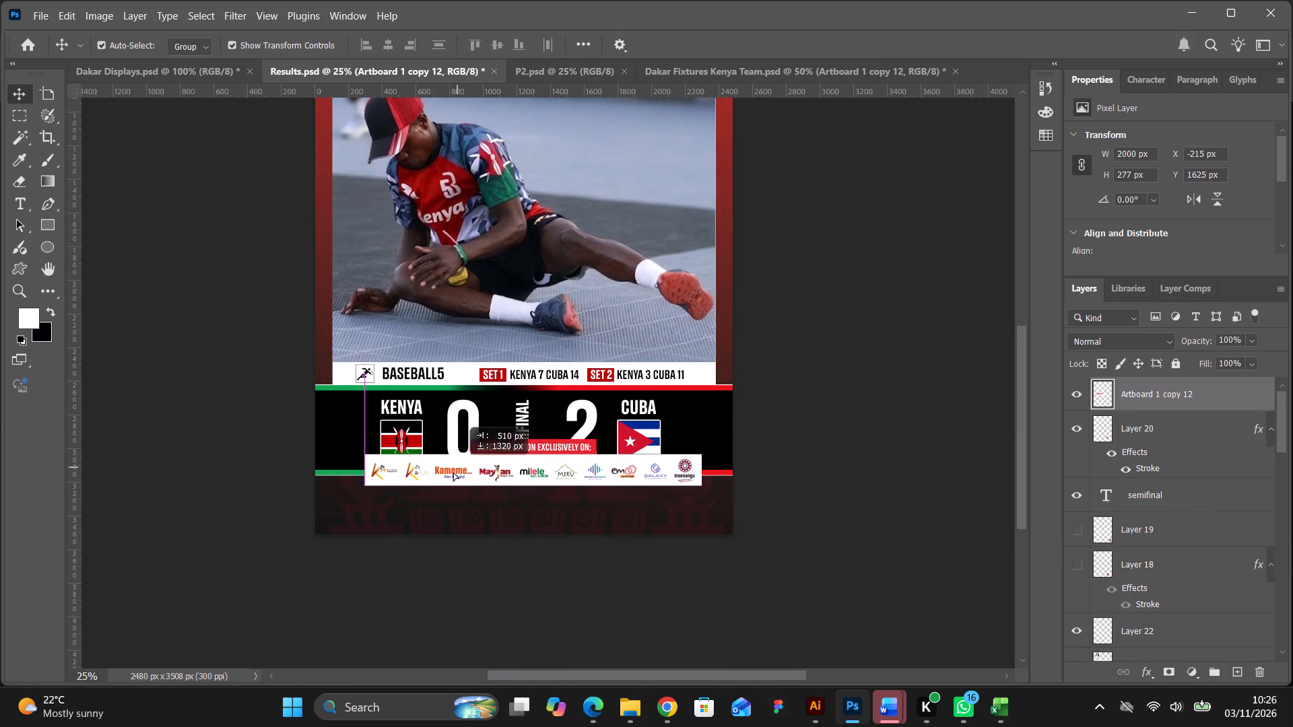
left_click_drag(453, 472, 431, 487)
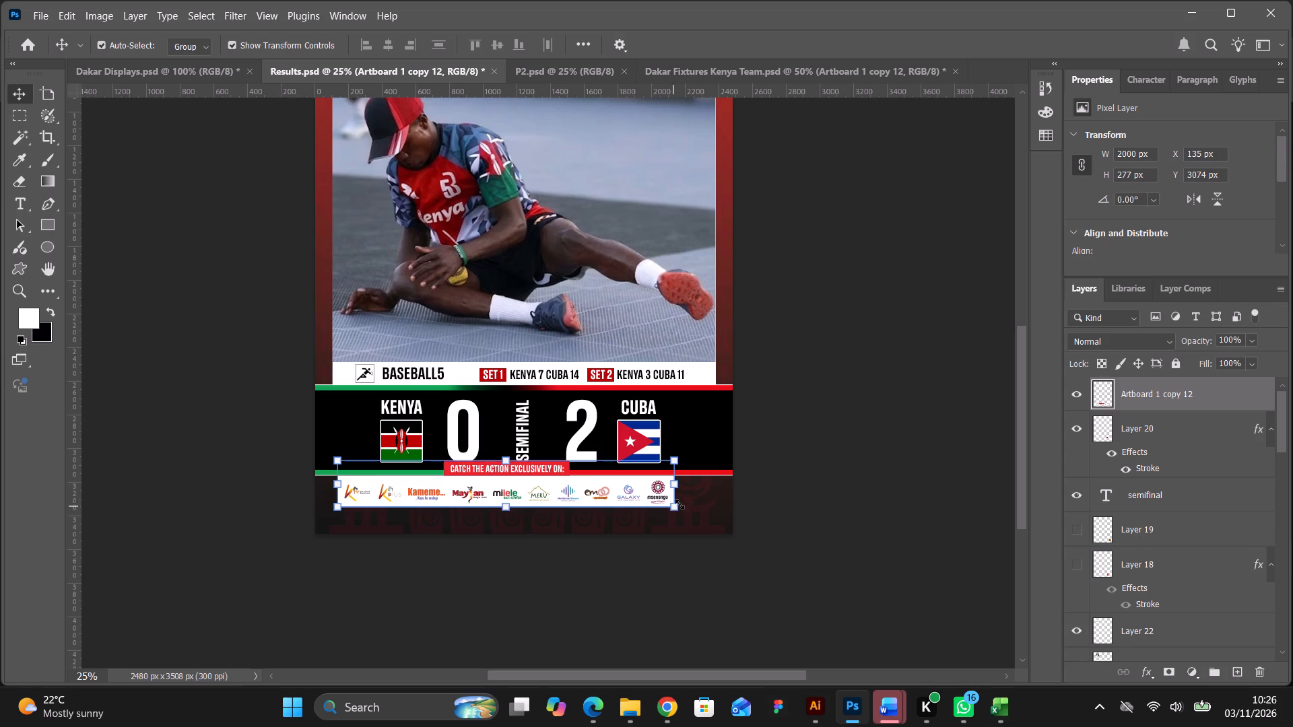
Enlarge the broadcaster strip proportionally to about 124% so it spans the full width of the poster.
left_click_drag(677, 508, 689, 511)
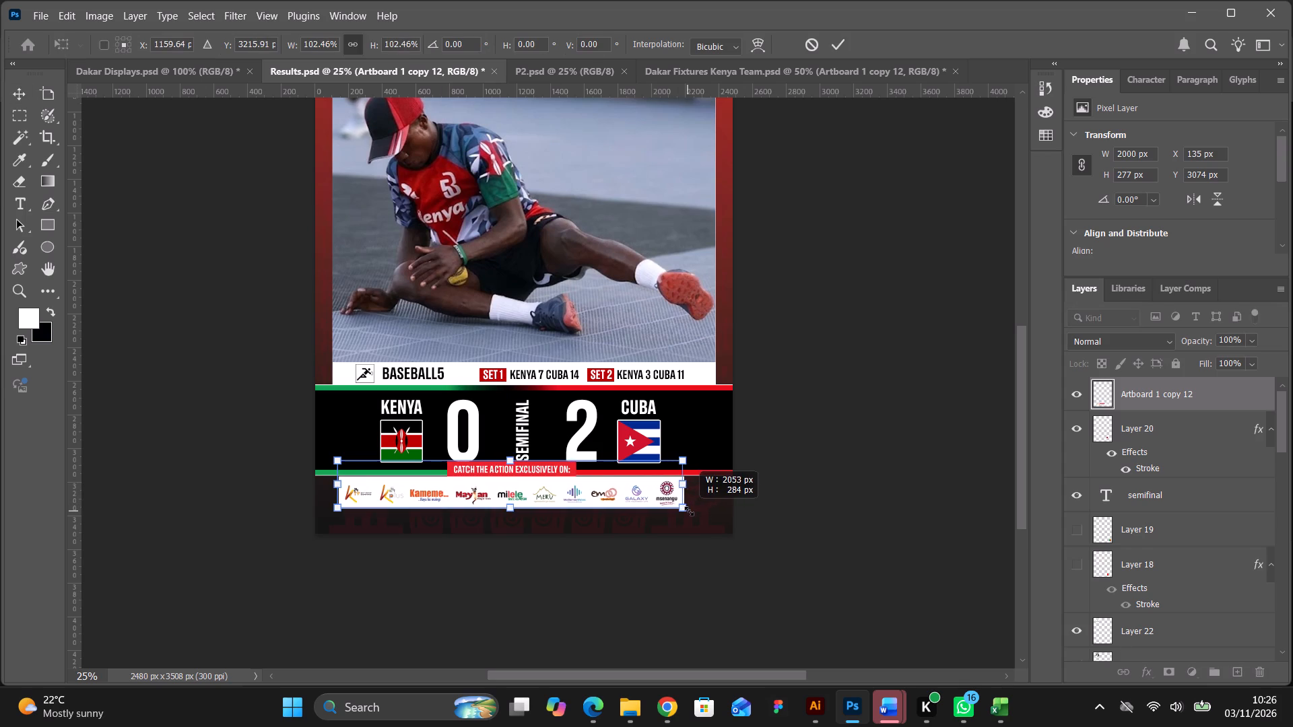
left_click_drag(689, 511, 735, 509)
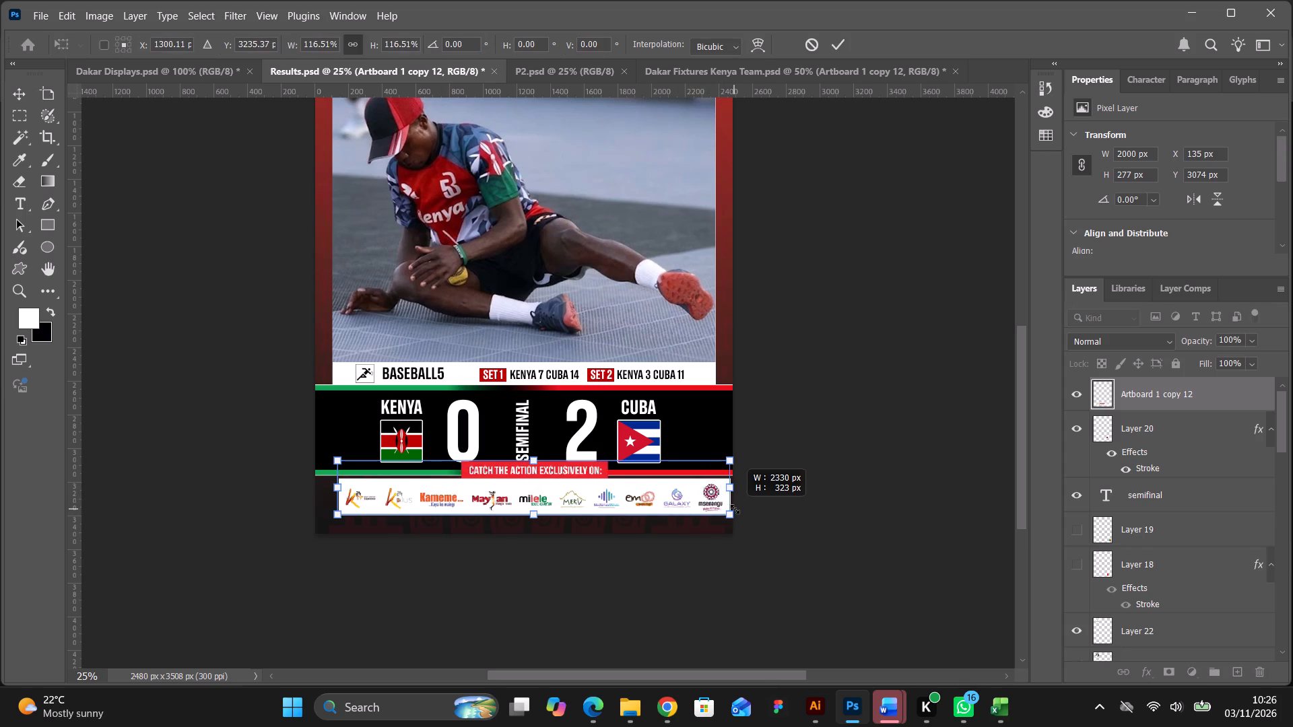
left_click_drag(735, 509, 737, 509)
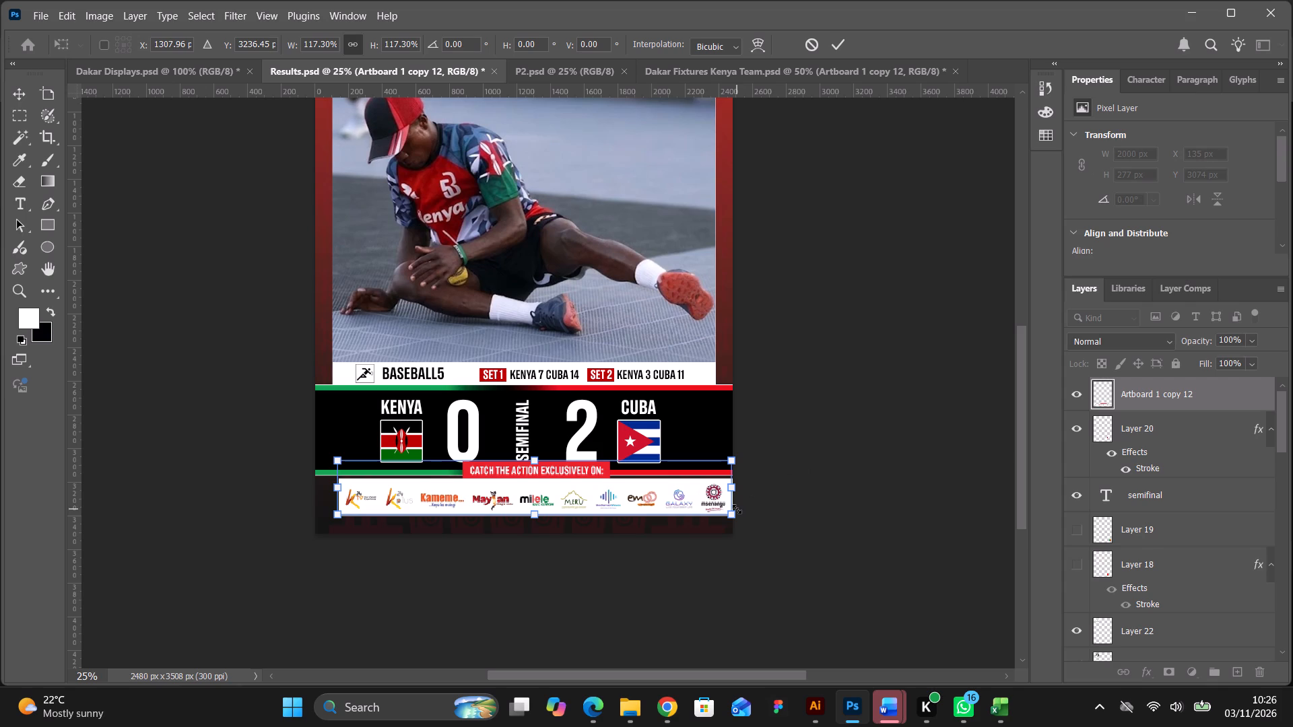
left_click_drag(339, 487, 325, 490)
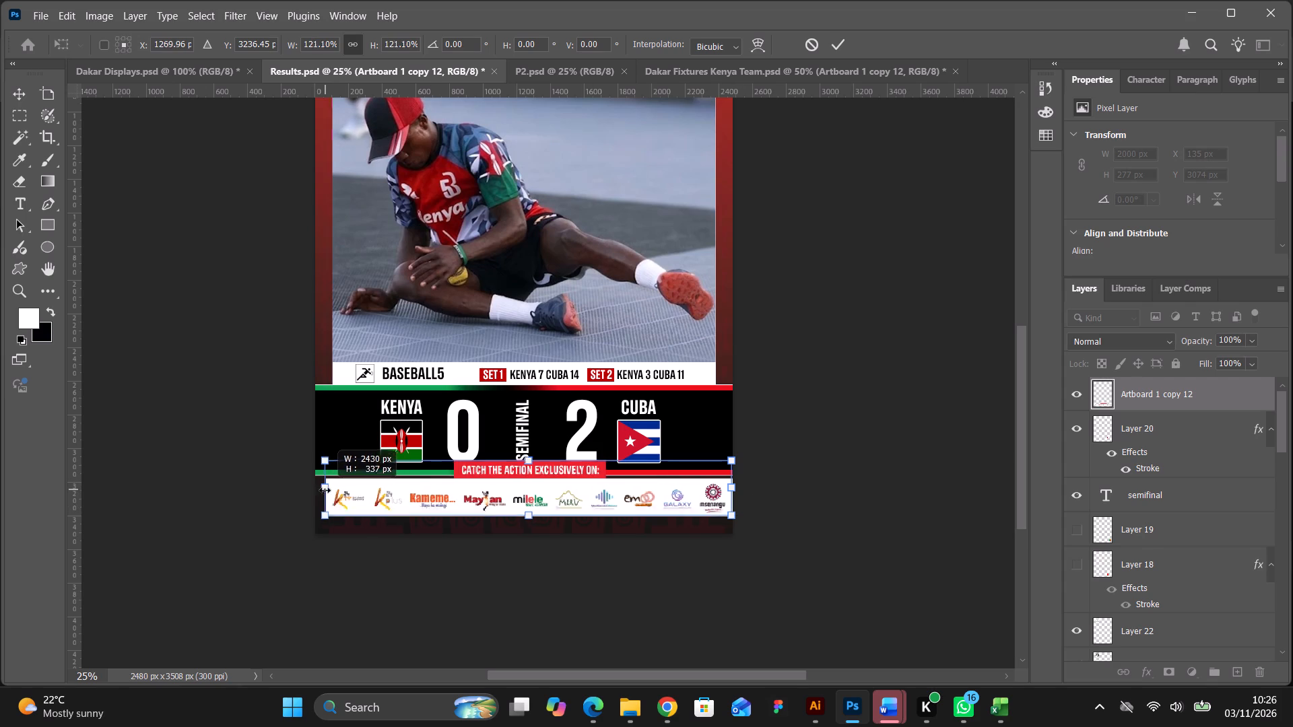
left_click_drag(325, 490, 321, 491)
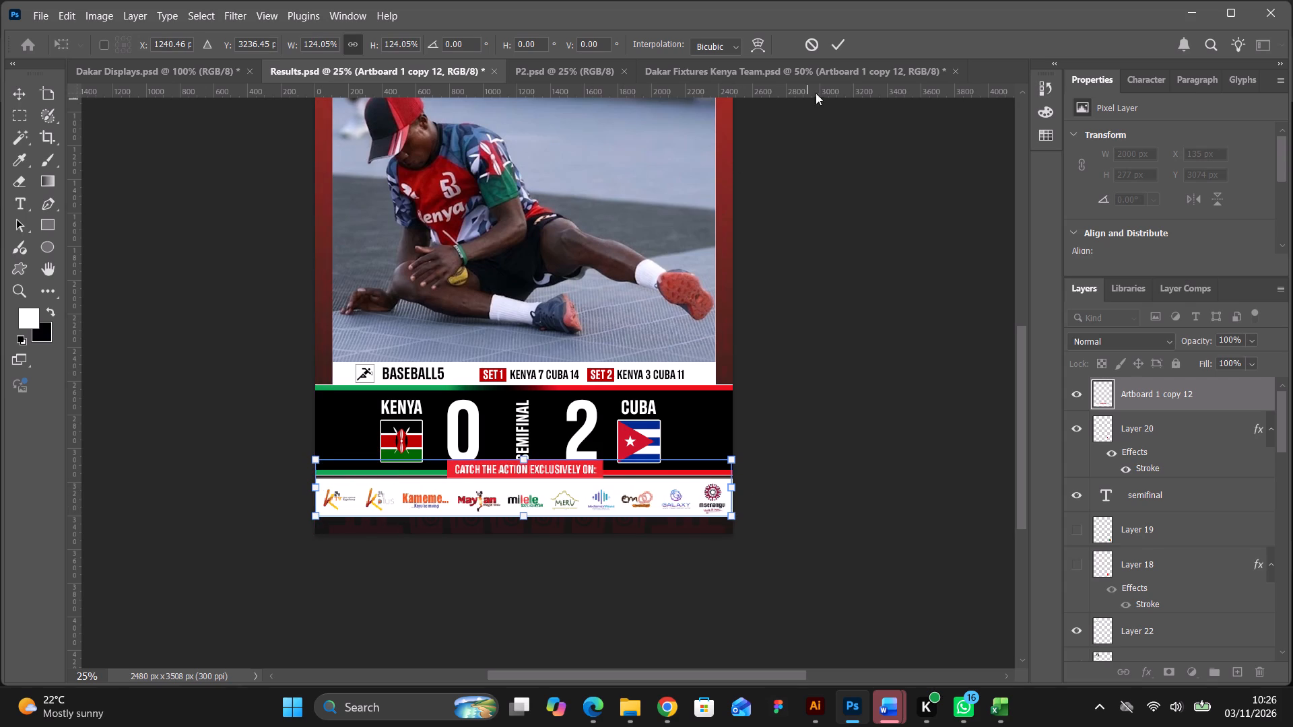
left_click(838, 42)
left_click(879, 202)
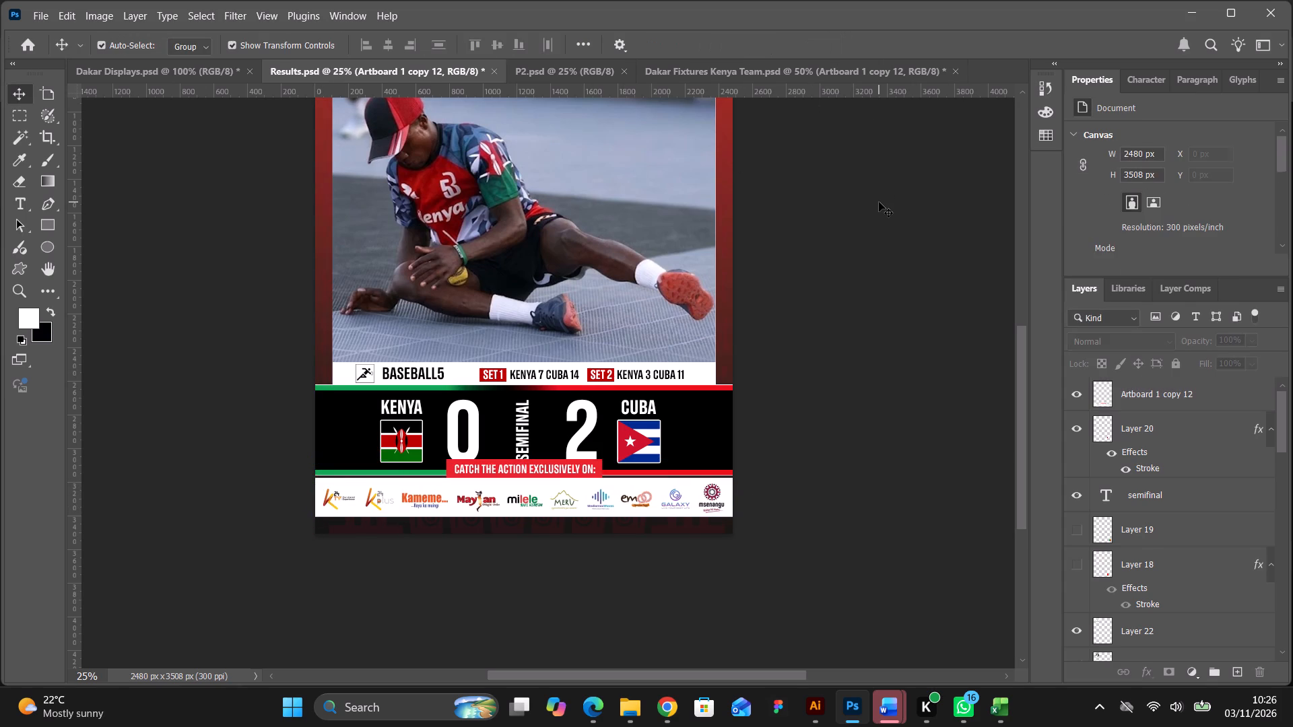
Examine the whole results poster, from the footer broadcaster strip up to the header logos.
scroll(880, 202, "down", 4)
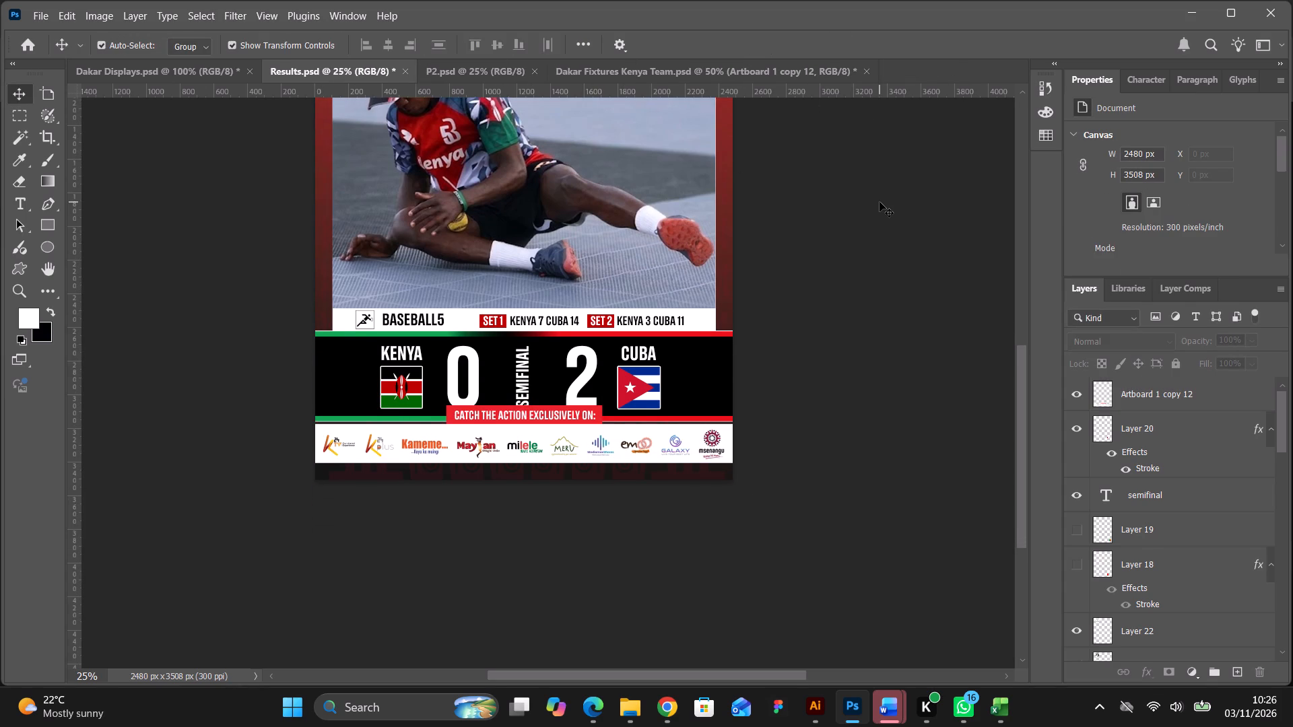
scroll(880, 202, "up", 6)
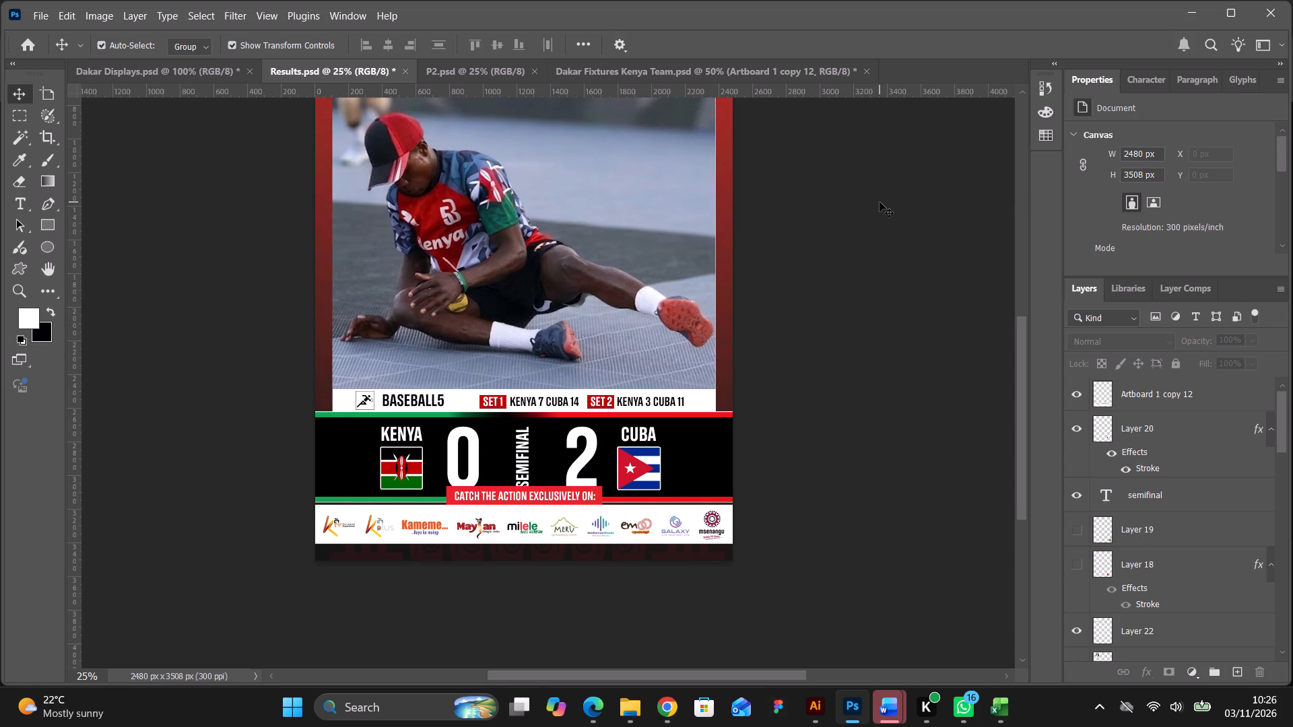
scroll(880, 202, "up", 5)
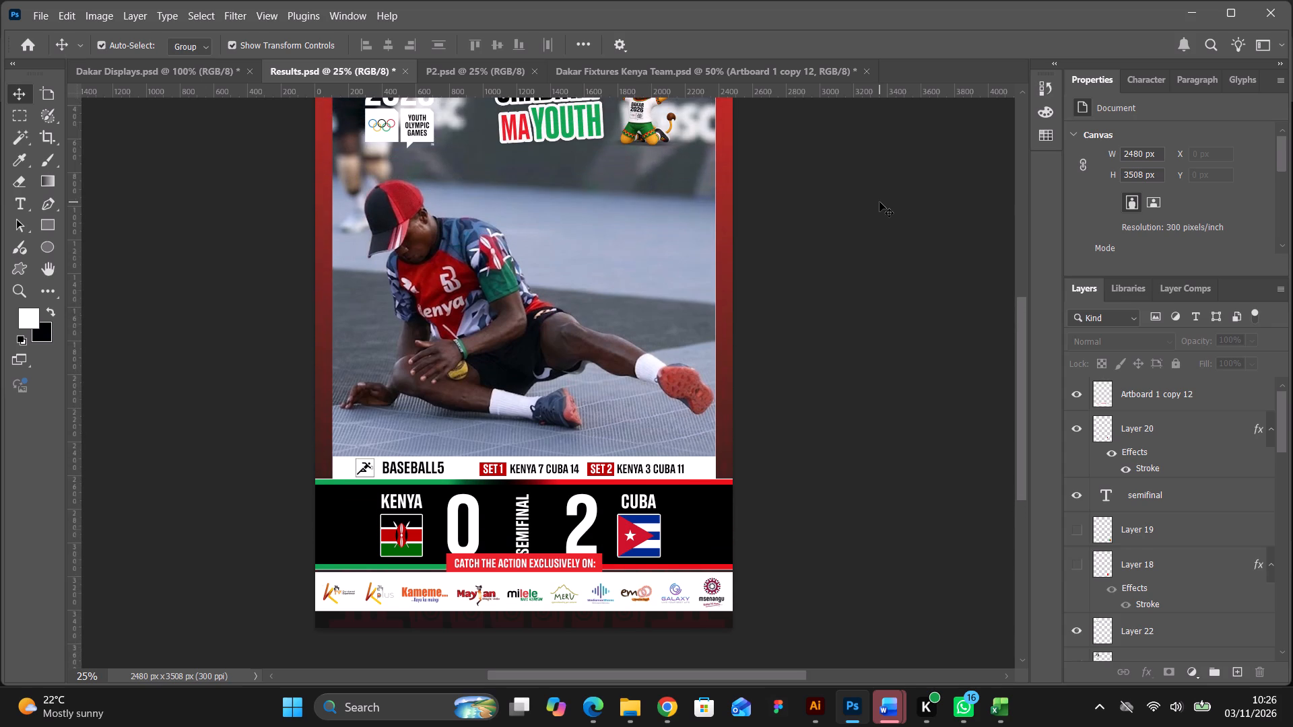
scroll(880, 202, "up", 8)
scroll(880, 202, "down", 2)
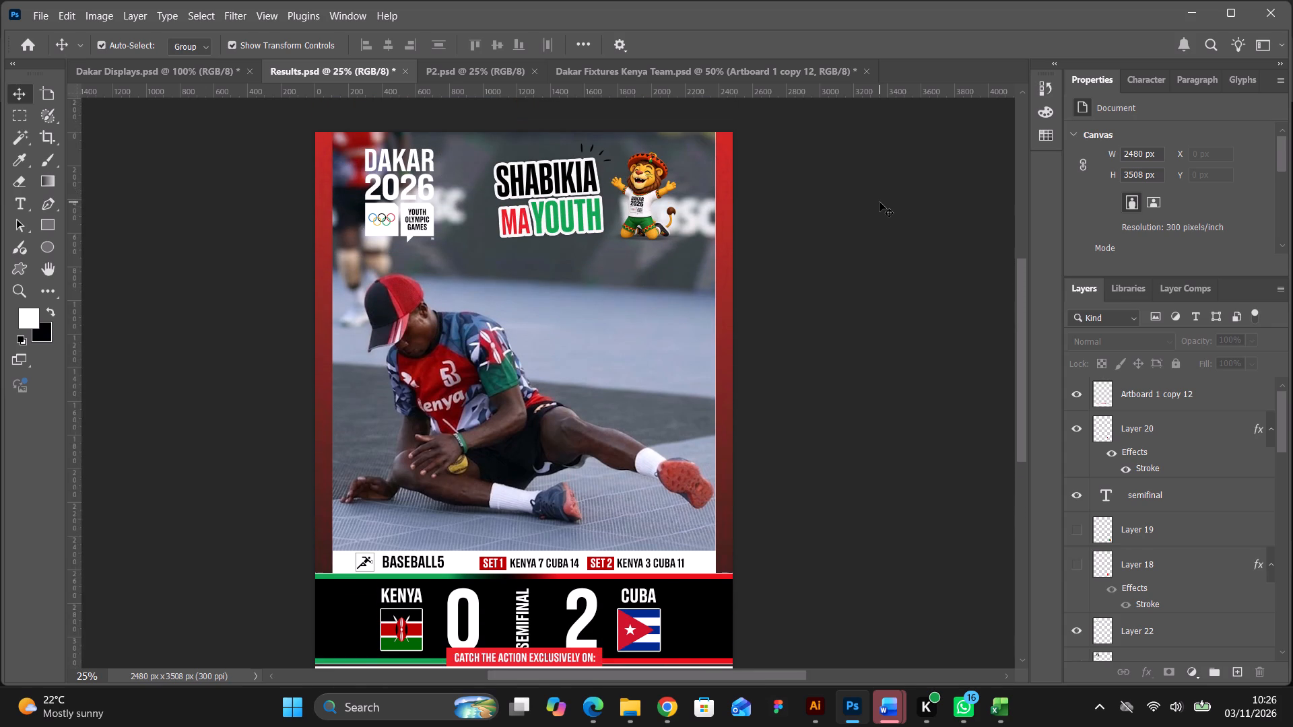
Cut the red "CATCH THE ACTION EXCLUSIVELY ON:" label out of the broadcaster strip with a rectangular selection of about 973 × 139 px.
scroll(880, 202, "down", 16)
key("ctrl+equal")
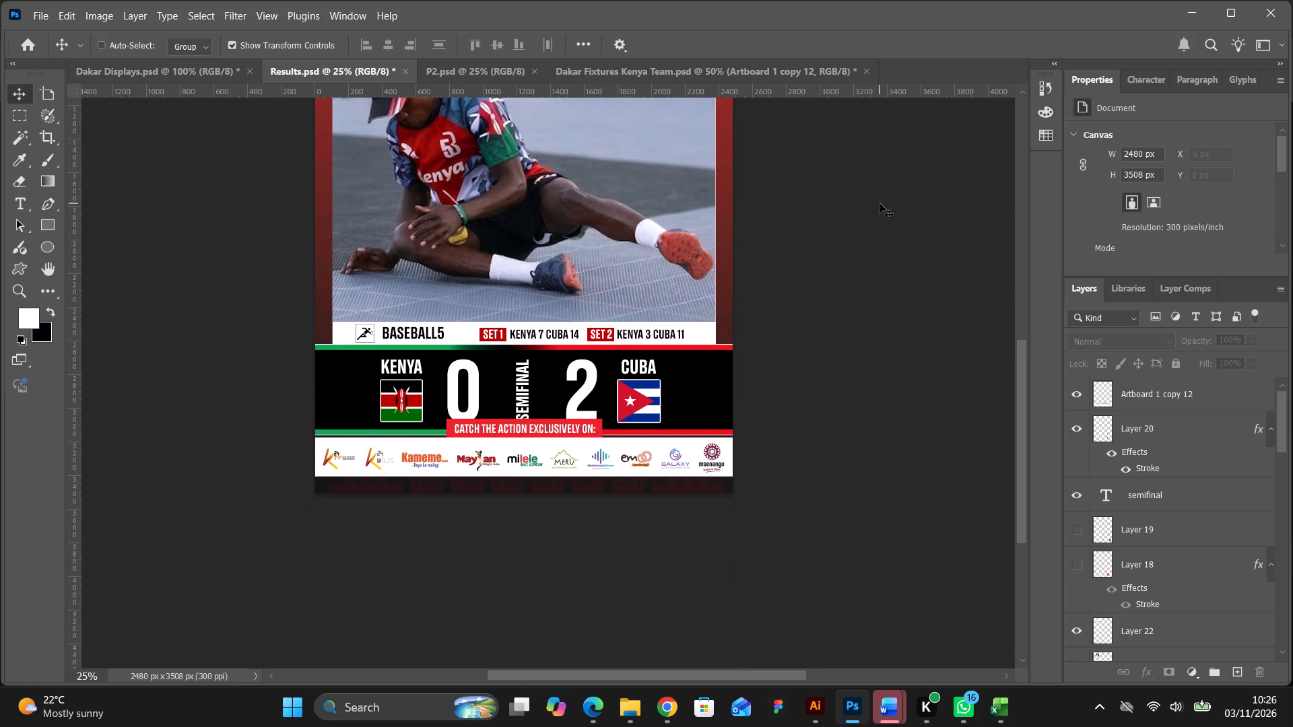
key("ctrl+equal")
scroll(752, 98, "down", 6)
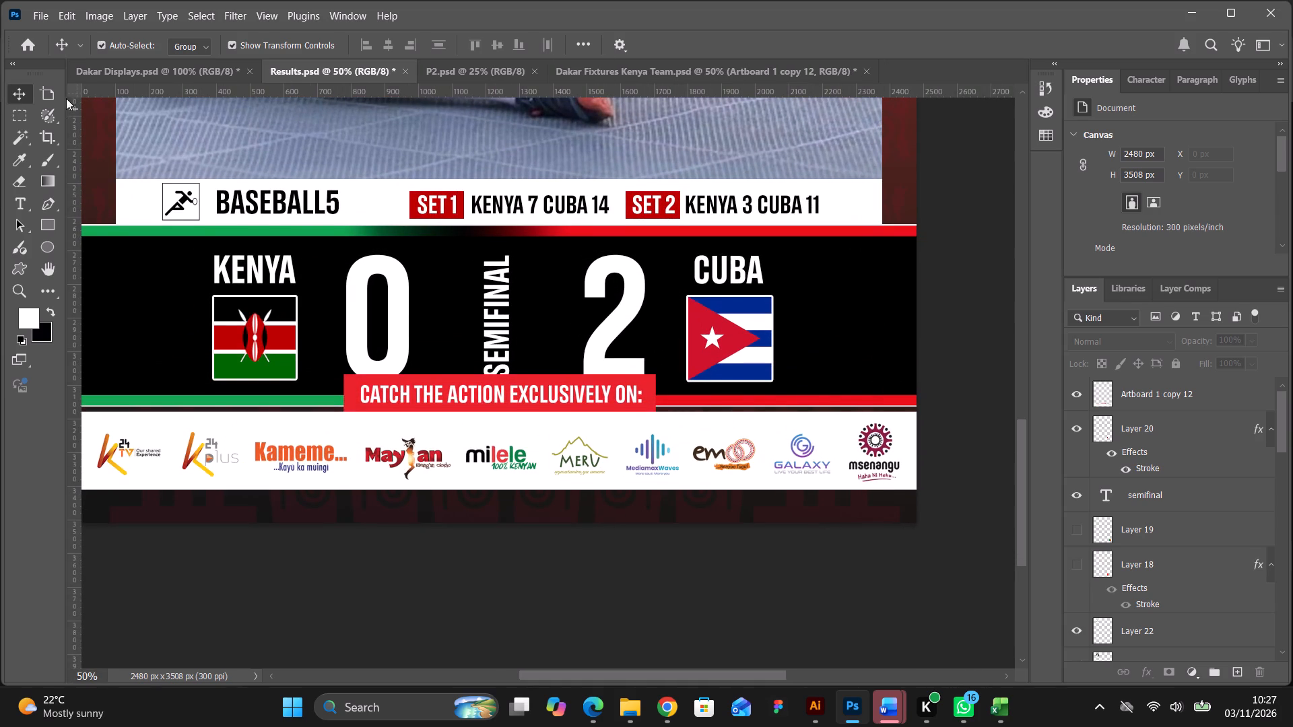
left_click(15, 117)
left_click_drag(333, 368, 493, 405)
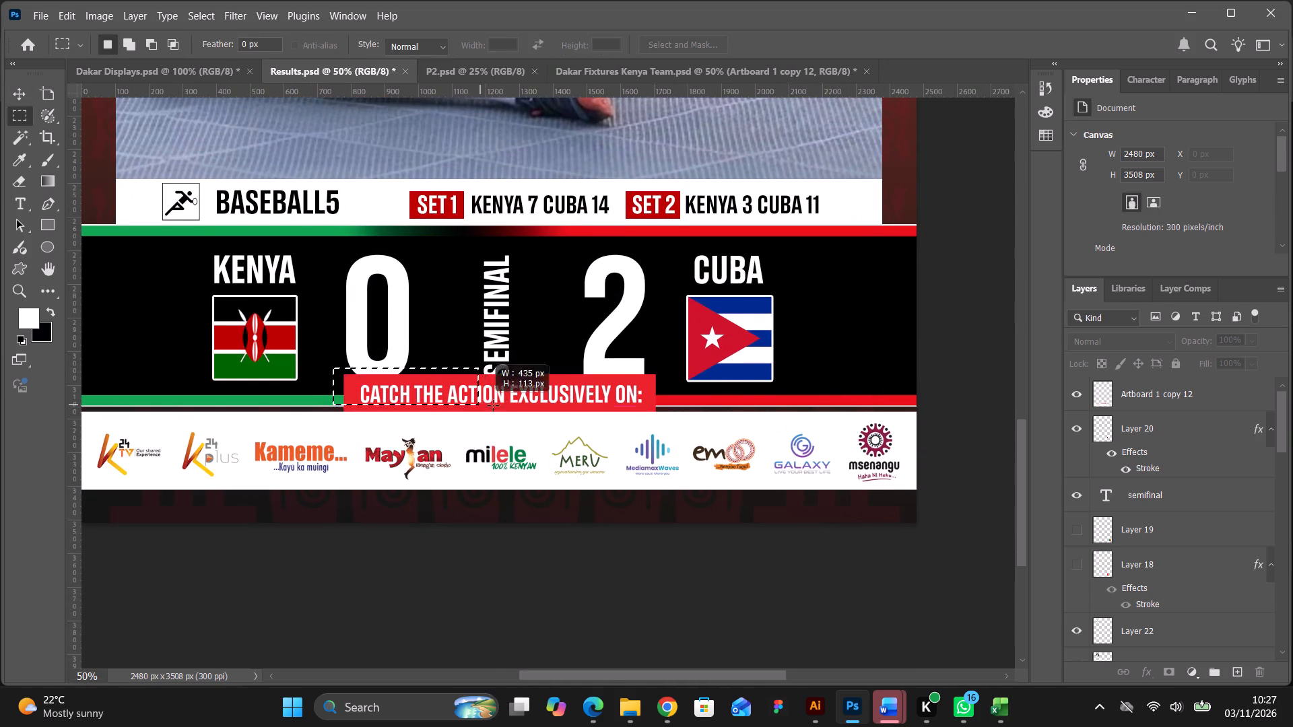
left_click_drag(493, 405, 659, 413)
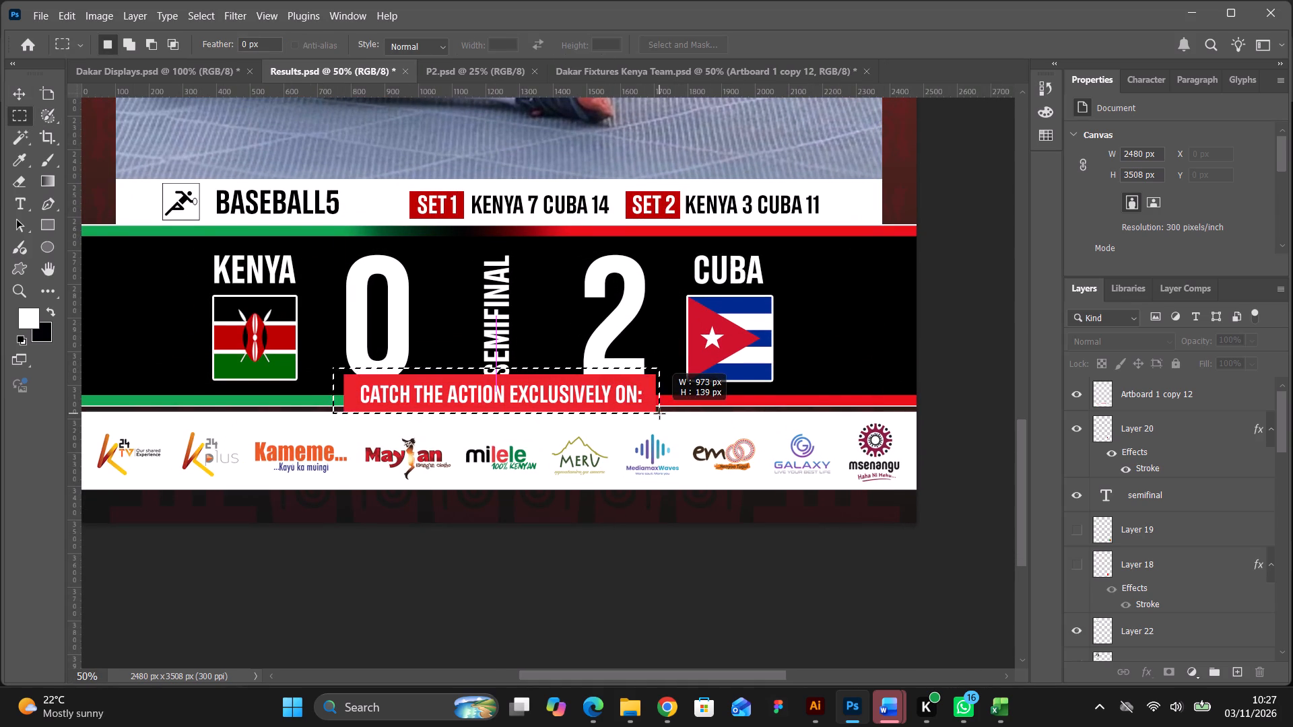
left_click_drag(659, 413, 661, 412)
key("ctrl+c")
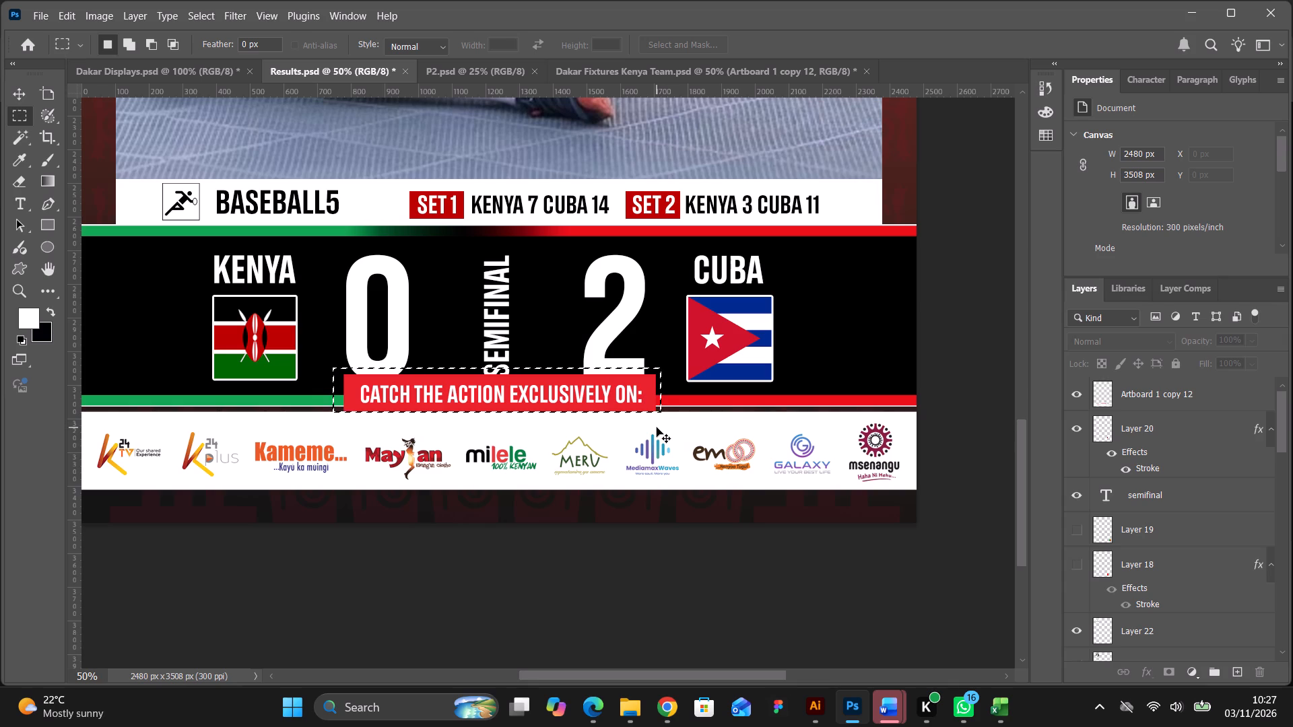
key("ctrl+x")
left_click(11, 87)
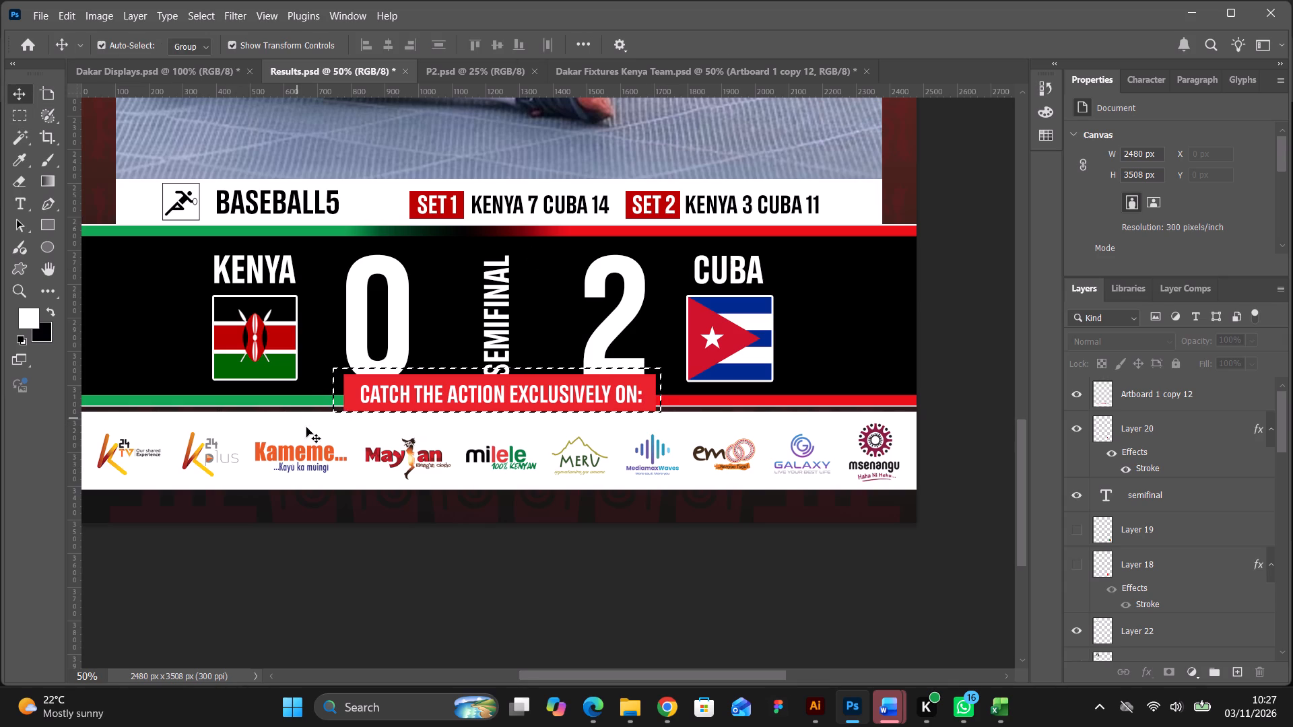
left_click(317, 452)
key("ctrl+c")
key("ctrl+x")
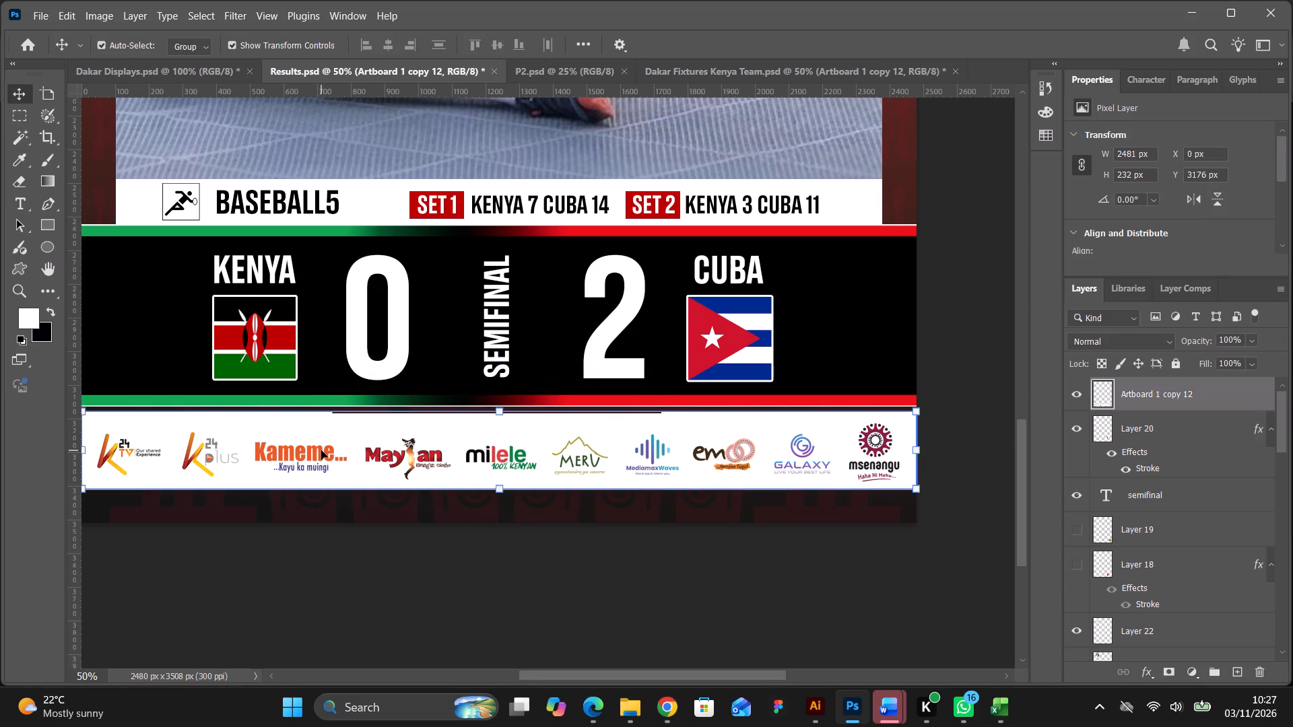
left_click(397, 510)
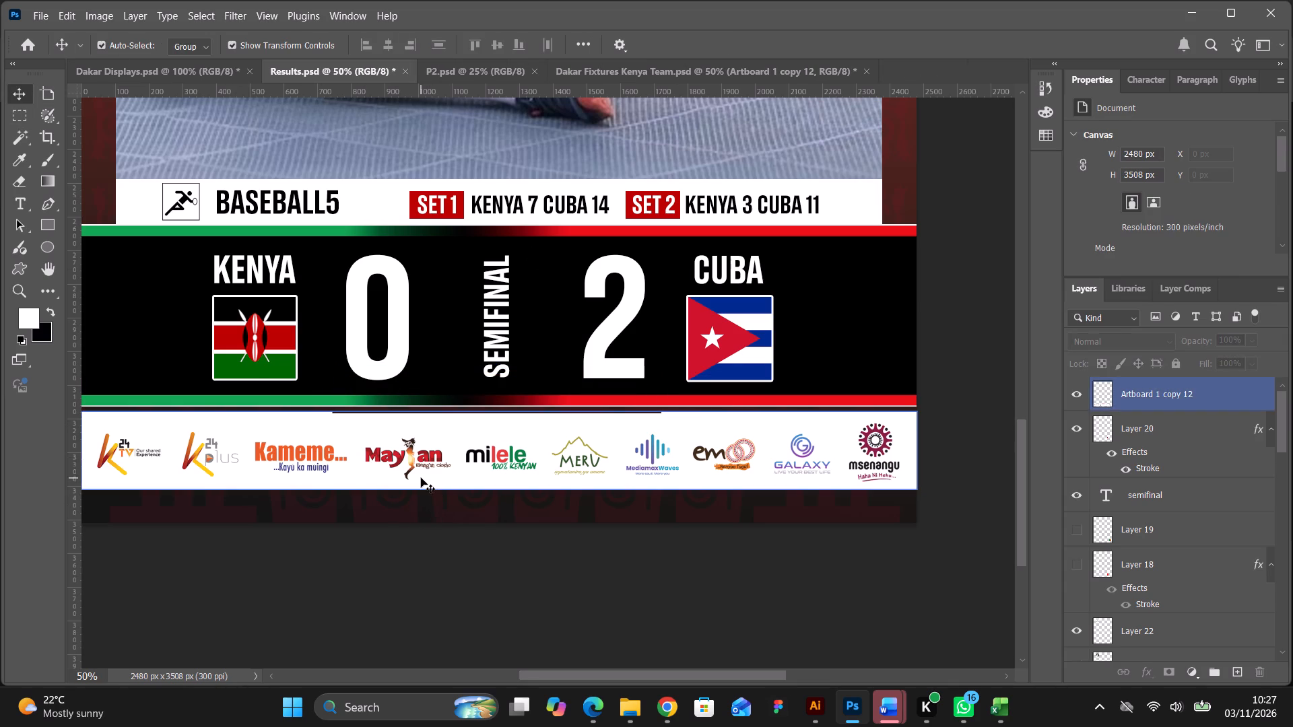
Copy only the white logo band, about 2469 × 219 px, to its own layer and delete the original broadcaster strip layer.
key("ctrl+minus")
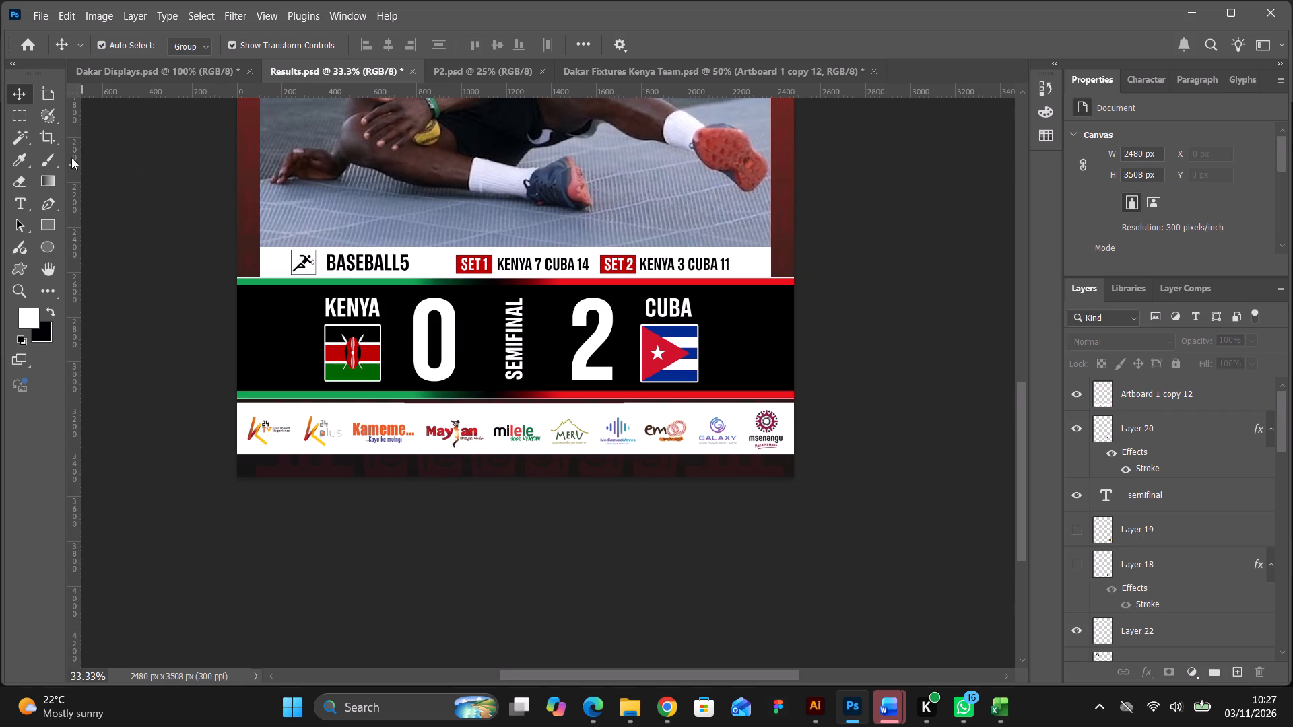
left_click(23, 112)
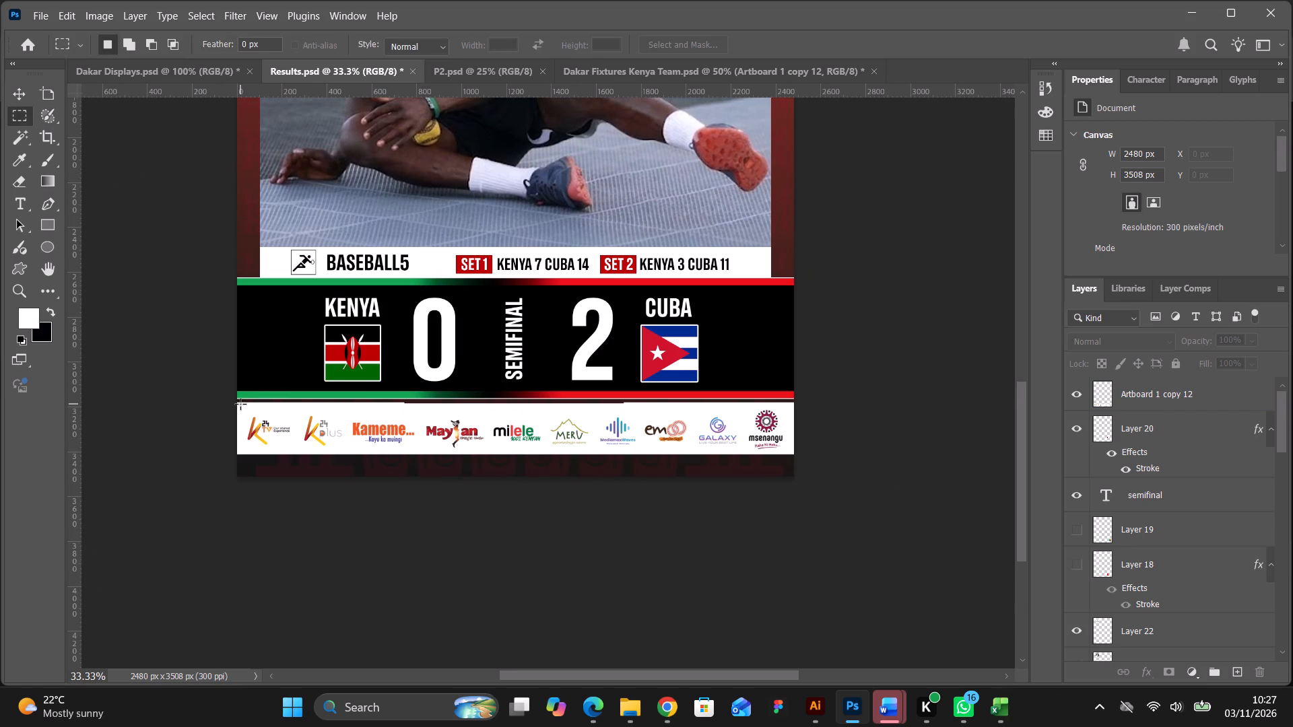
left_click_drag(238, 404, 395, 438)
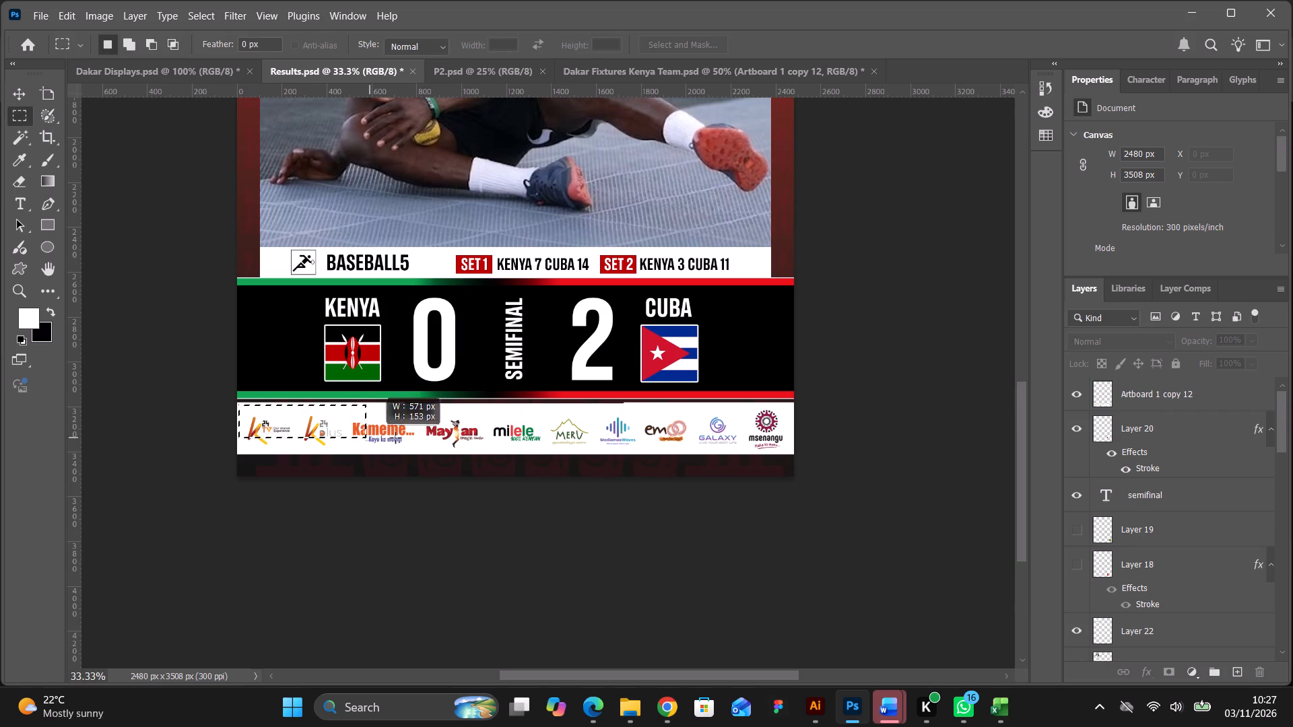
left_click_drag(395, 438, 791, 450)
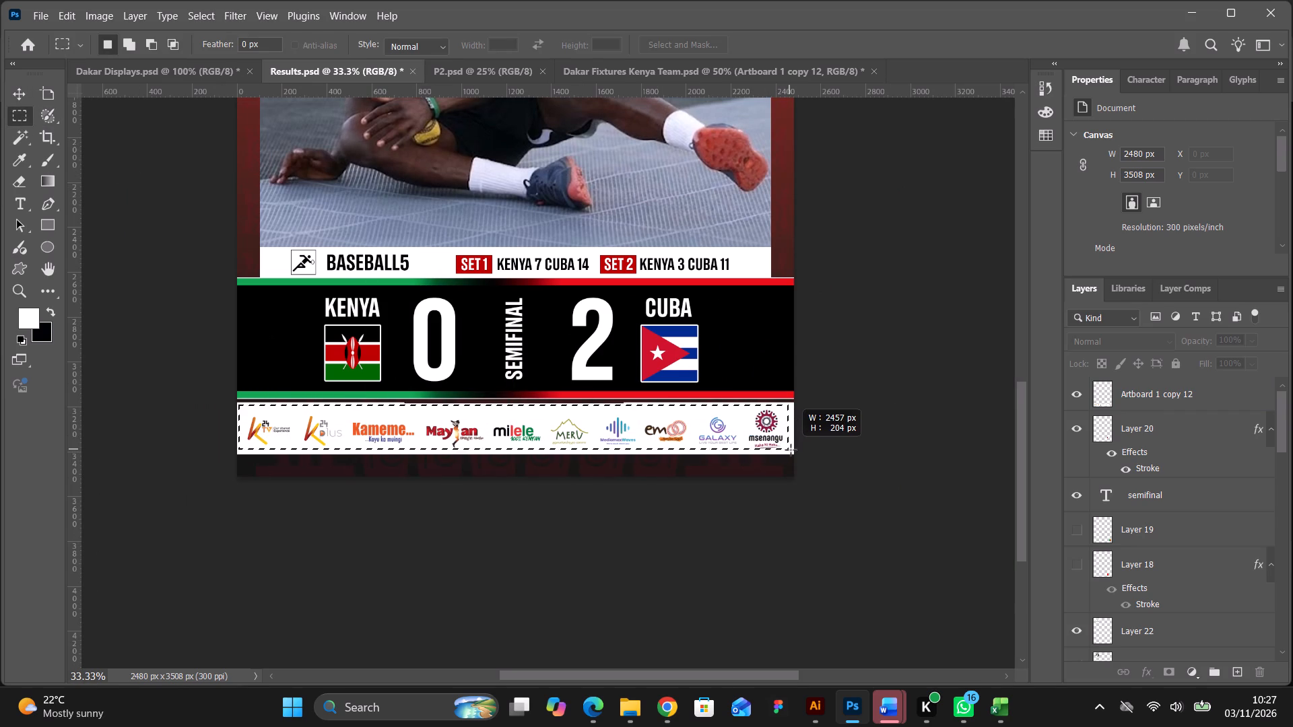
left_click_drag(791, 450, 792, 452)
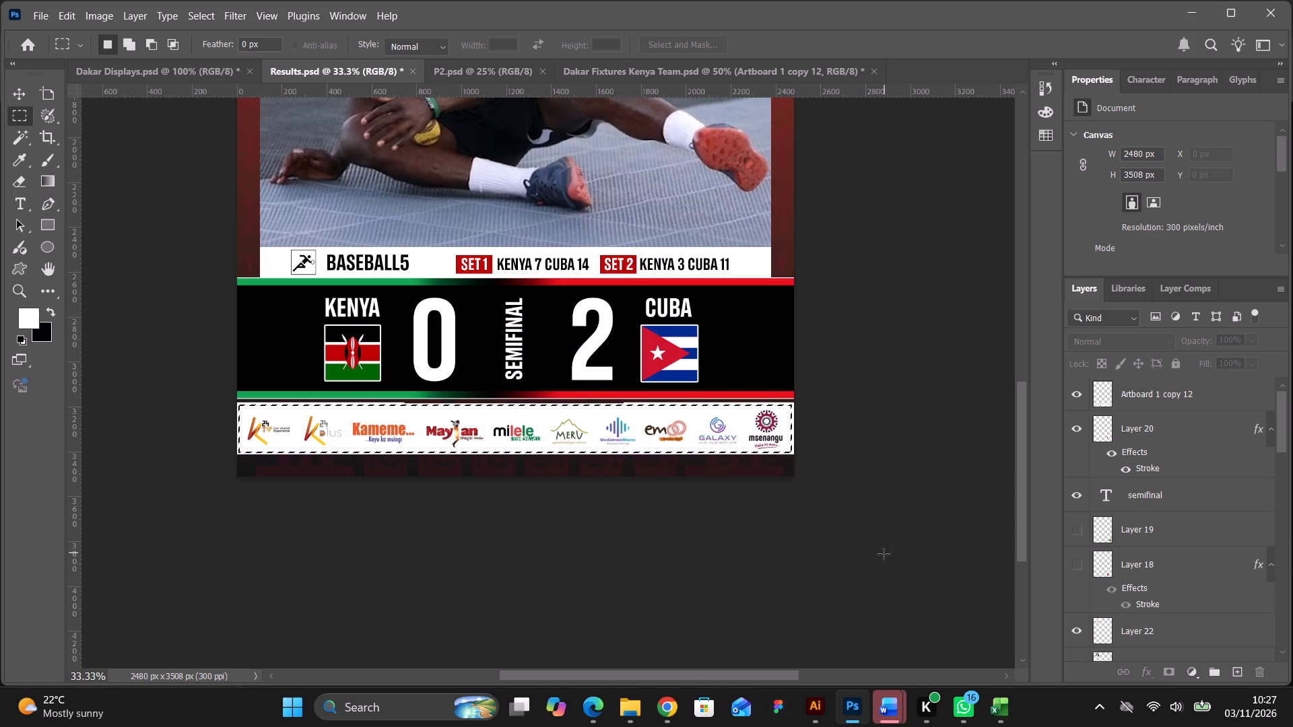
left_click(17, 93)
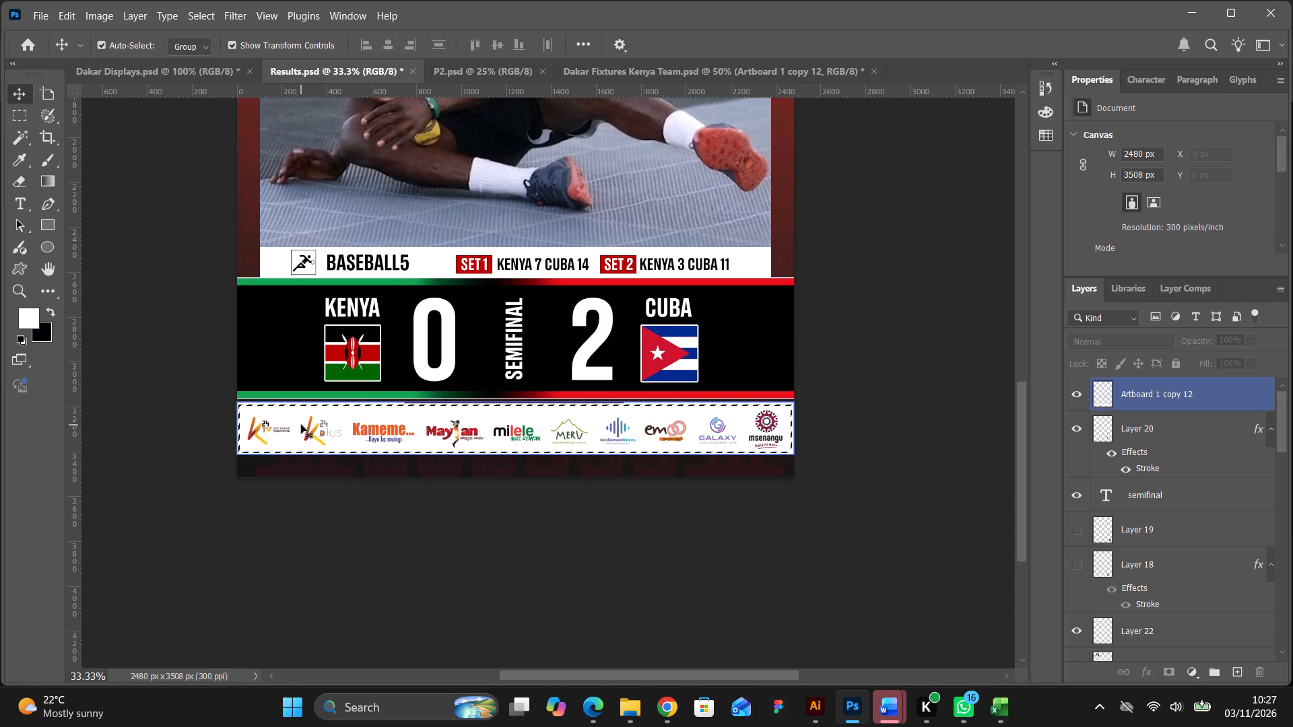
left_click(301, 425)
key("ctrl+j")
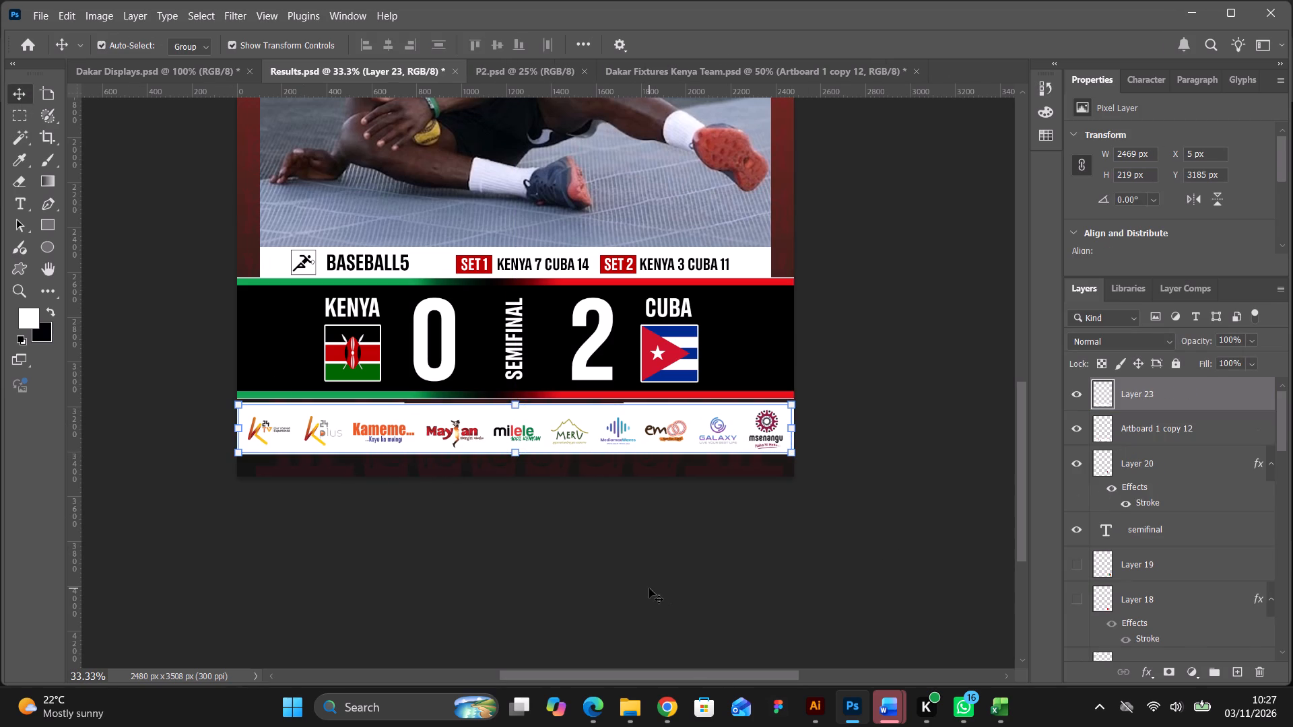
left_click(1125, 432)
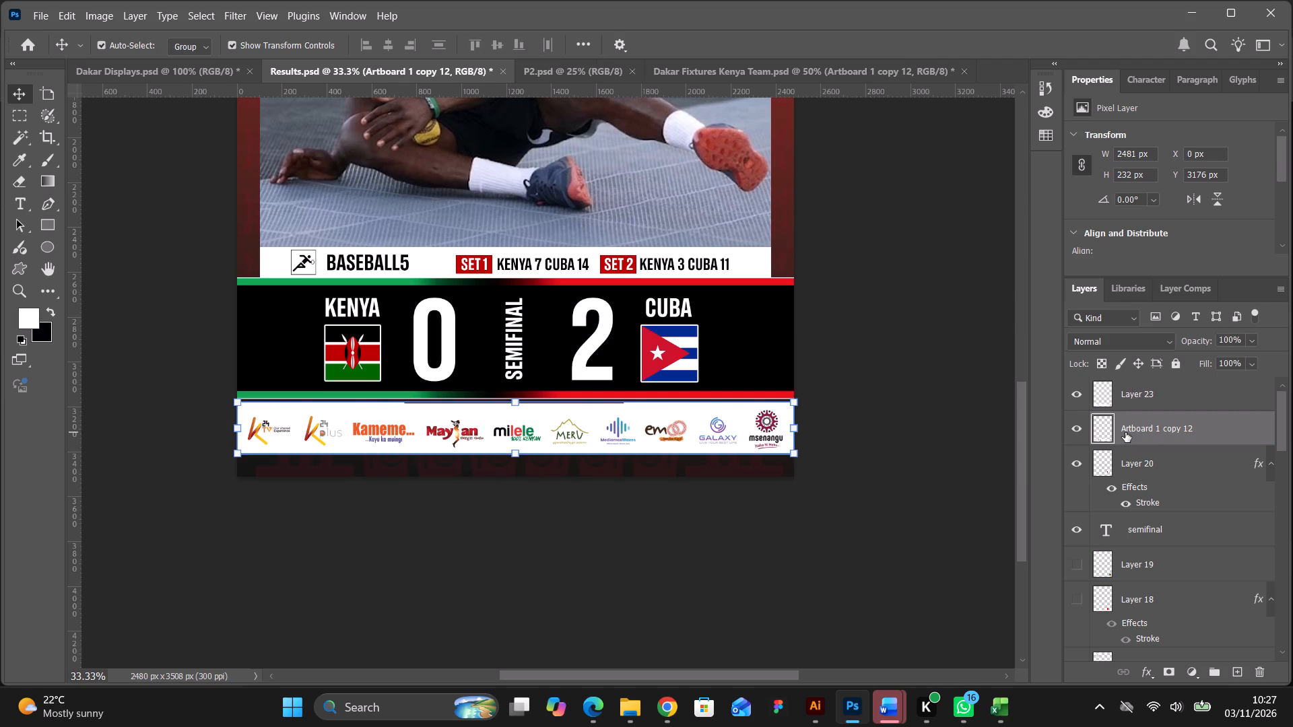
key("BackSpace")
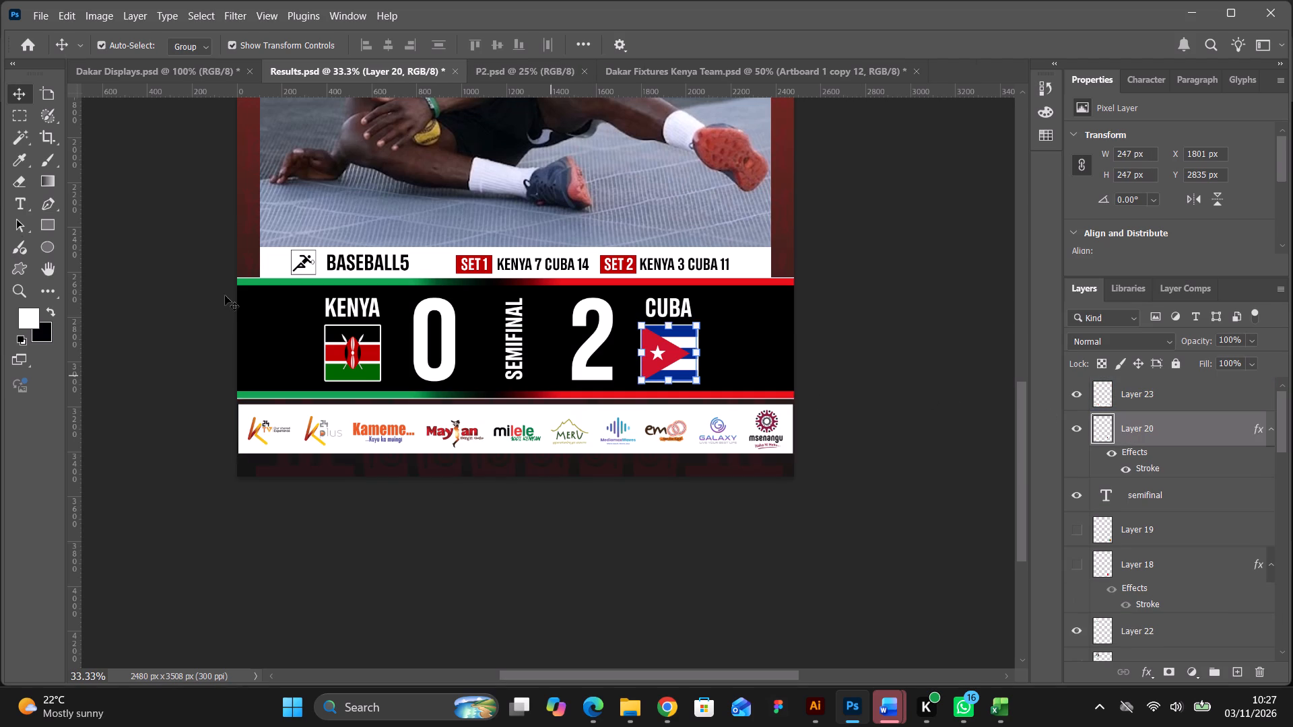
Scale the white logo band proportionally to about 60% and place it just below the score banner, flush with the photo's right edge.
left_click(281, 415)
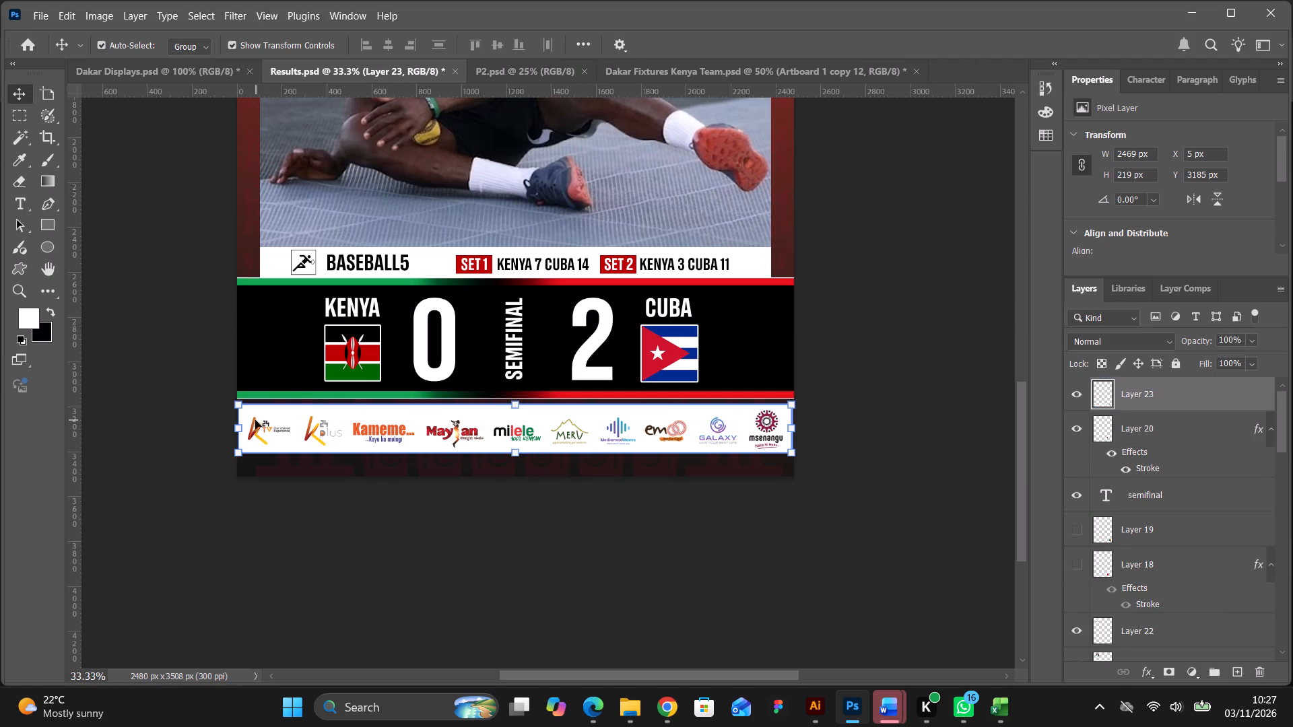
left_click_drag(241, 428, 442, 452)
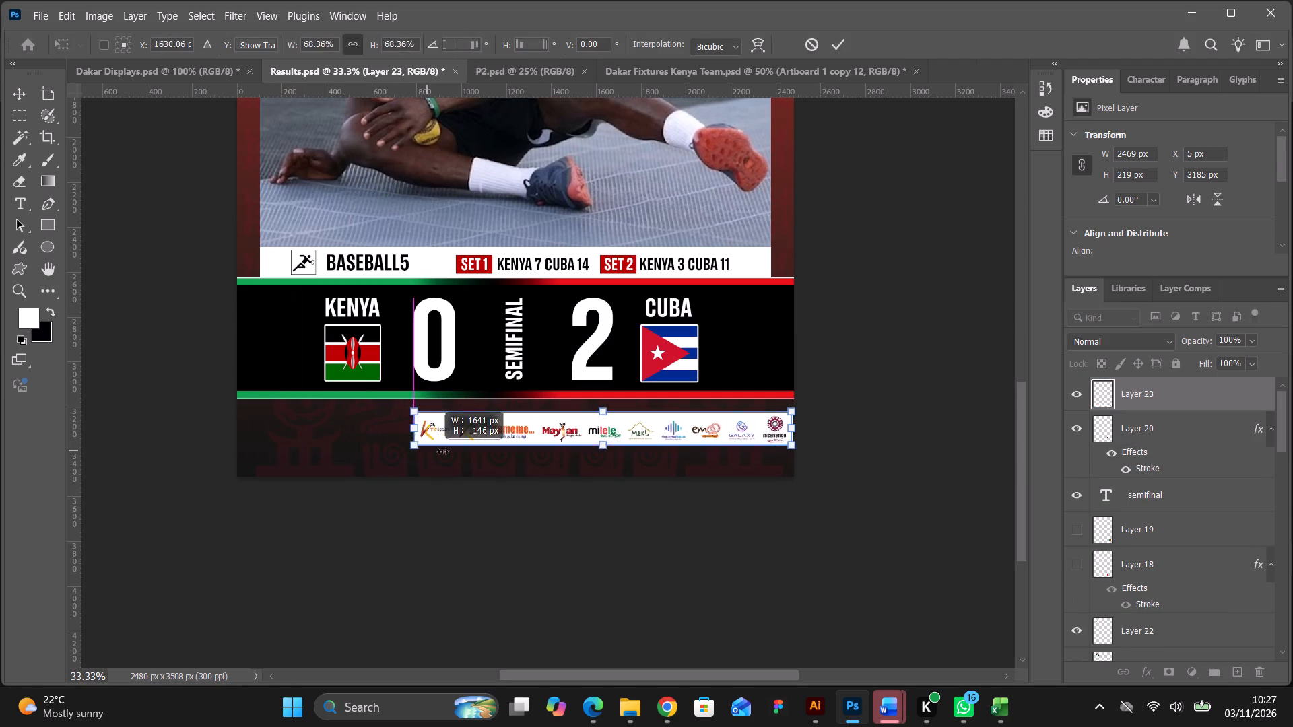
left_click_drag(442, 452, 463, 452)
left_click_drag(701, 432, 691, 423)
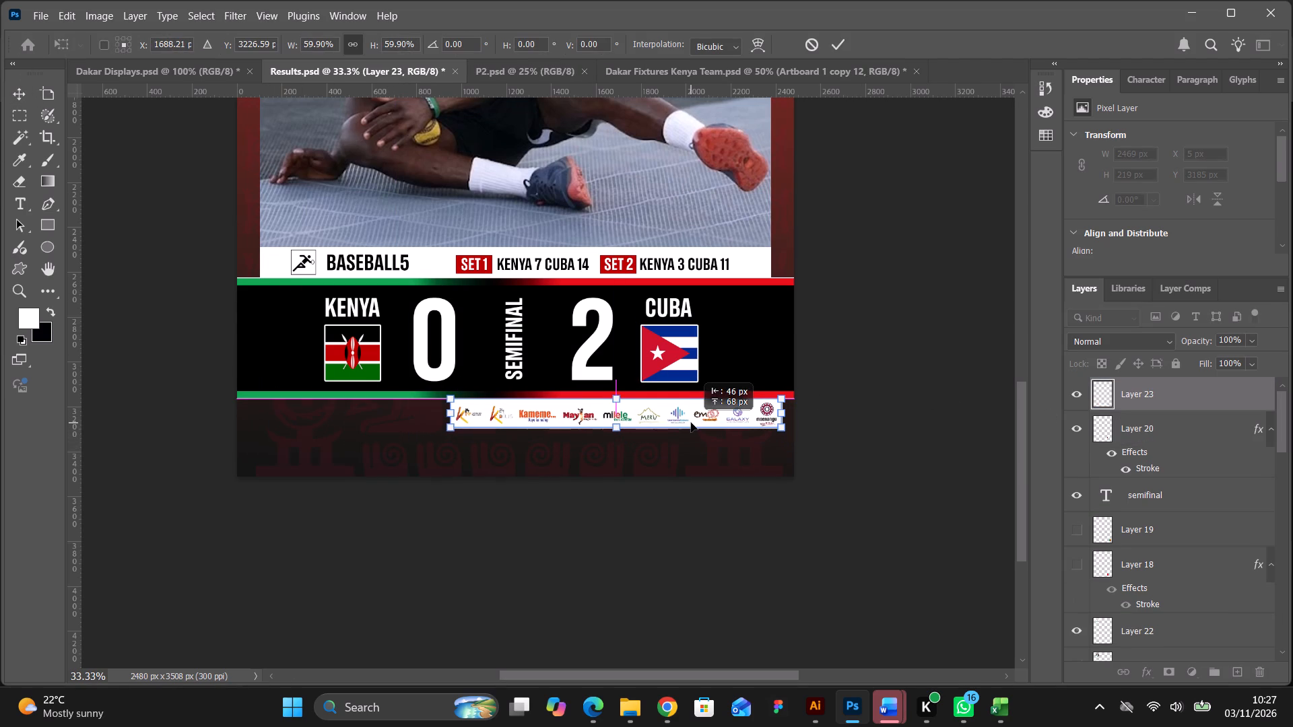
left_click_drag(691, 423, 681, 421)
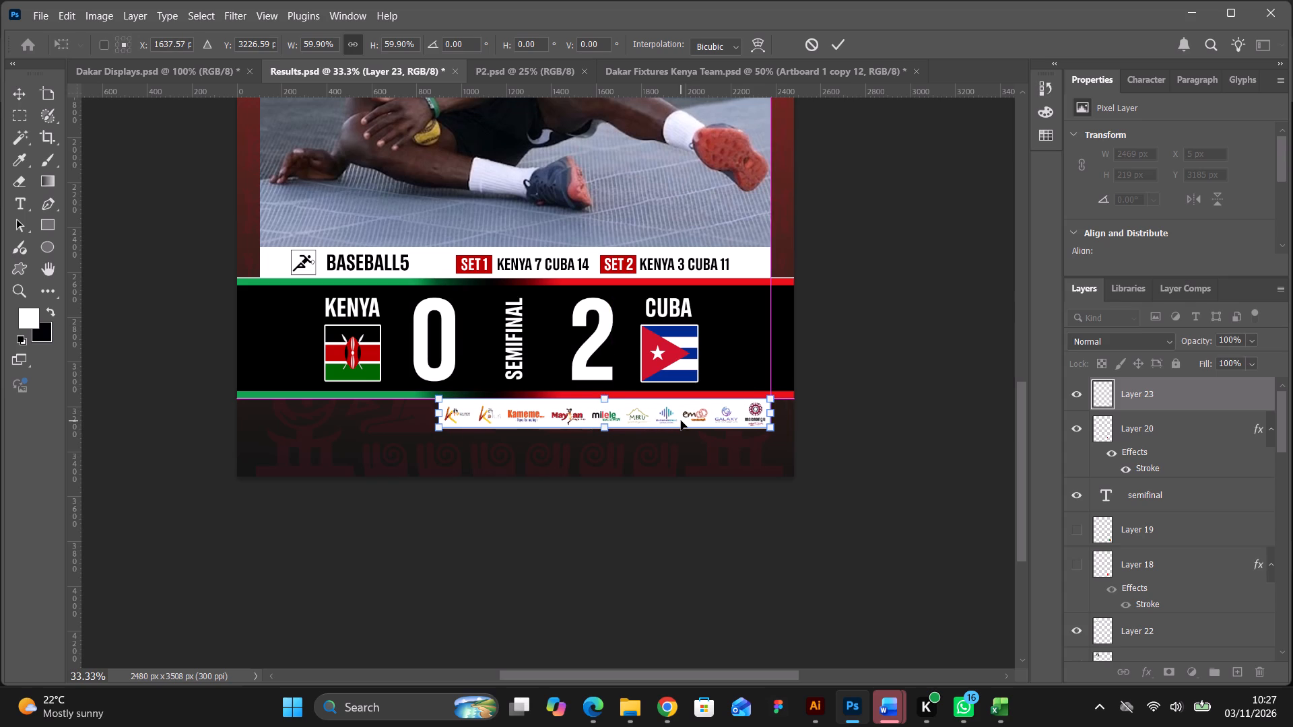
key("Down")
key("Down")
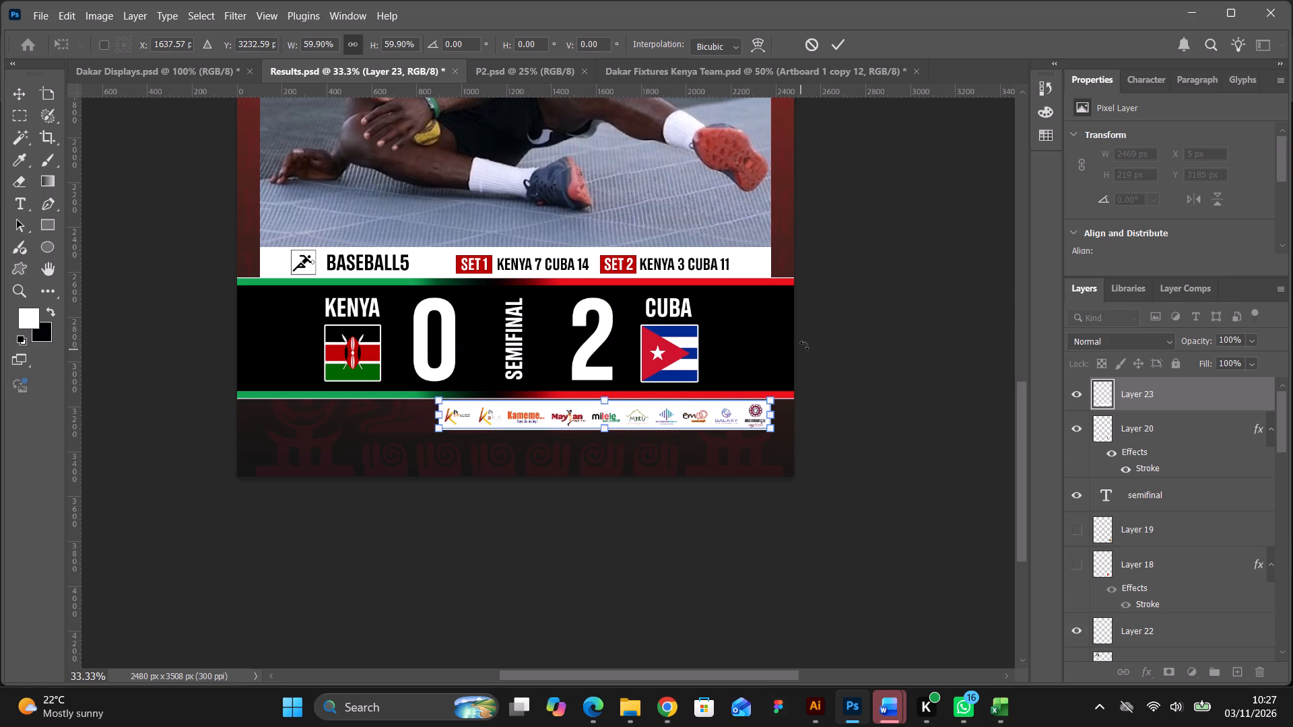
key("Up")
left_click(842, 39)
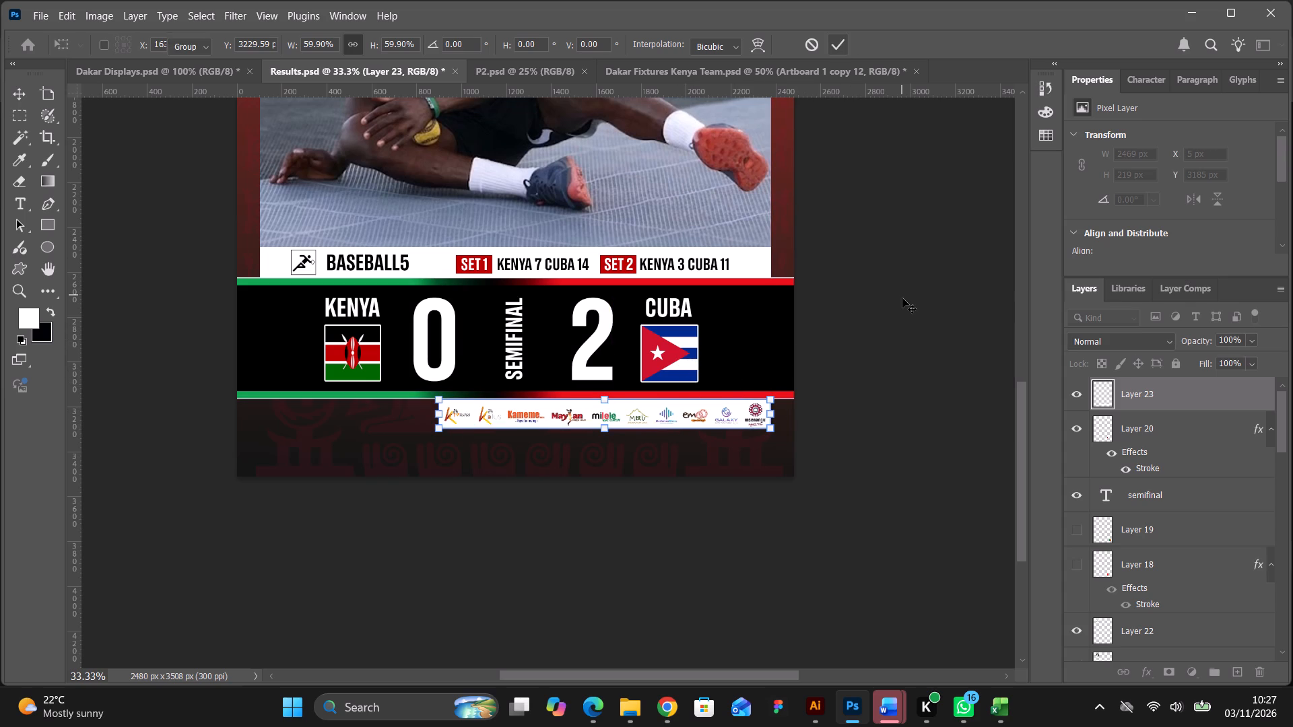
left_click(902, 301)
left_click(741, 418)
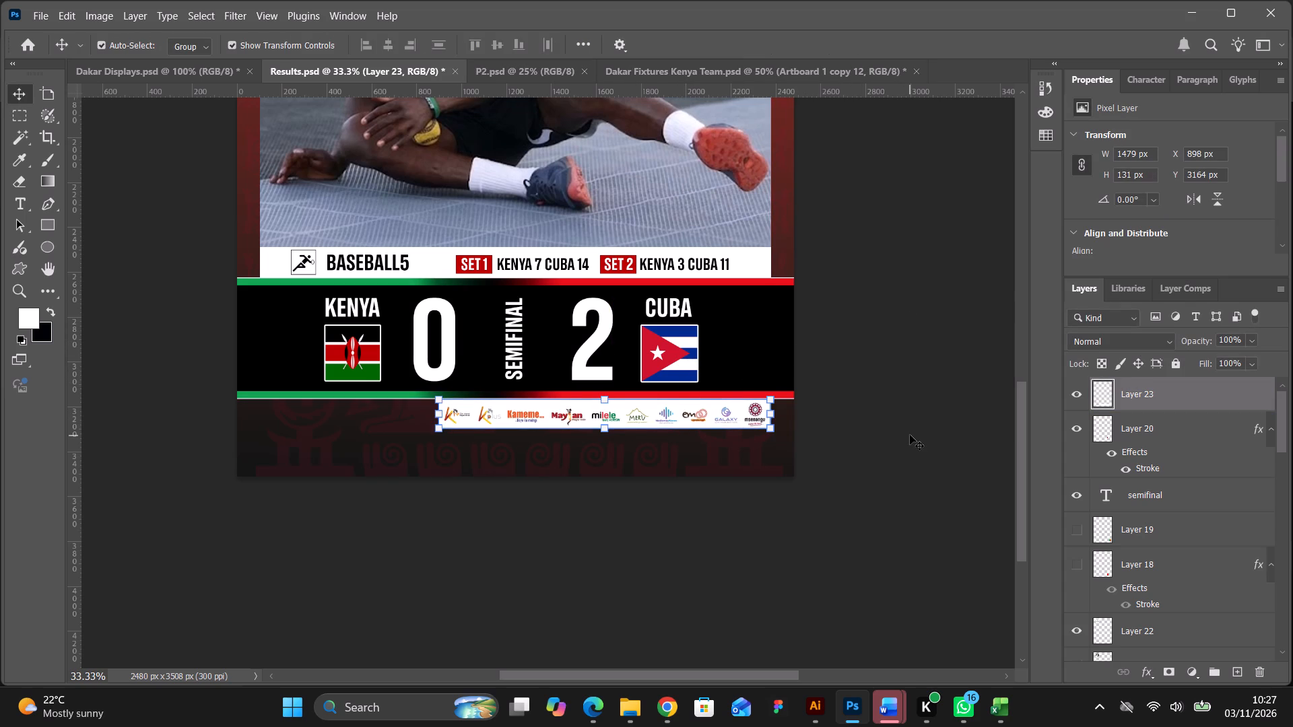
key("Down")
left_click(919, 425)
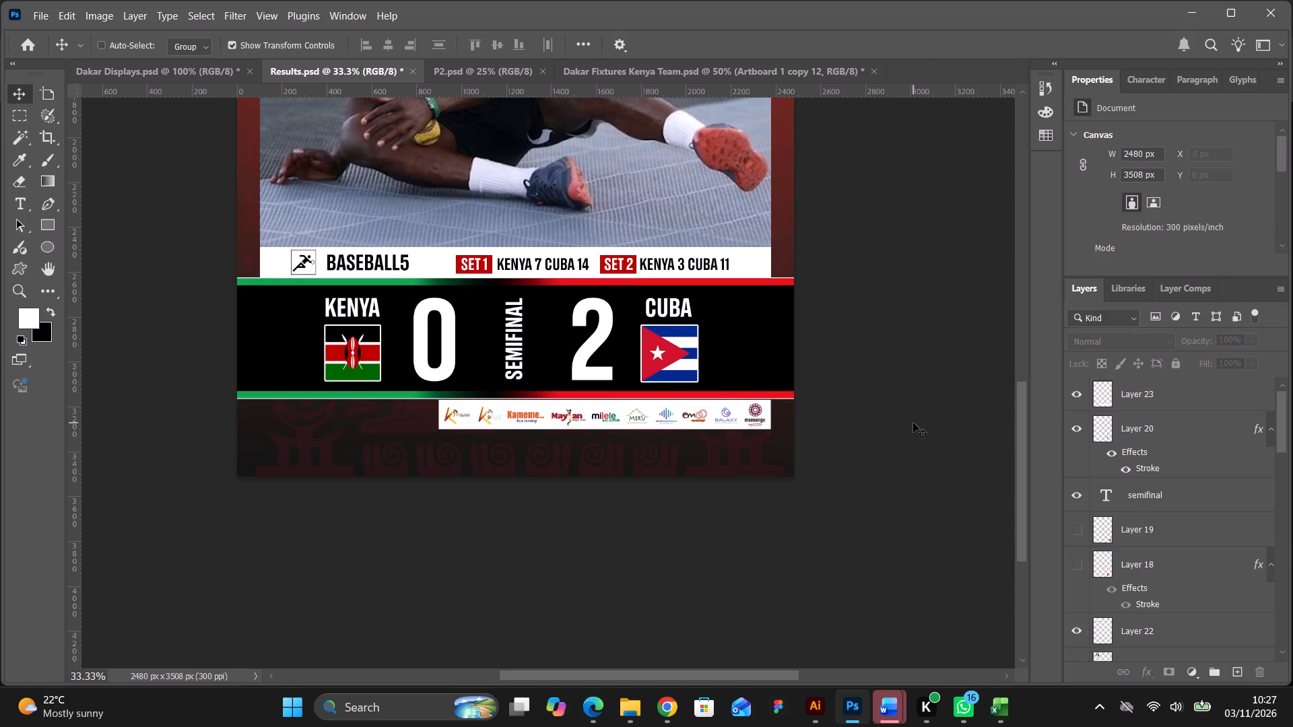
Paste the cut "CATCH THE ACTION EXCLUSIVELY ON:" label and place it below the score banner, over the left end of the logo band.
key("ctrl+v")
left_click_drag(535, 284, 416, 384)
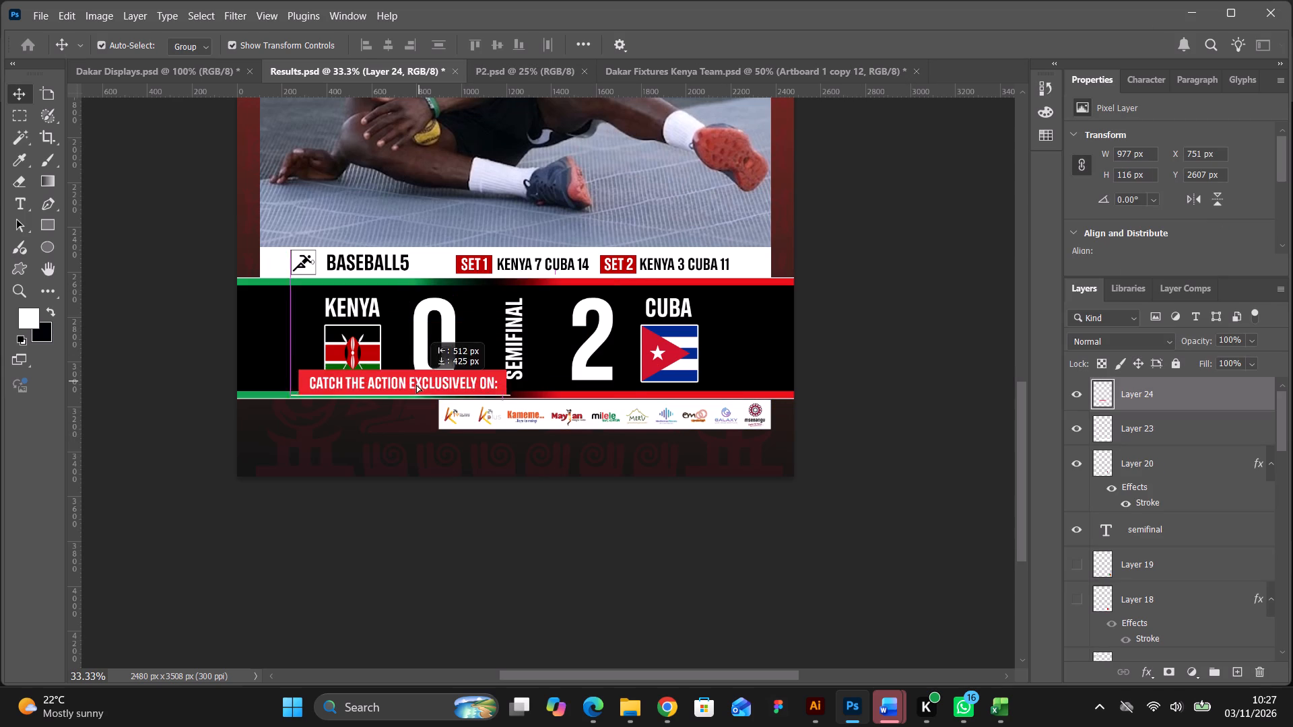
left_click_drag(416, 384, 391, 411)
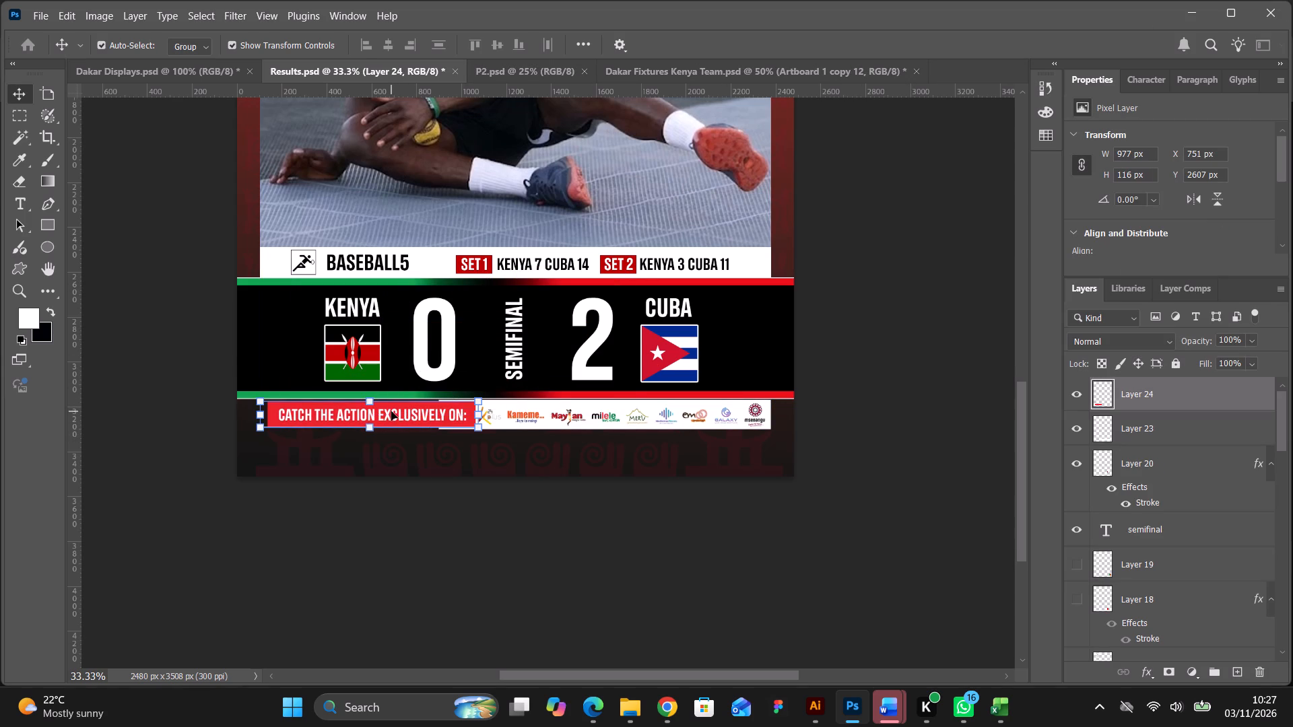
Cut the red label out again with a tighter selection about 934 px wide and delete the layer holding the leftover edge line.
left_click(24, 122)
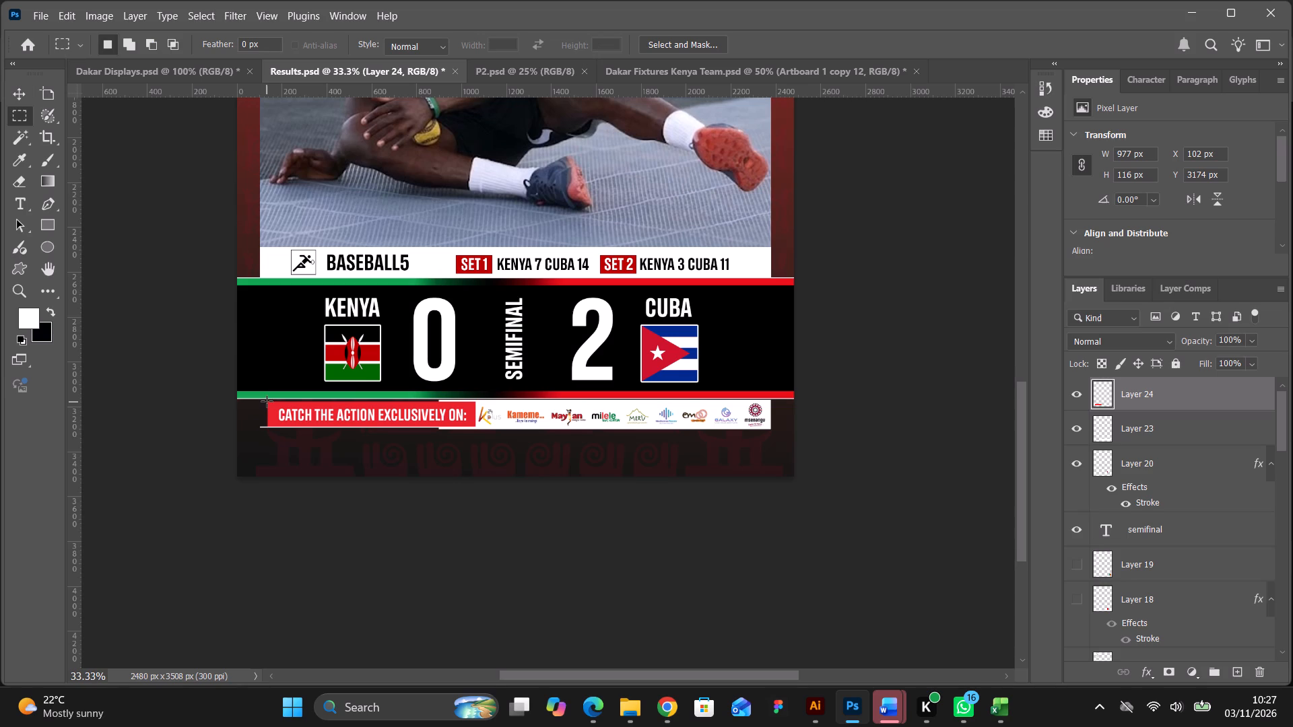
left_click_drag(267, 401, 463, 425)
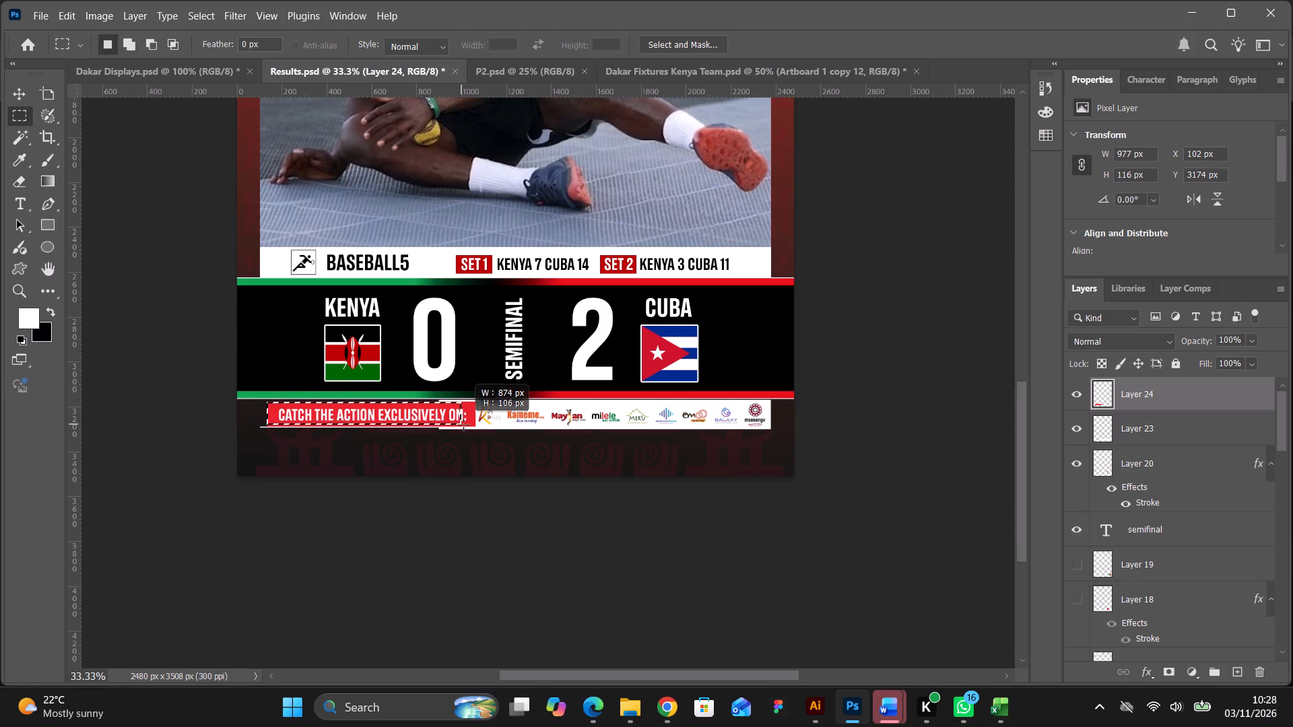
left_click_drag(463, 425, 475, 427)
key("ctrl+c")
key("ctrl+x")
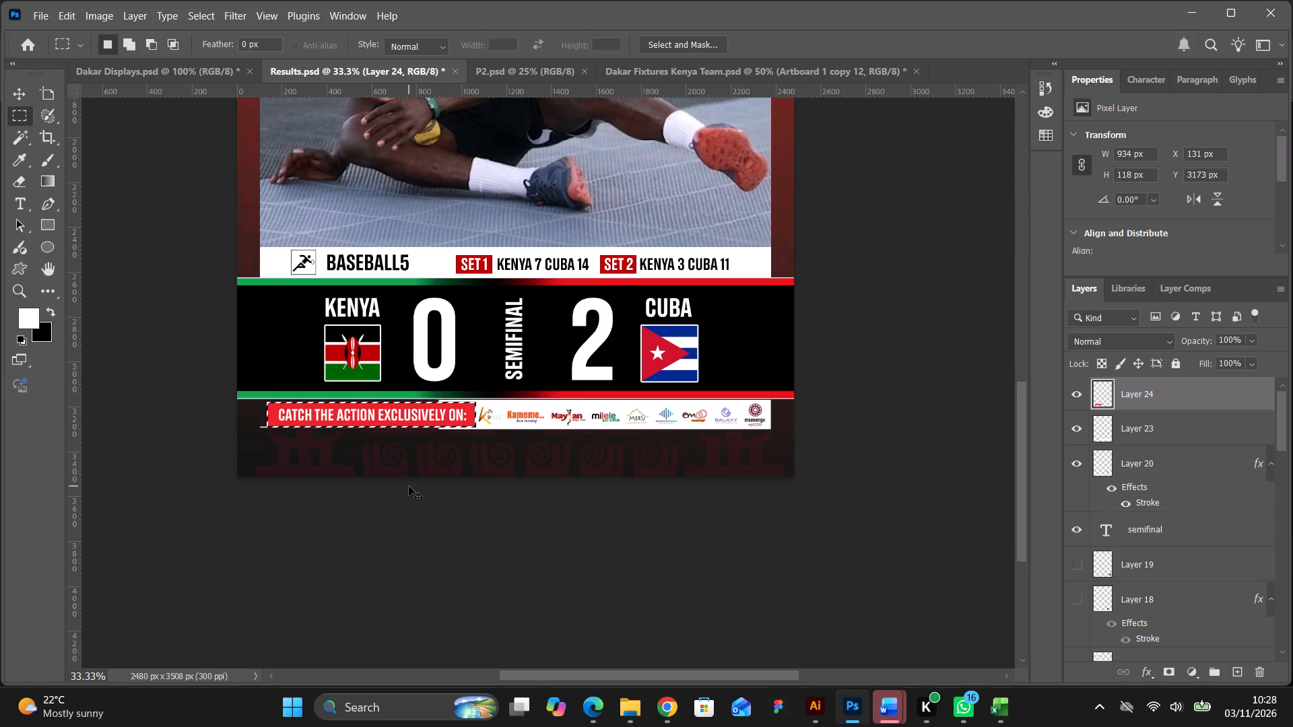
left_click(26, 95)
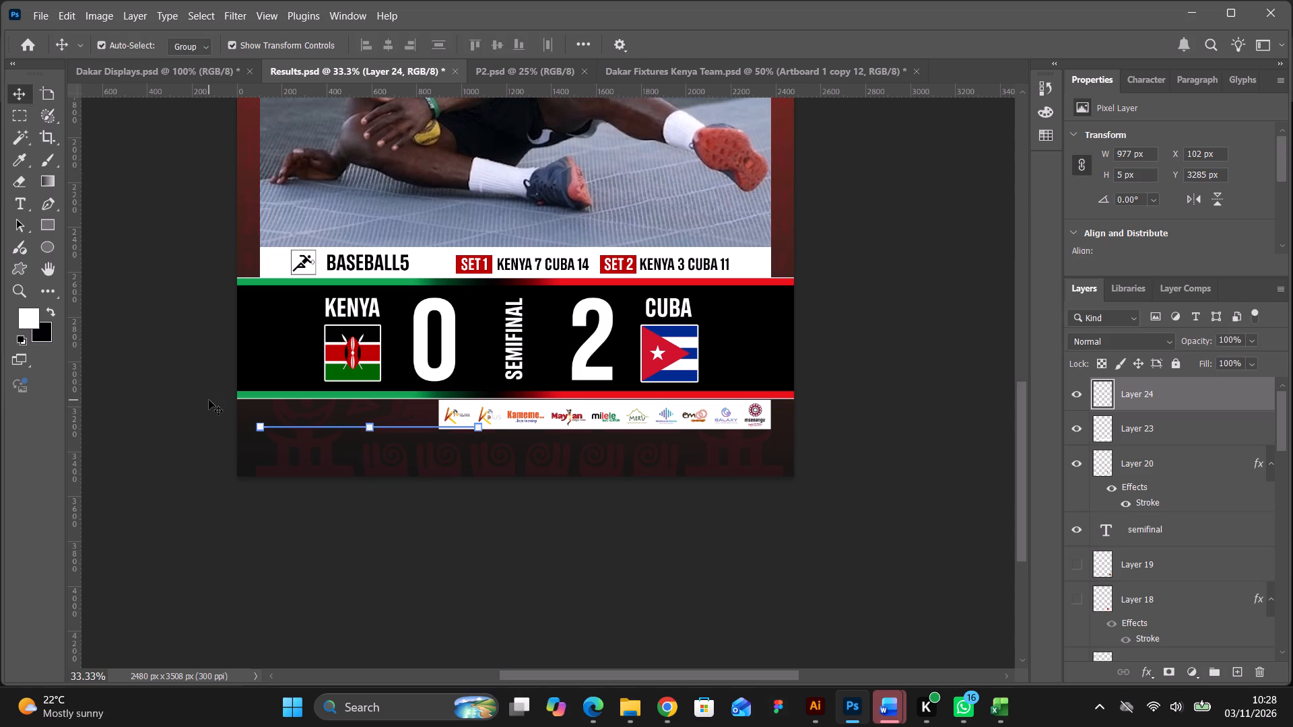
key("BackSpace")
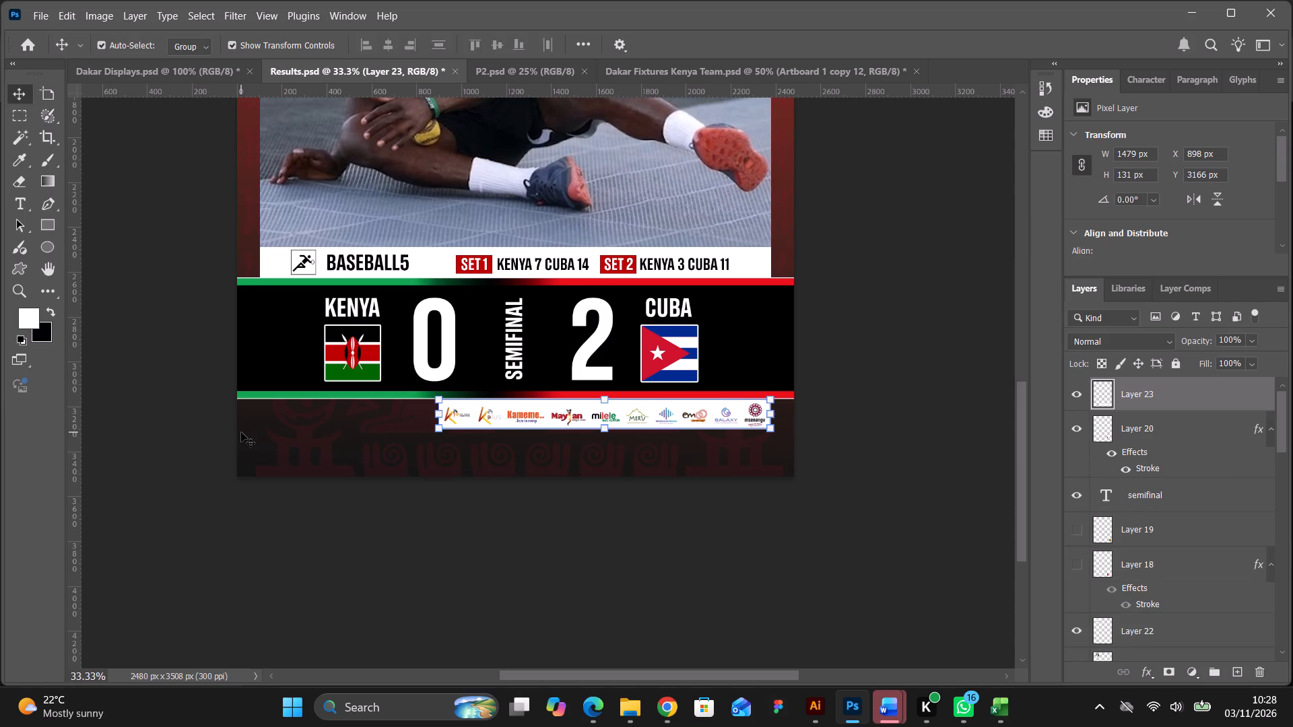
Paste the cut "CATCH THE ACTION EXCLUSIVELY ON:" label and place it just below the score banner, flush with the photo's left edge.
key("ctrl+v")
left_click_drag(490, 292, 419, 422)
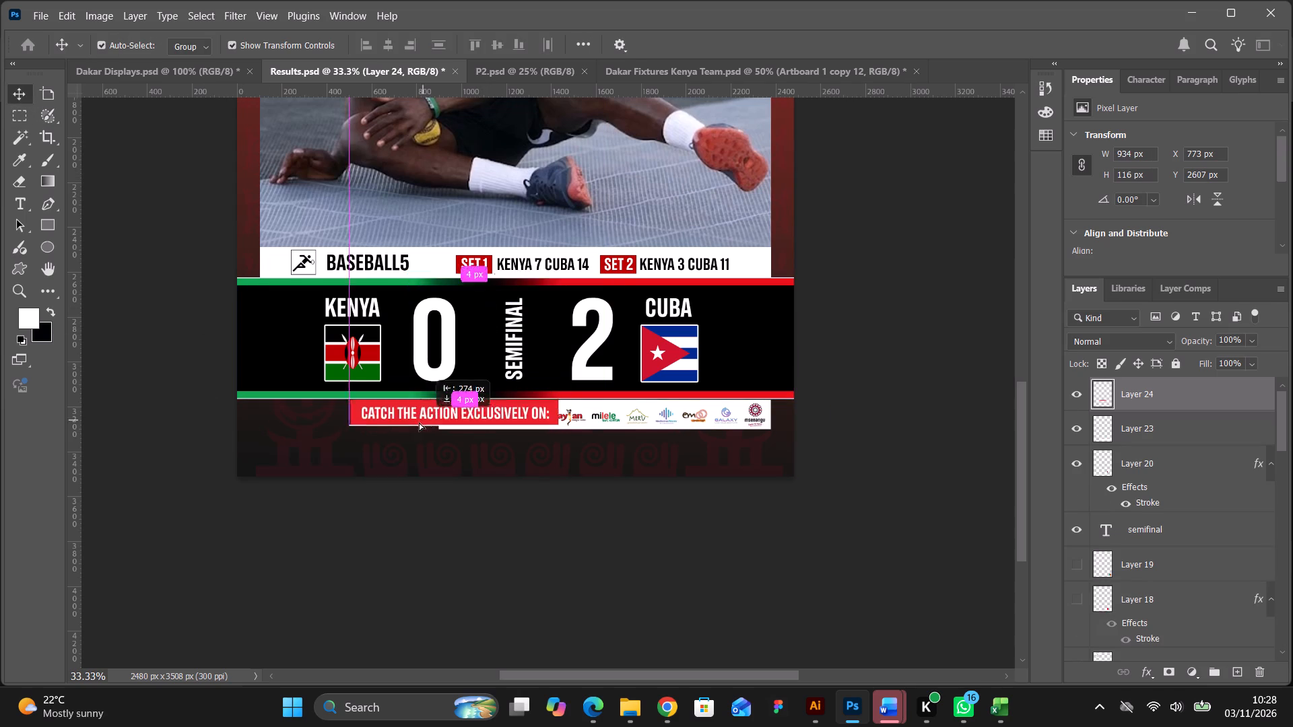
left_click_drag(419, 422, 385, 431)
left_click(430, 519)
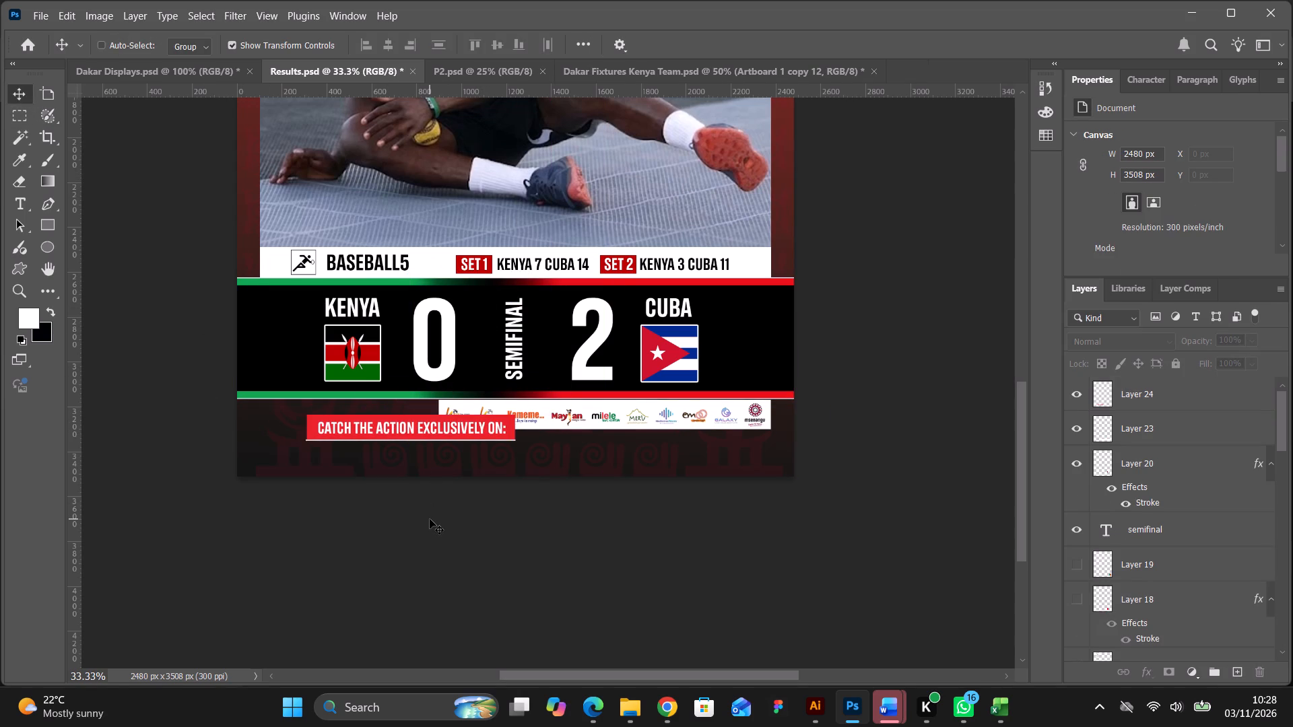
key("ctrl+equal")
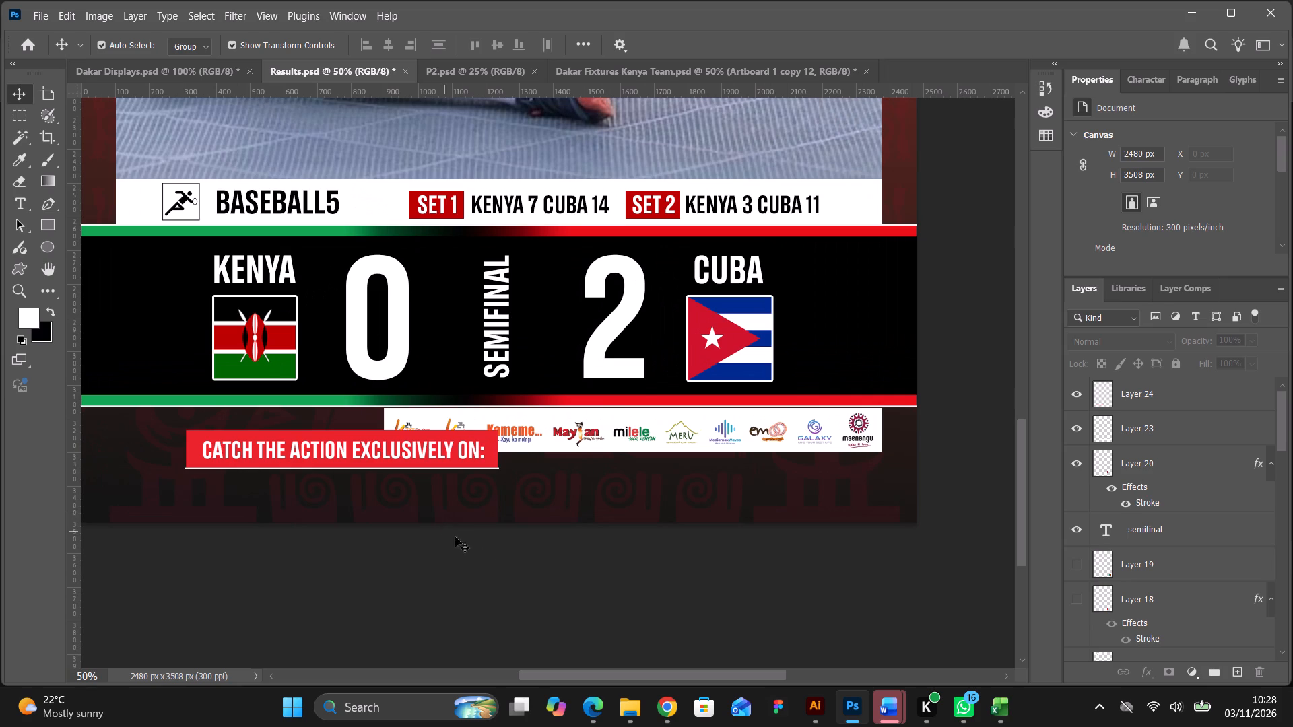
left_click_drag(558, 675, 522, 675)
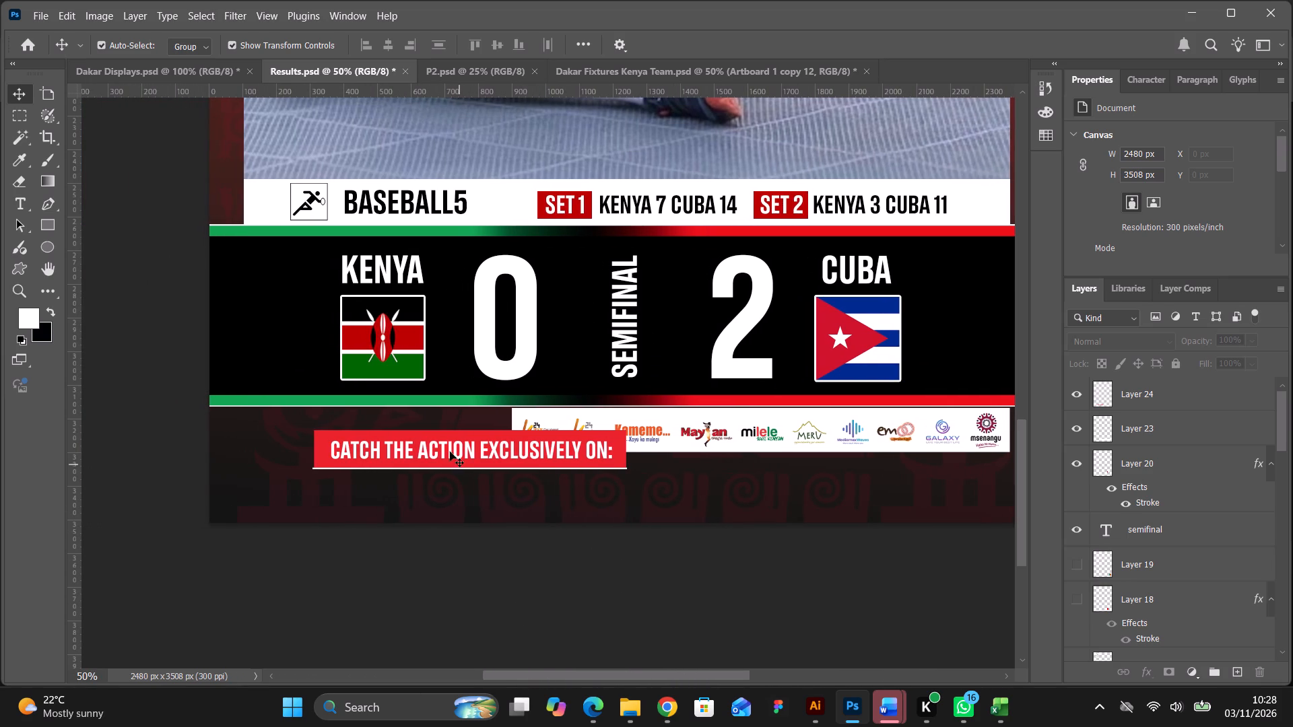
left_click_drag(416, 453, 351, 439)
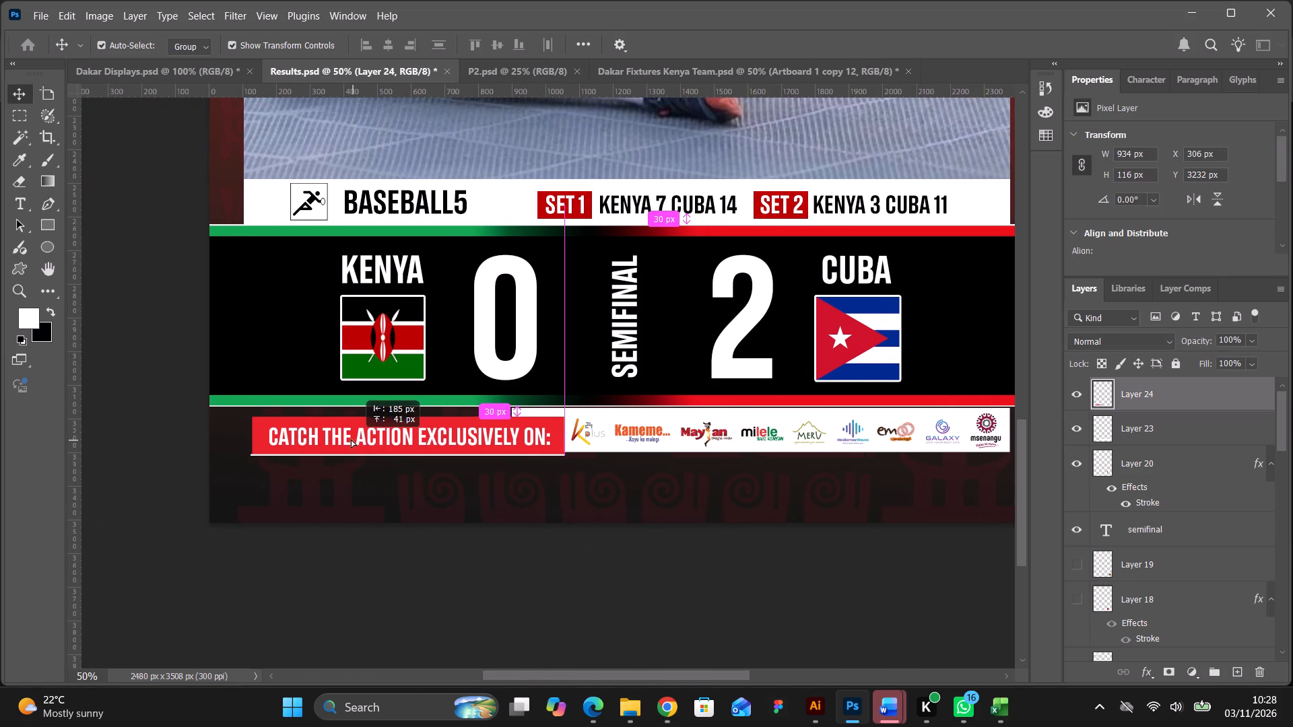
left_click_drag(351, 439, 347, 431)
Cut the red label out again with a tighter selection about 933 × 113 px and delete the layer holding the leftover line.
left_click(20, 116)
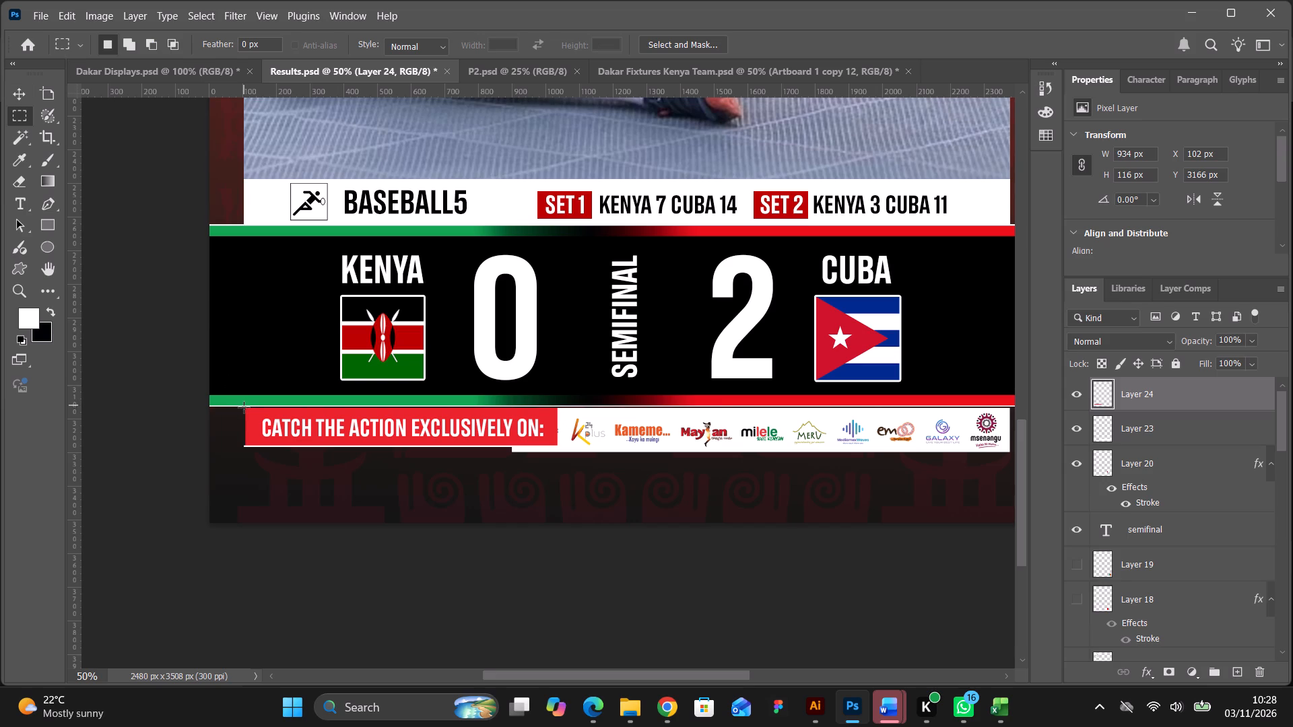
left_click_drag(244, 408, 280, 435)
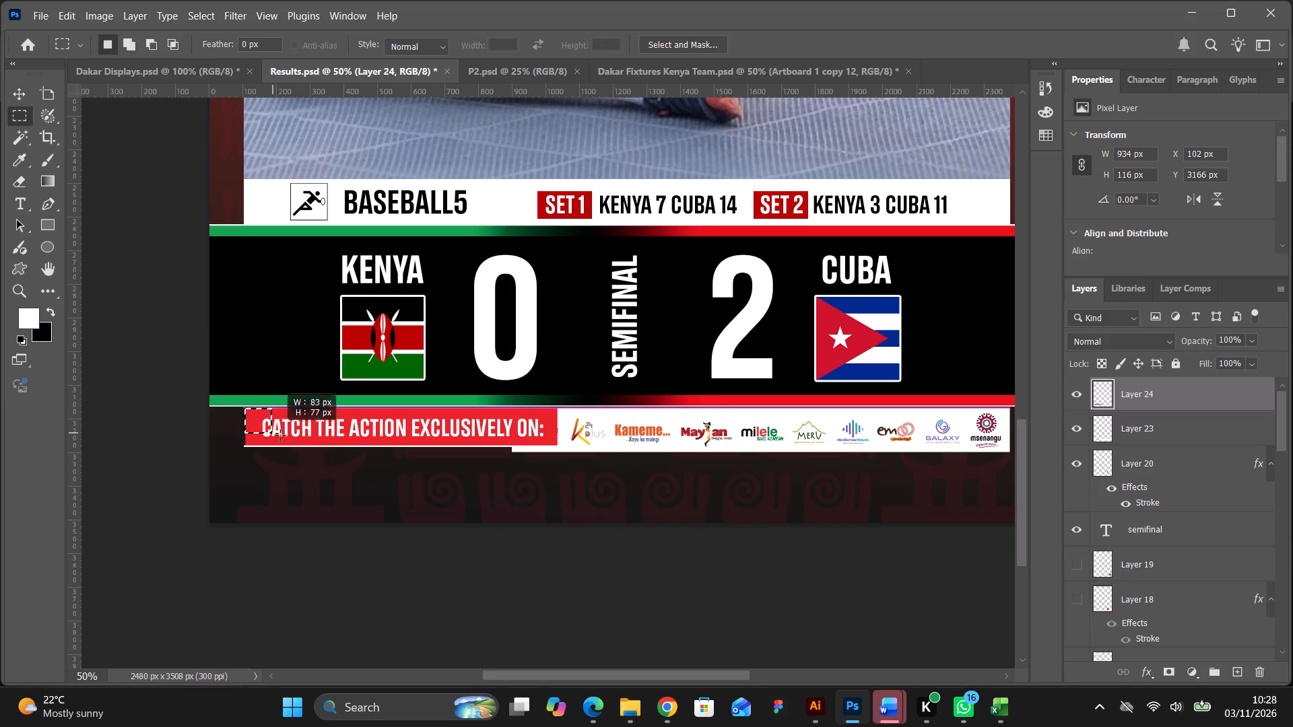
left_click_drag(280, 435, 557, 446)
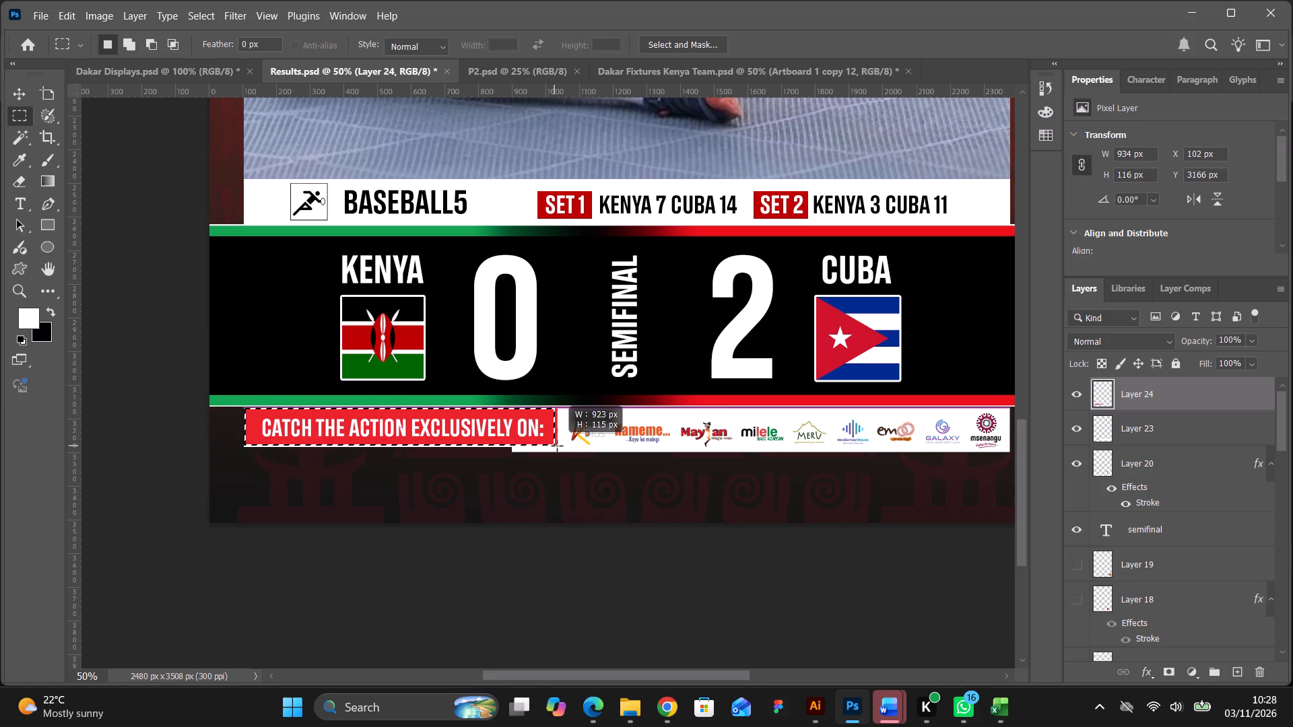
left_click_drag(557, 446, 558, 445)
key("ctrl+c")
key("ctrl+x")
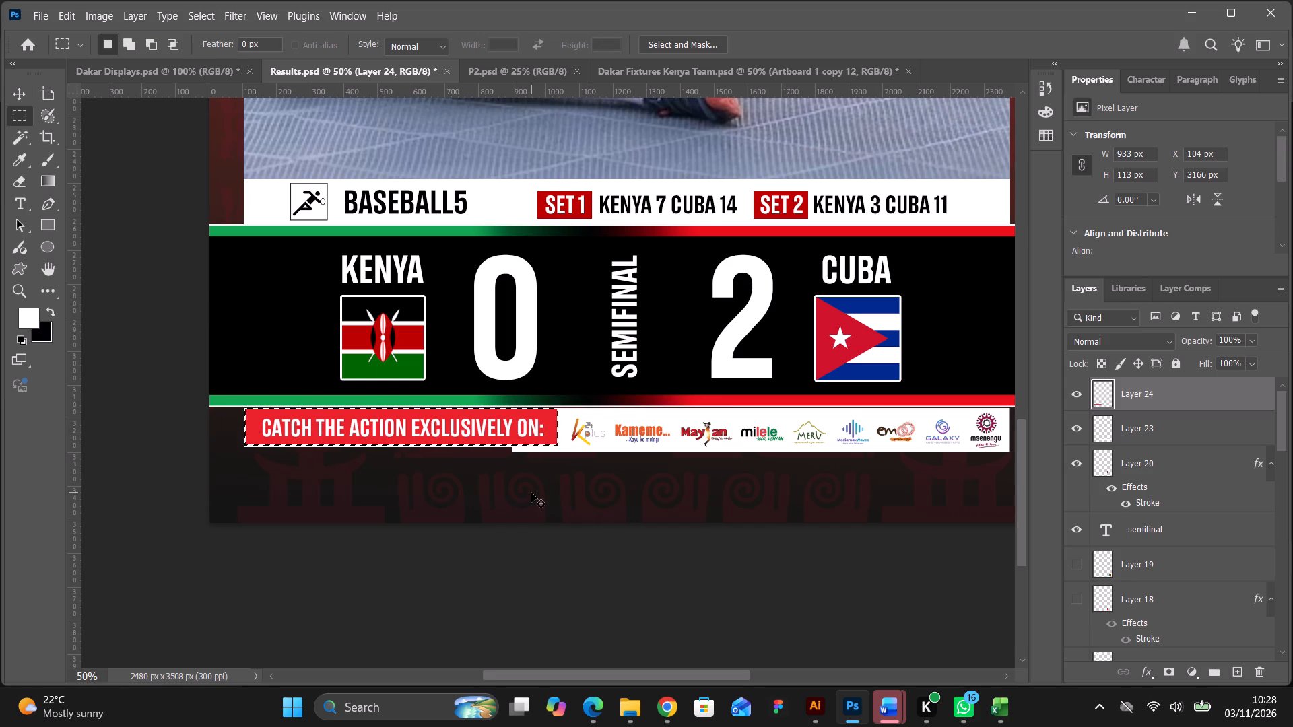
left_click(26, 92)
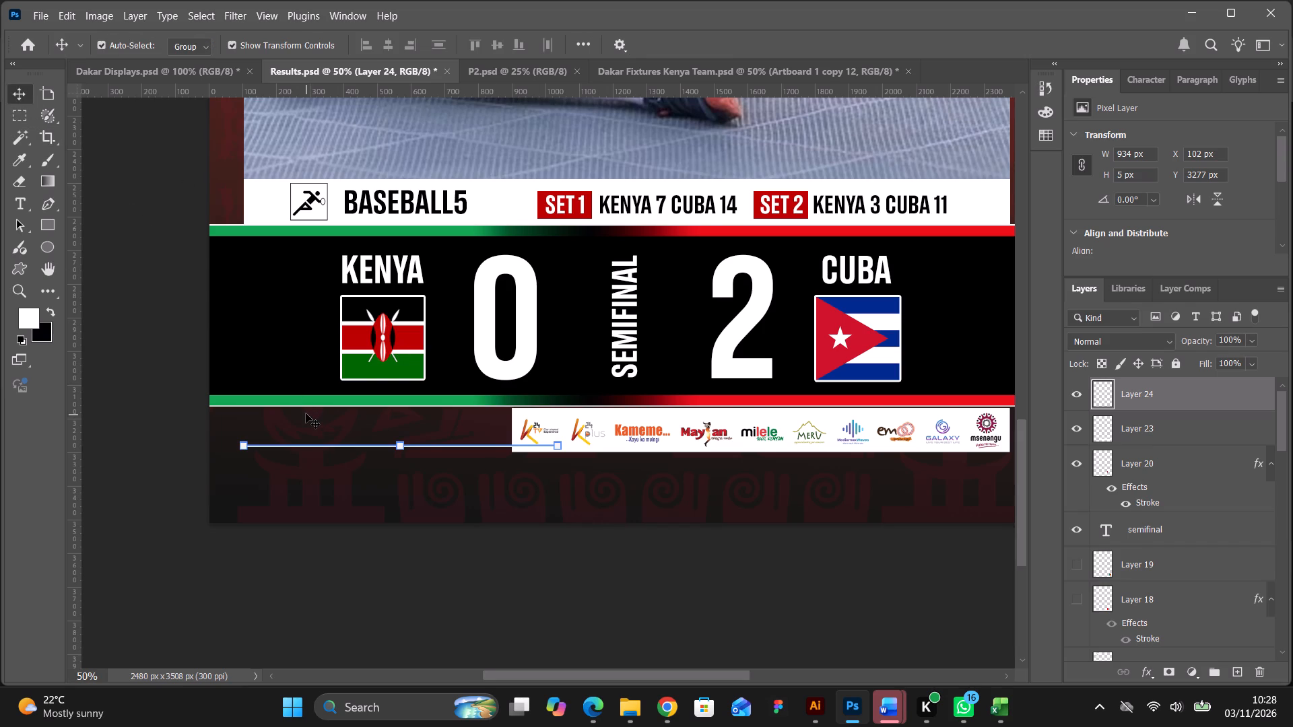
key("BackSpace")
Paste the label onto the empty area below the logo band and erase the thin white line along its lower edge.
key("ctrl+v")
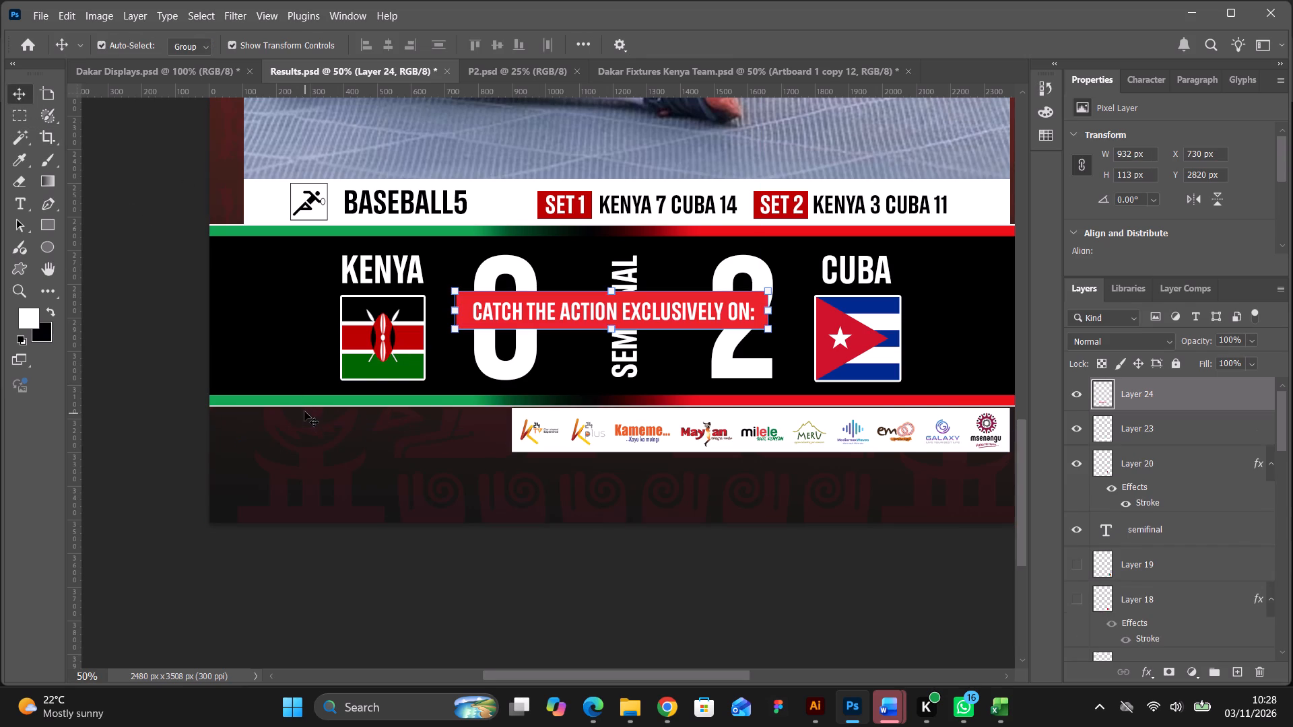
left_click(465, 462)
left_click_drag(512, 318, 294, 485)
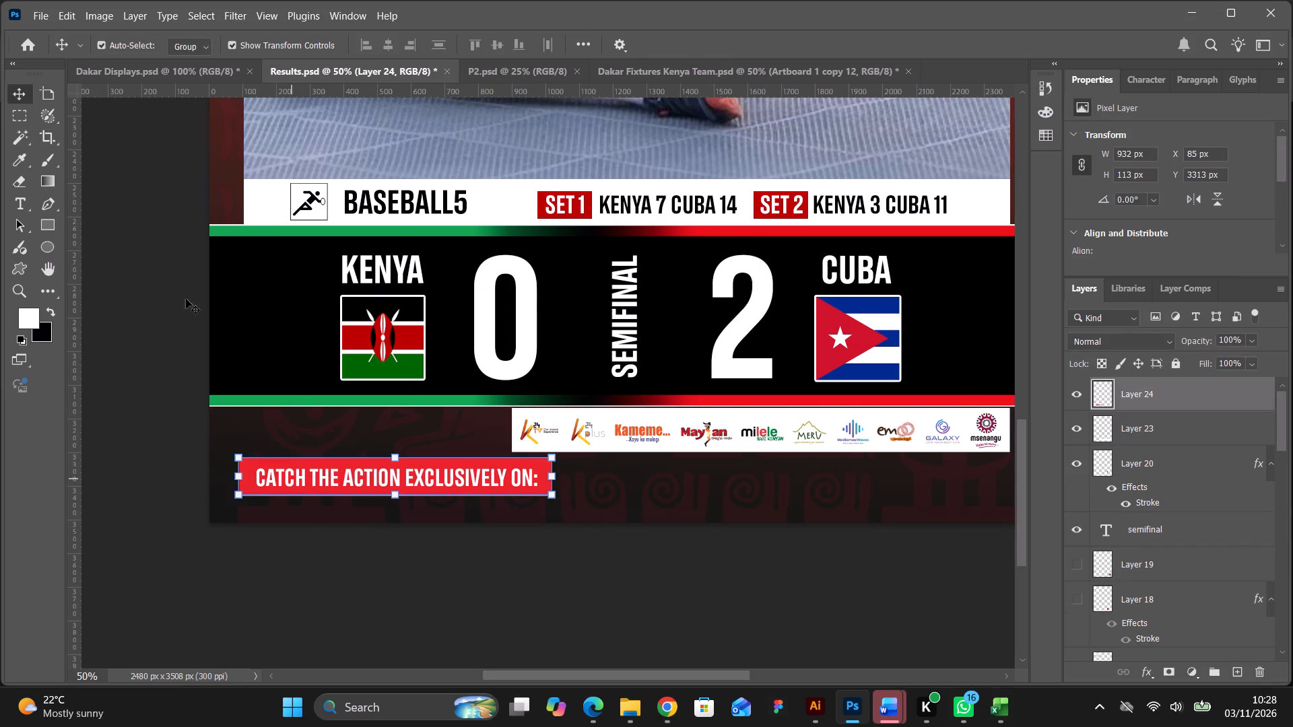
left_click(20, 118)
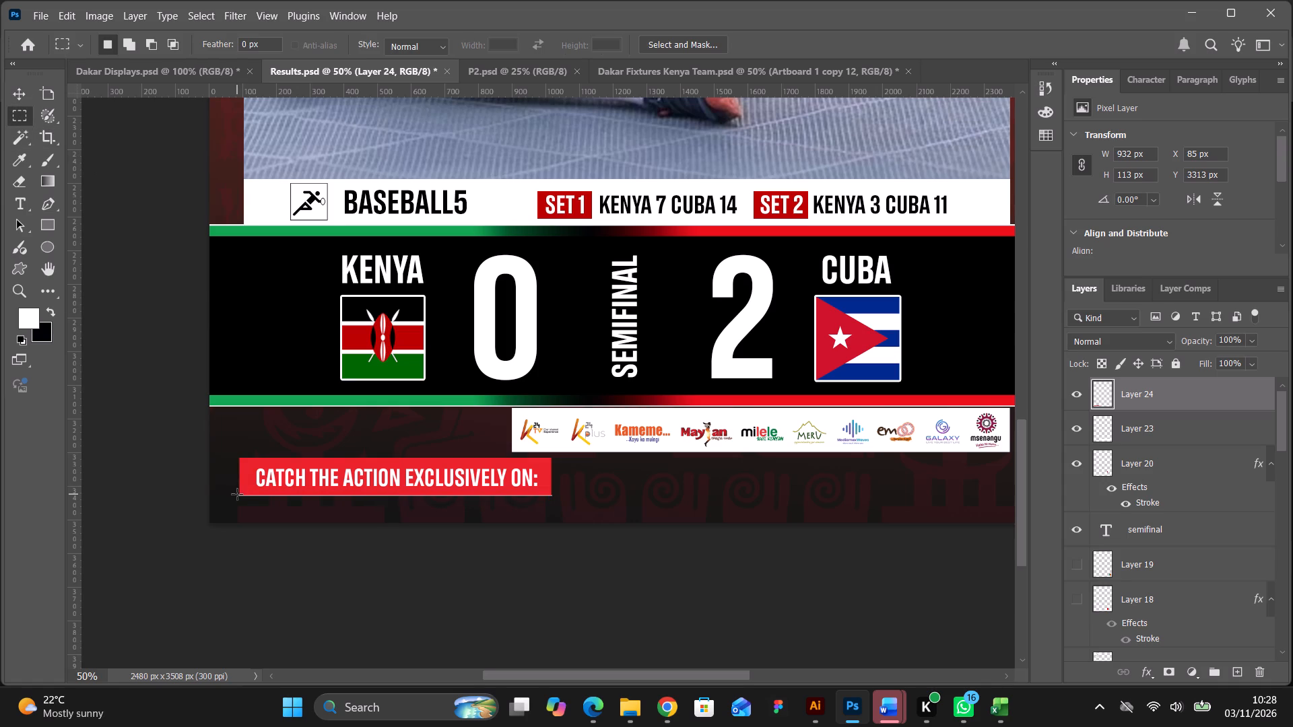
left_click_drag(237, 494, 555, 508)
key("BackSpace")
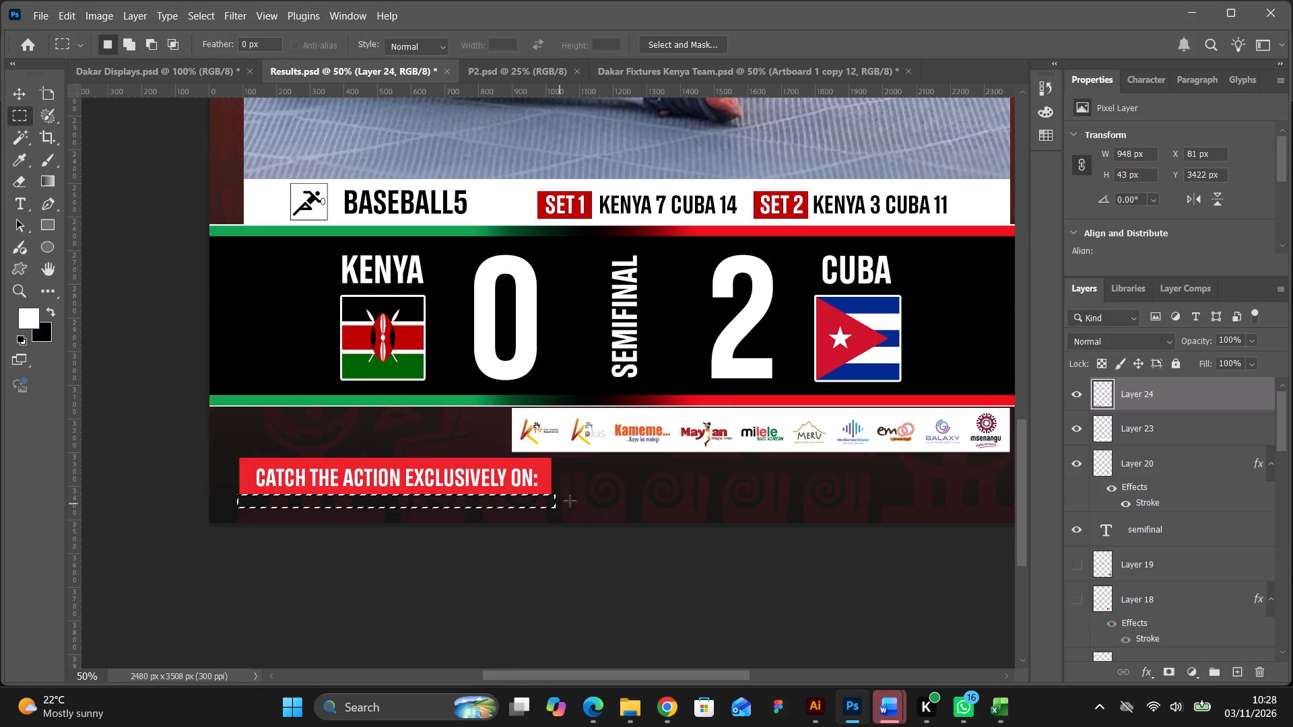
key("ctrl+d")
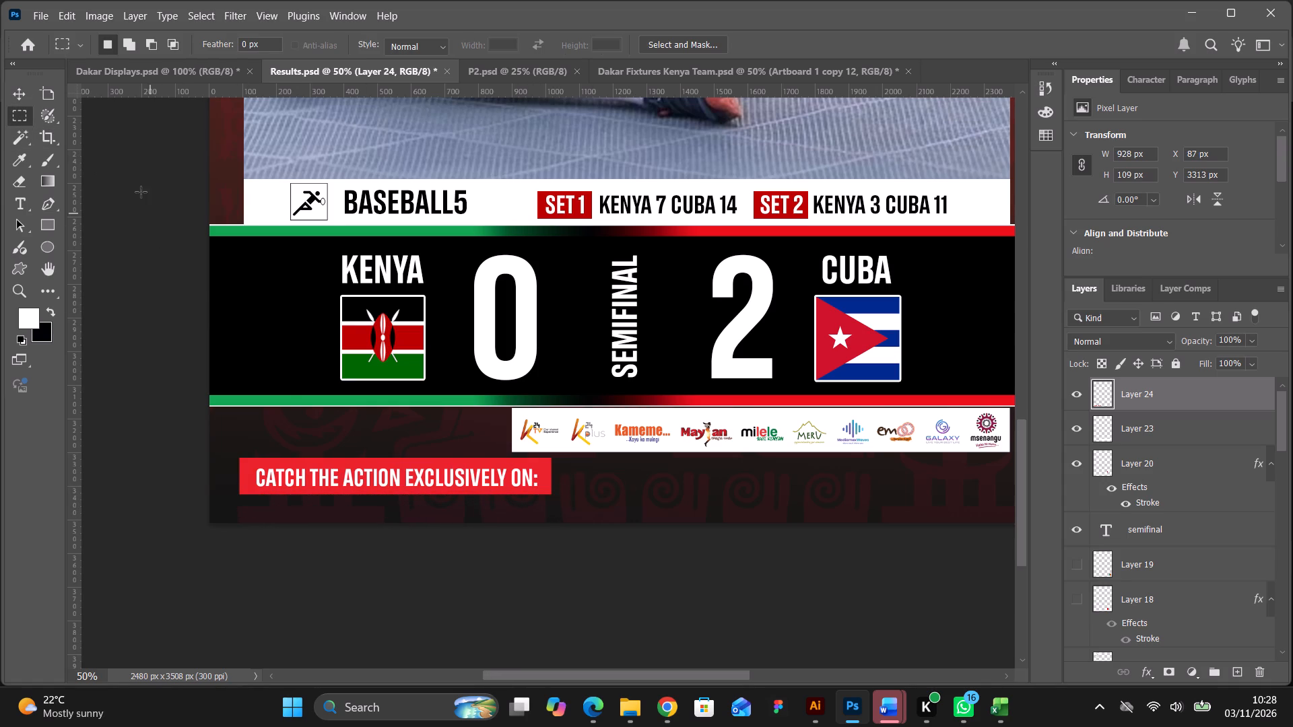
Move the red label up under the score banner, flush with the photo's left edge, and scale it proportionally to about 84%.
left_click(22, 91)
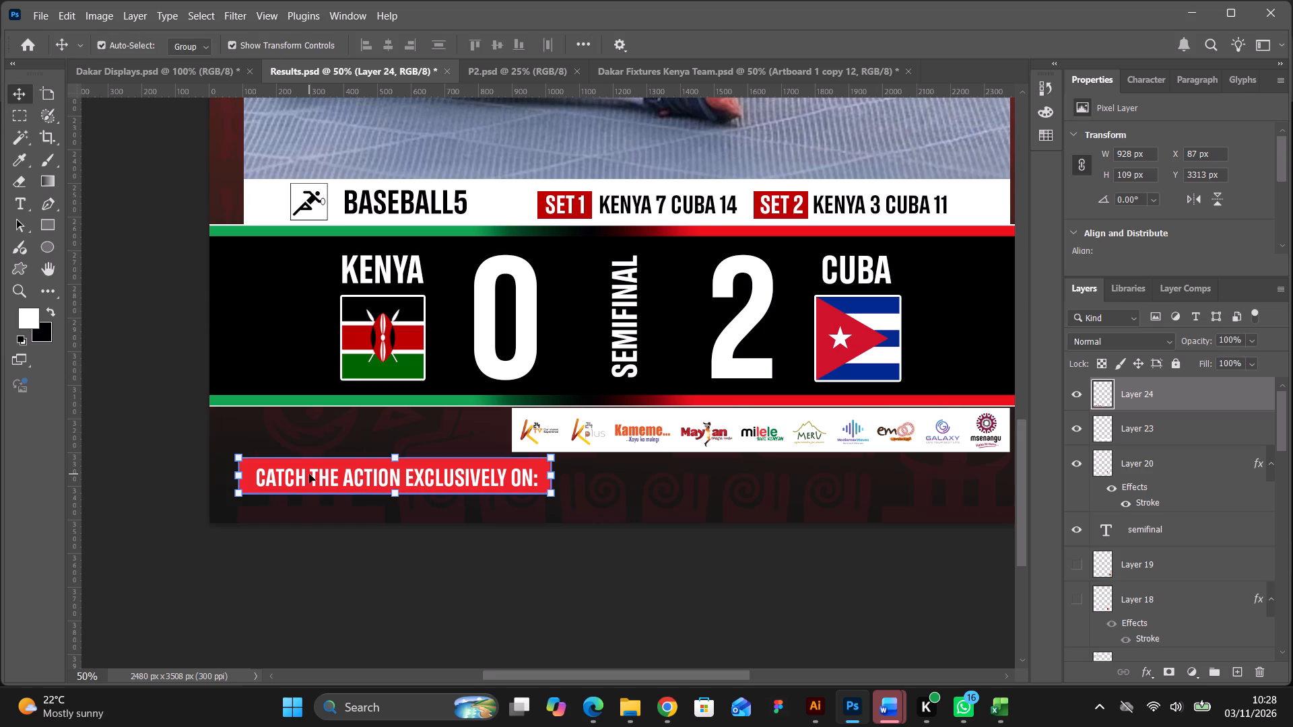
left_click_drag(309, 474, 315, 427)
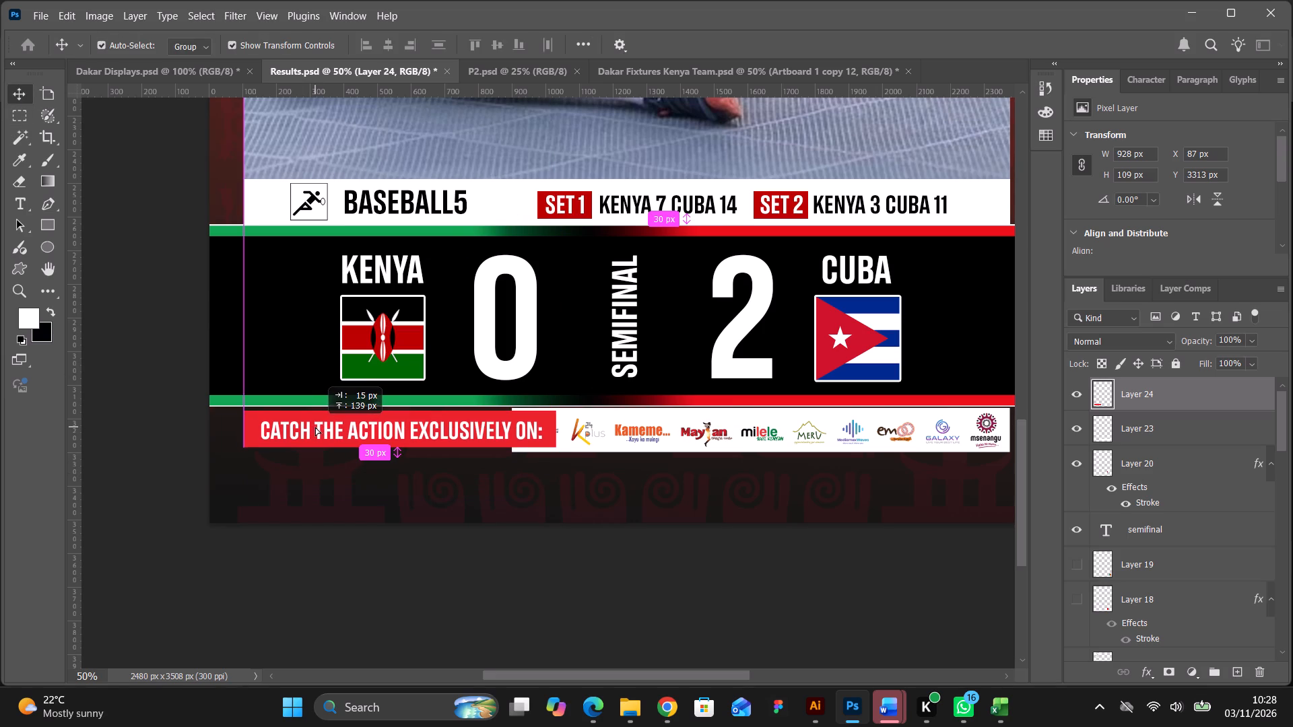
left_click_drag(315, 427, 315, 423)
left_click_drag(553, 423, 496, 424)
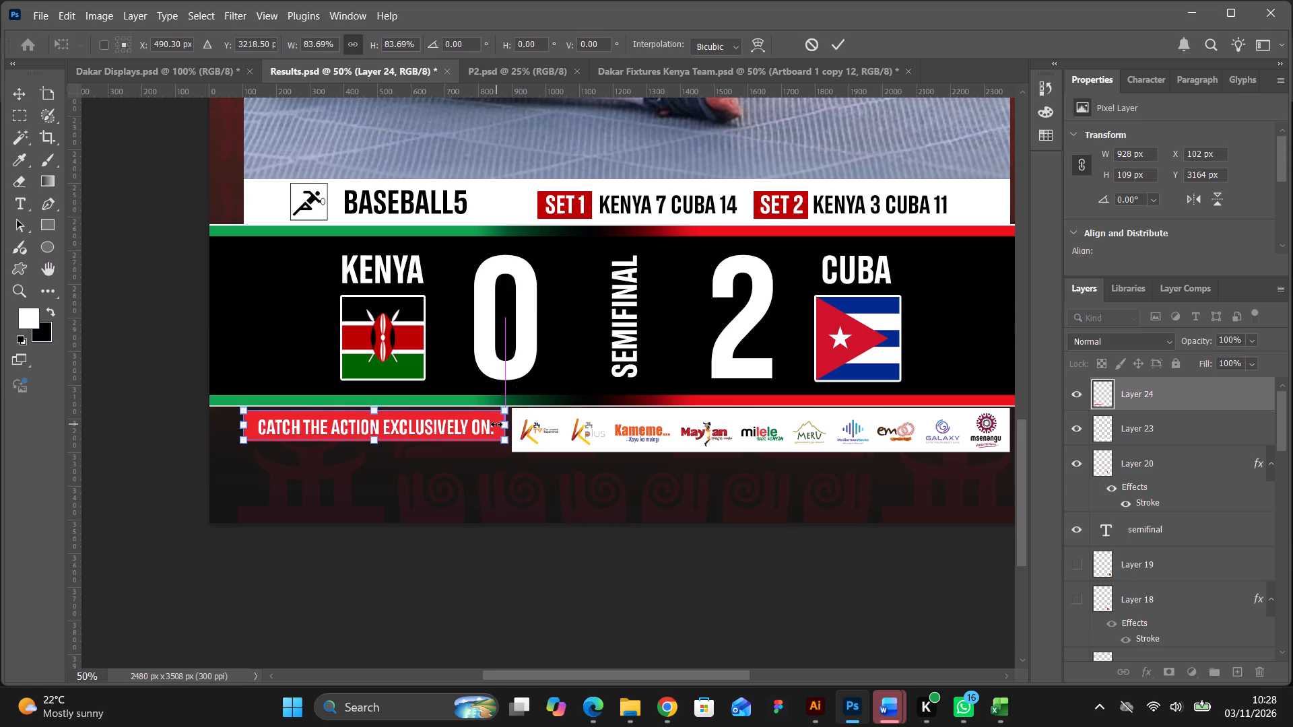
left_click(22, 99)
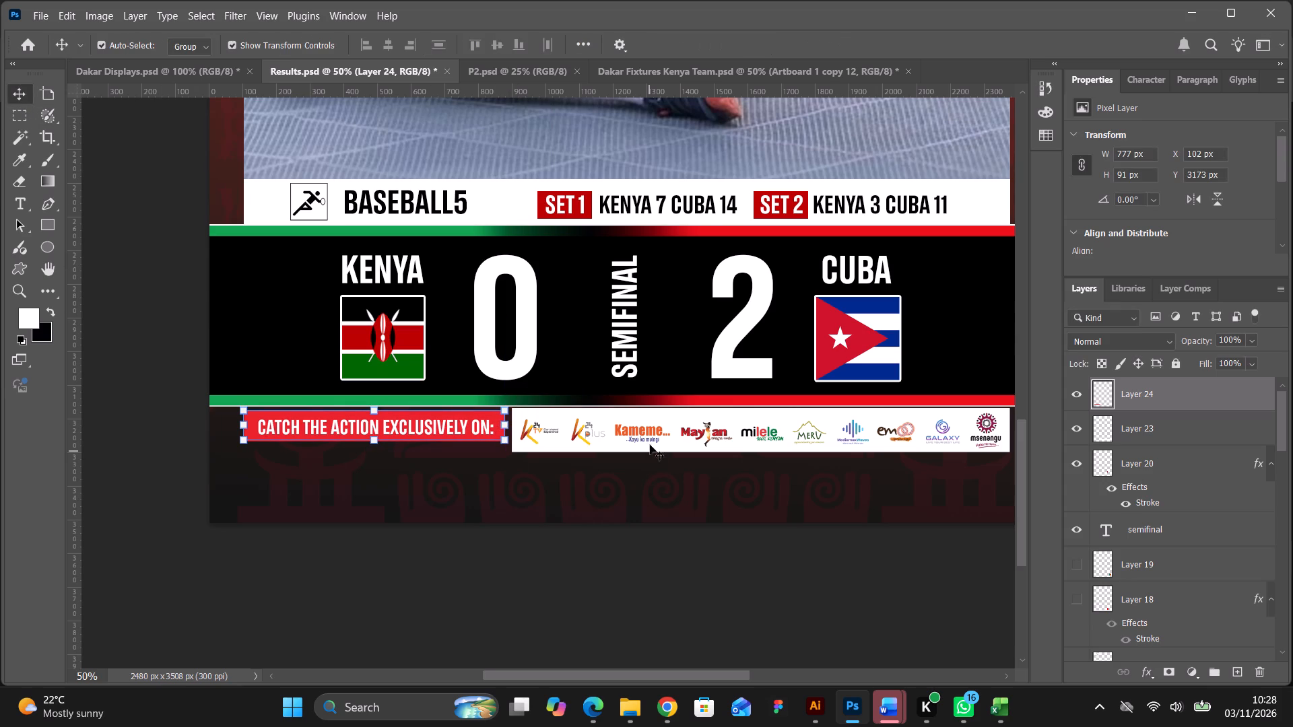
Scale the white logo band to about 108%, 1601 × 142 px, so it spans from the red label to the poster's right edge.
left_click(650, 444)
left_click_drag(764, 455, 761, 450)
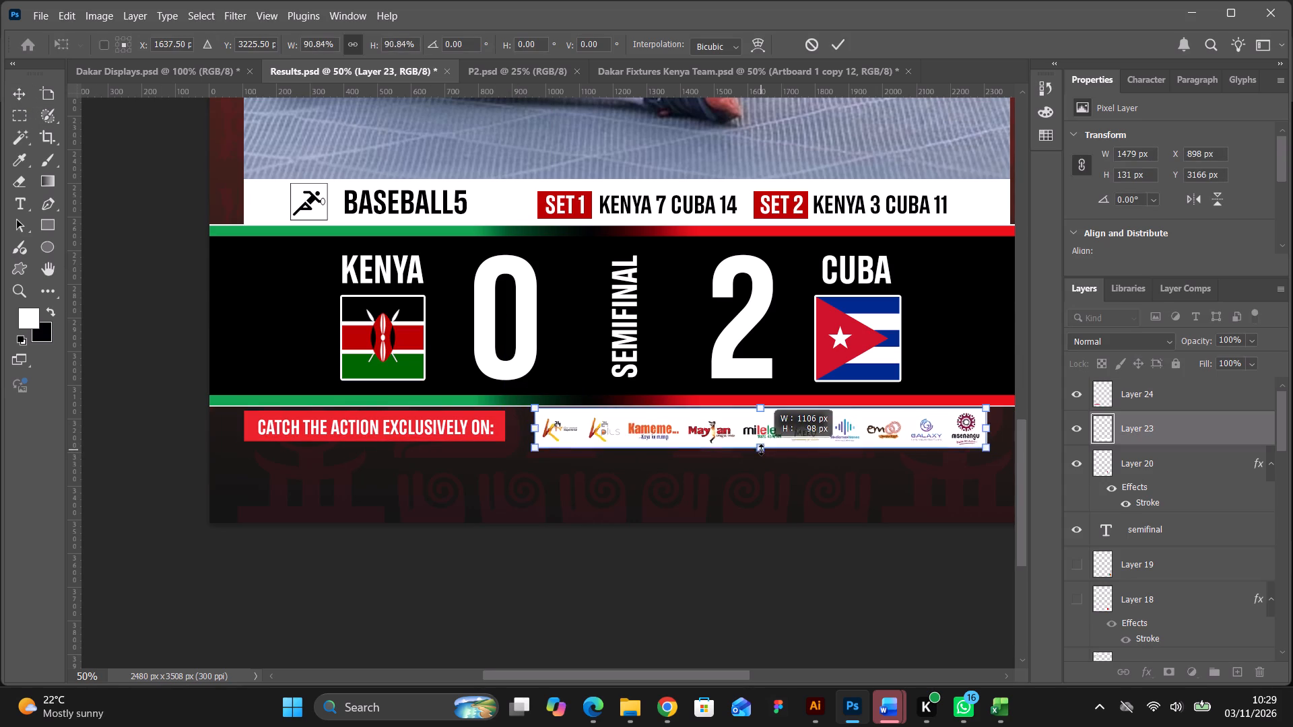
left_click_drag(761, 450, 761, 449)
left_click_drag(691, 431, 624, 436)
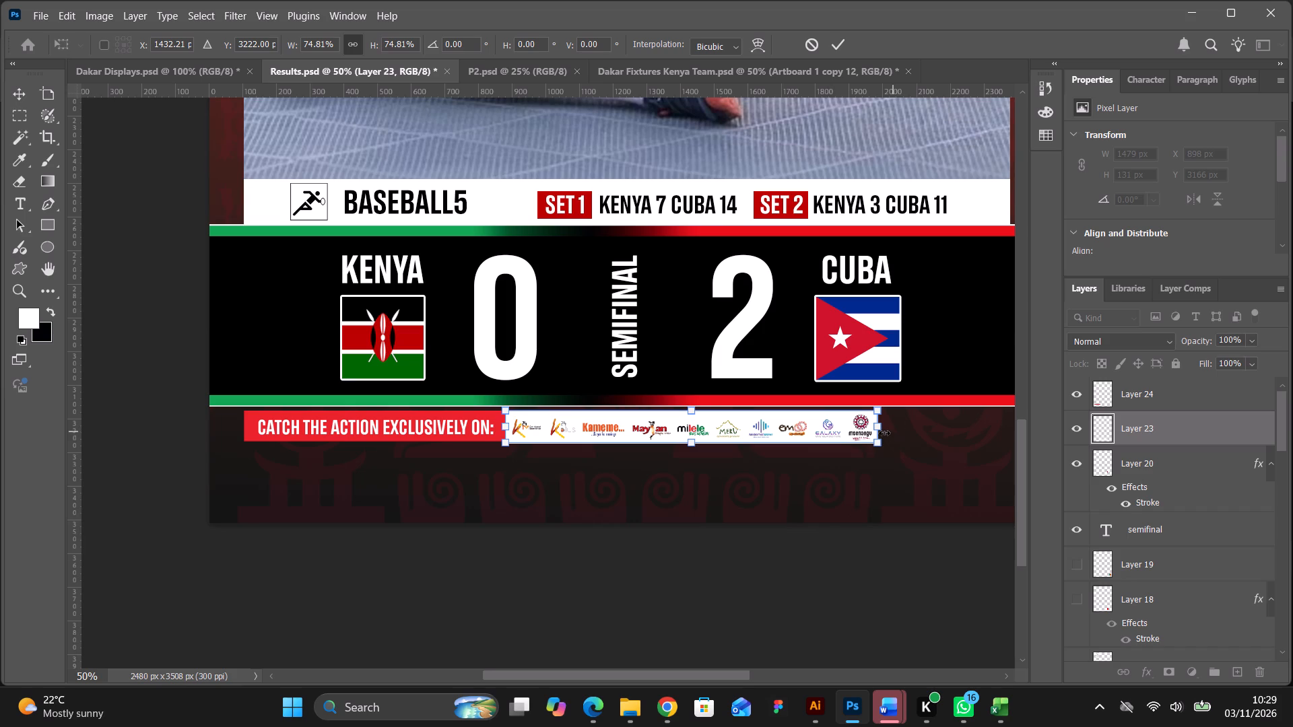
left_click_drag(878, 431, 993, 434)
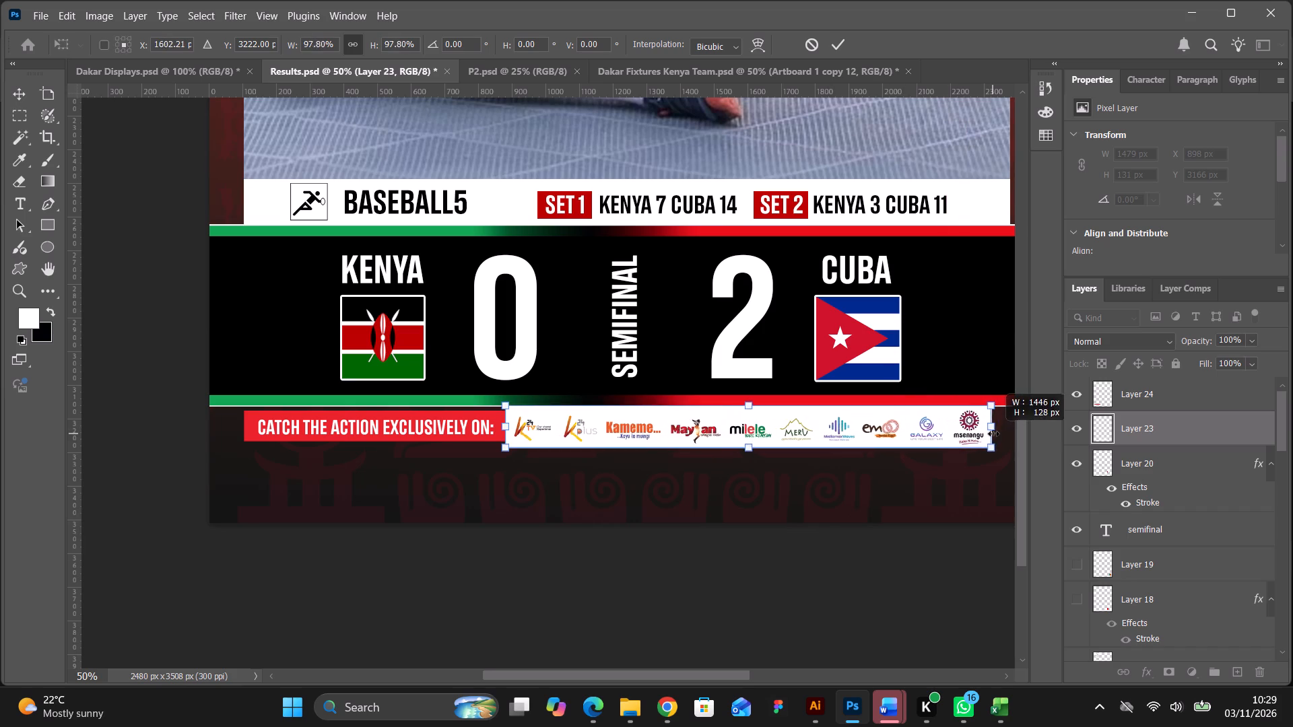
left_click_drag(993, 434, 1013, 436)
left_click_drag(719, 671, 721, 671)
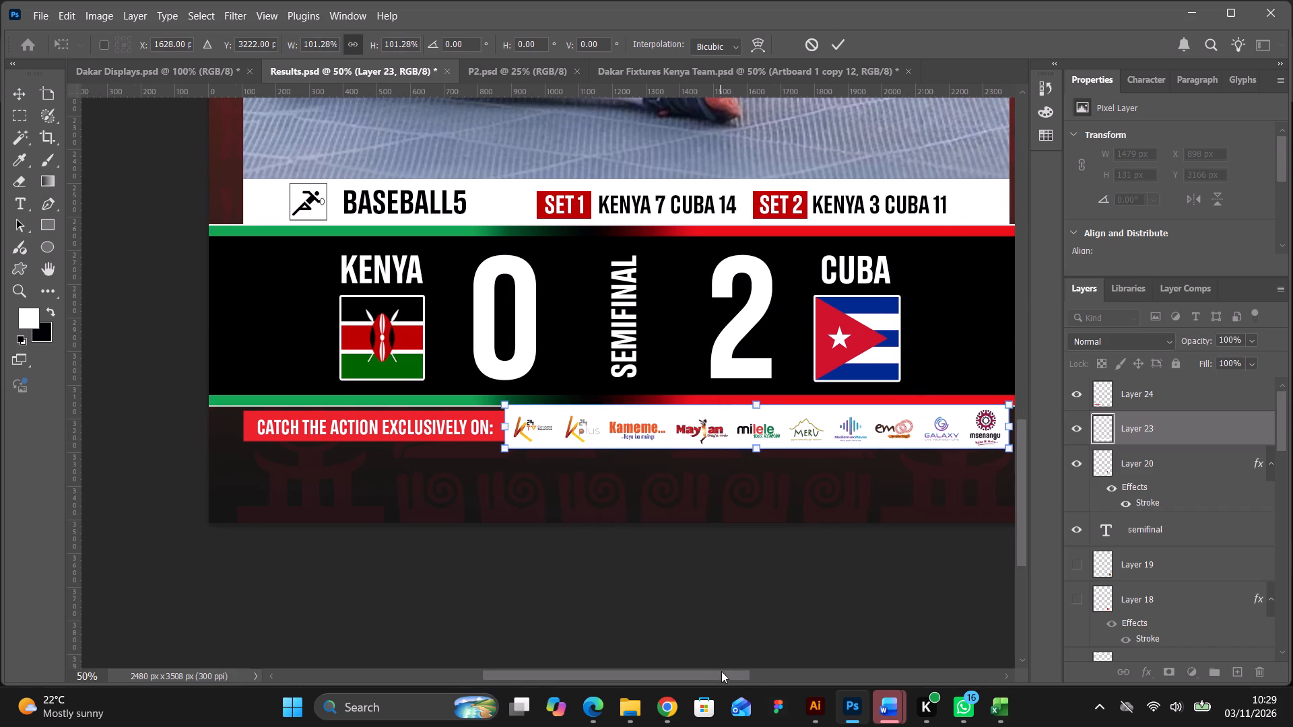
left_click_drag(721, 671, 757, 664)
left_click_drag(882, 428, 904, 425)
left_click_drag(881, 430, 904, 430)
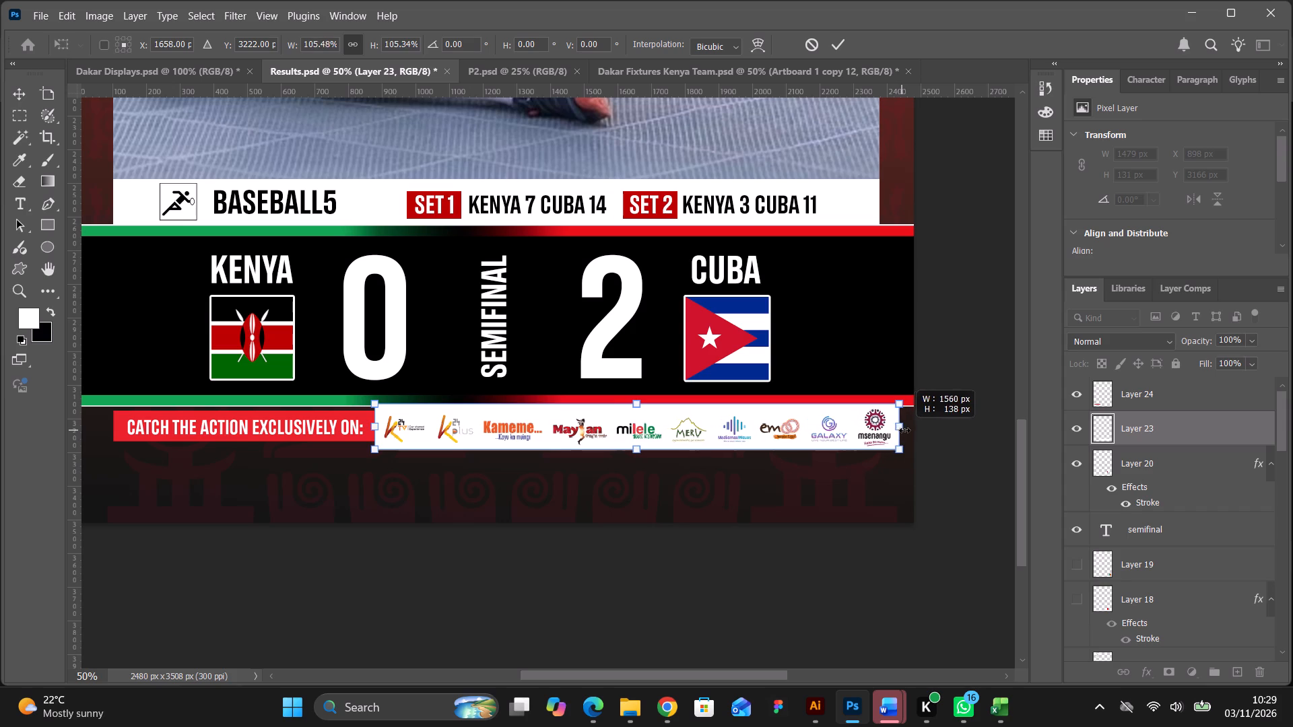
left_click_drag(904, 430, 913, 432)
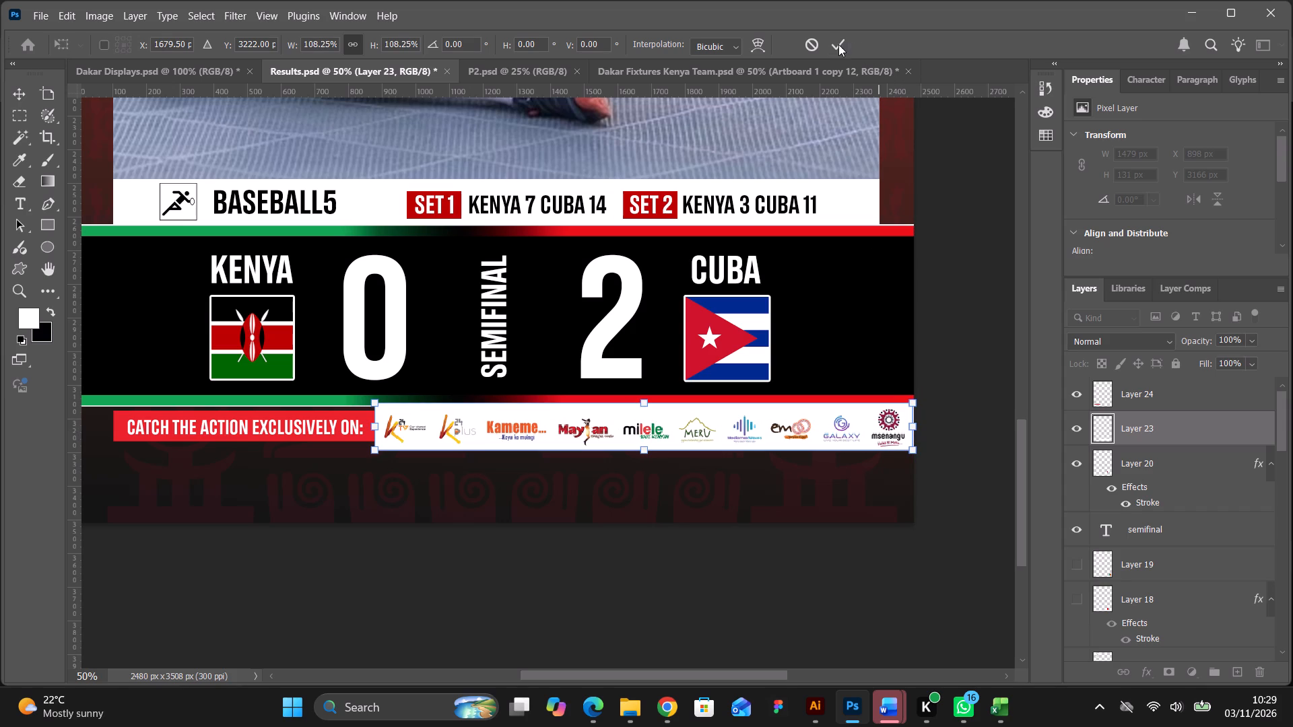
left_click(838, 44)
Nudge the logo band down about 10 px so its top edge sits just below the score banner.
key("Down")
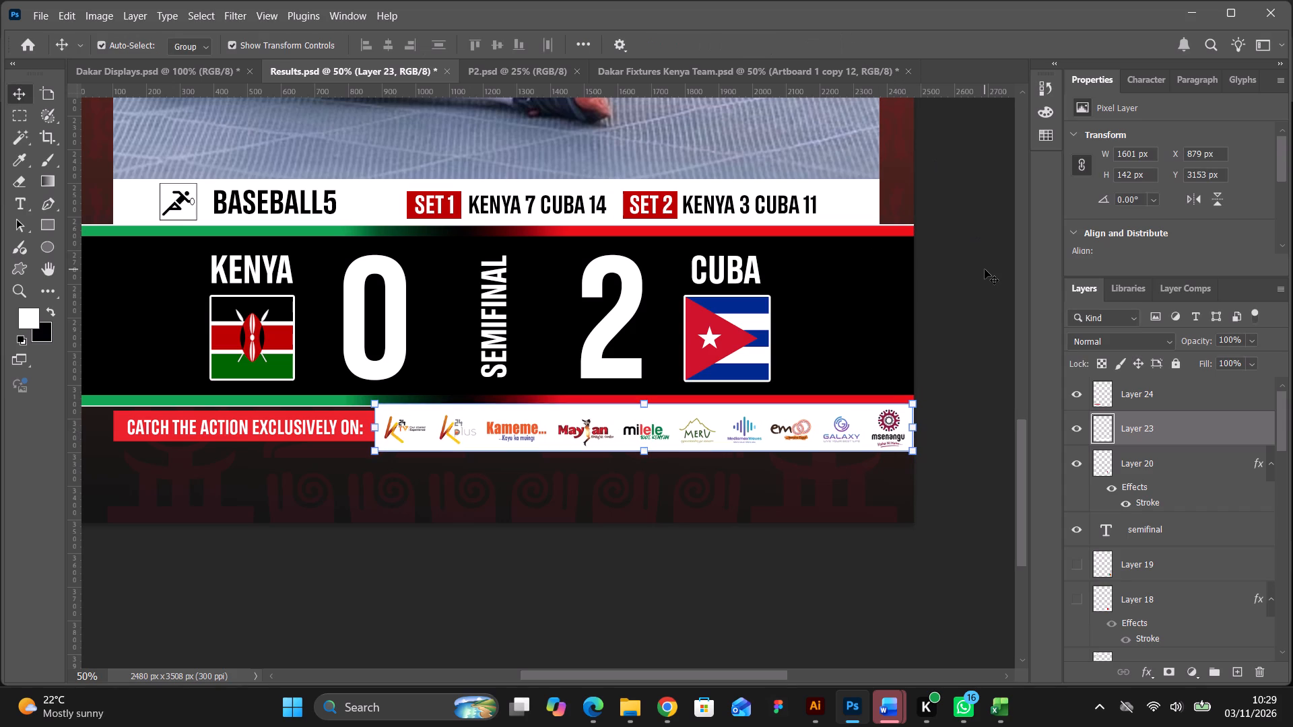
key("Down")
key("Down")
key("Down")
key("Down")
key("Down")
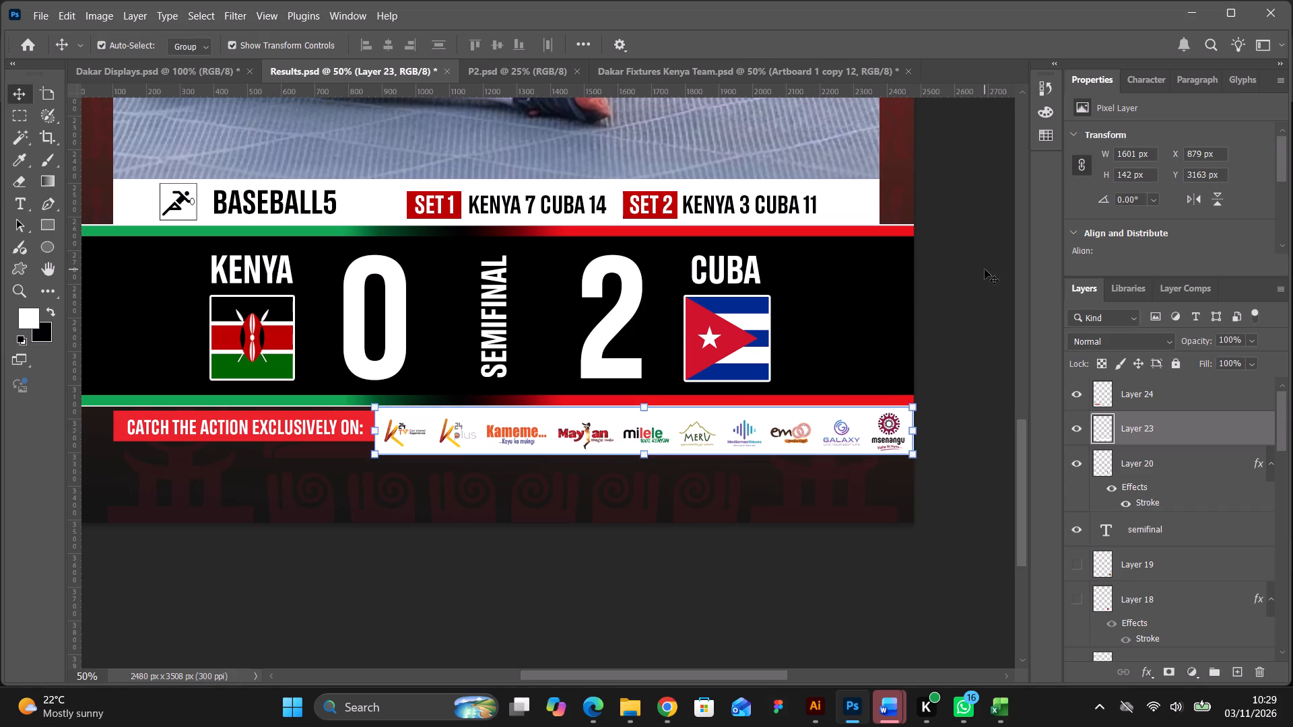
left_click(993, 326)
left_click(880, 431)
key("Up")
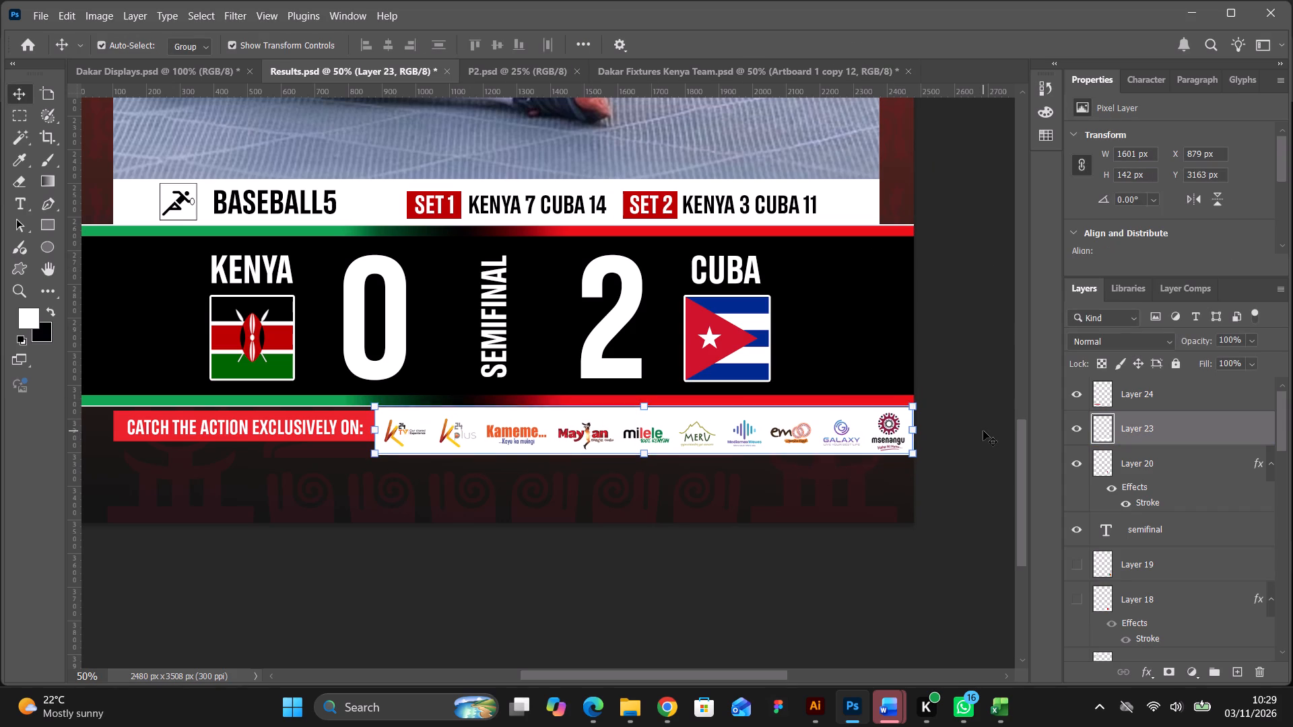
left_click(977, 431)
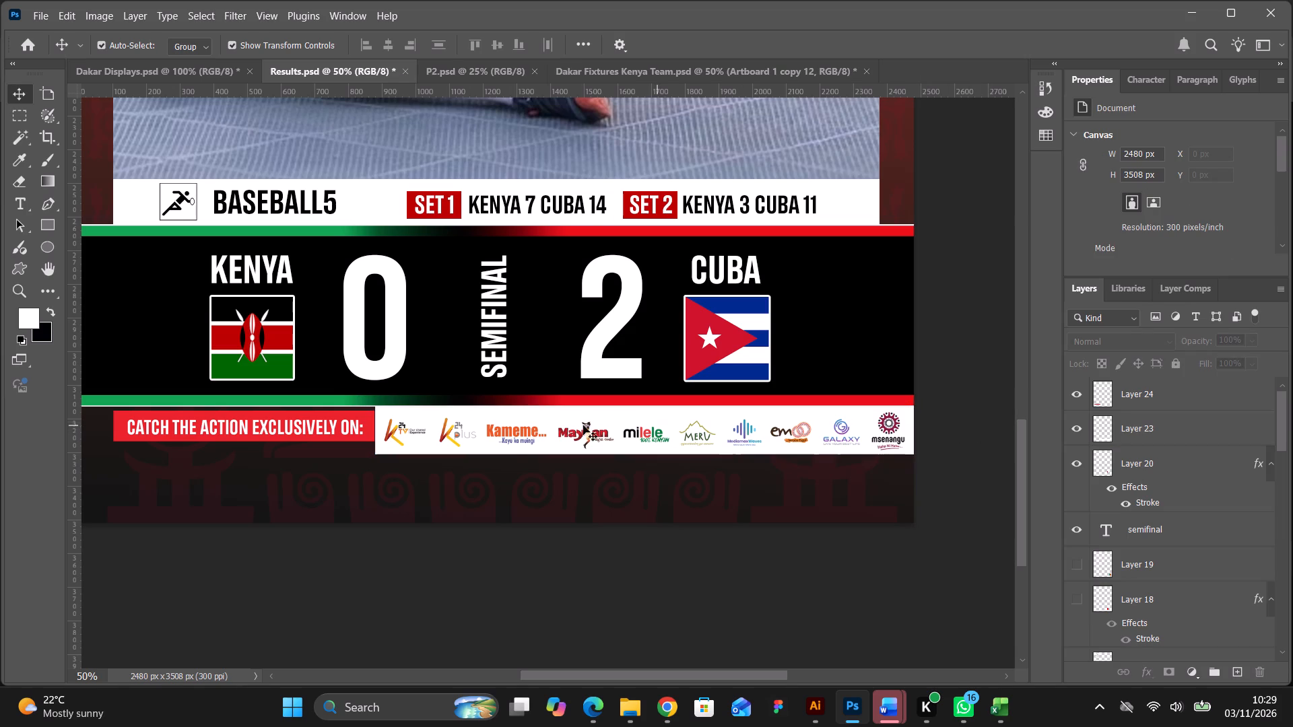
Nudge the red label to X 104 px, Y 3185 px, centring it vertically beside the logo band.
left_click(342, 423)
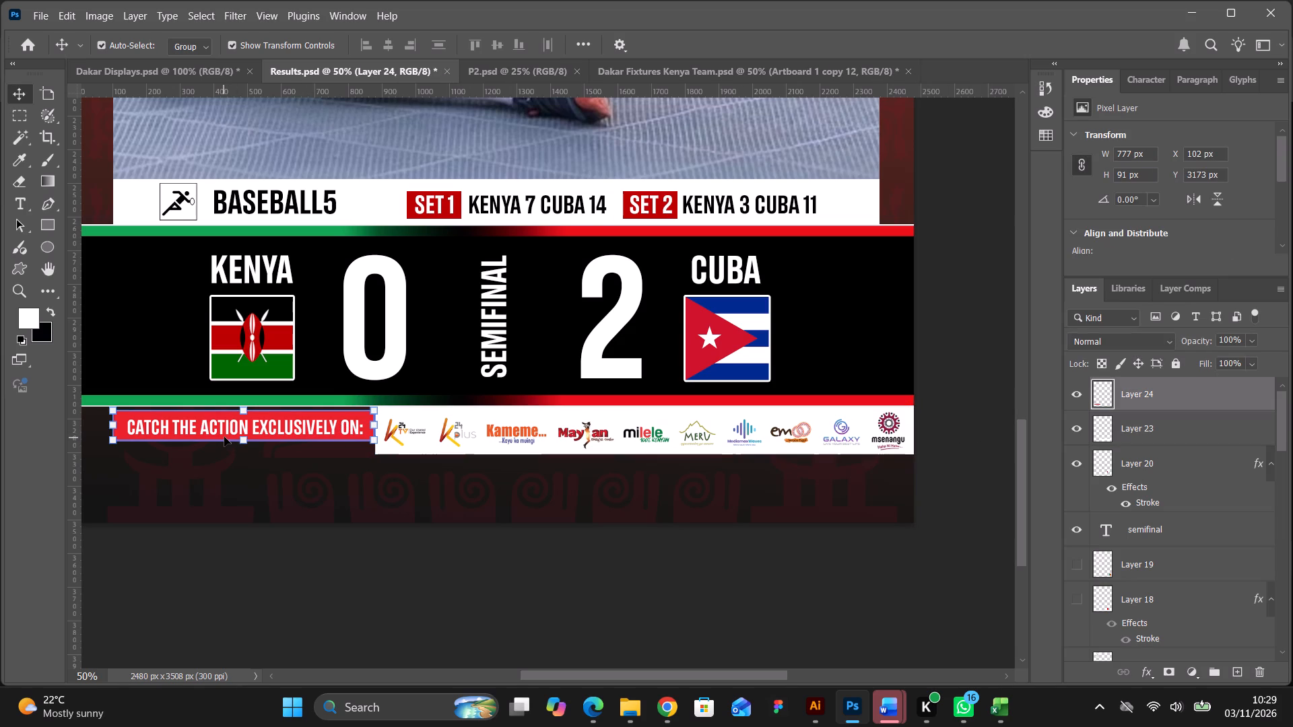
key("Down")
key("Down")
key("Down")
key("Down")
key("Down")
key("Down")
key("Down")
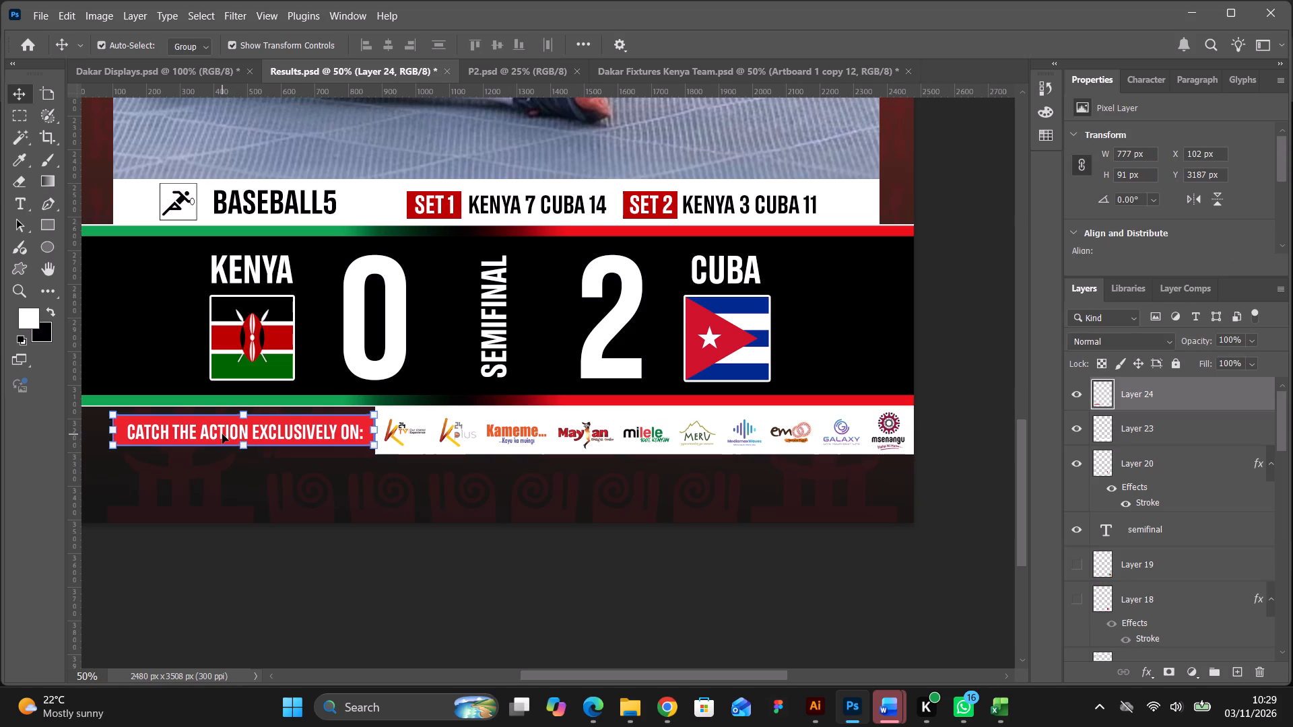
key("Up")
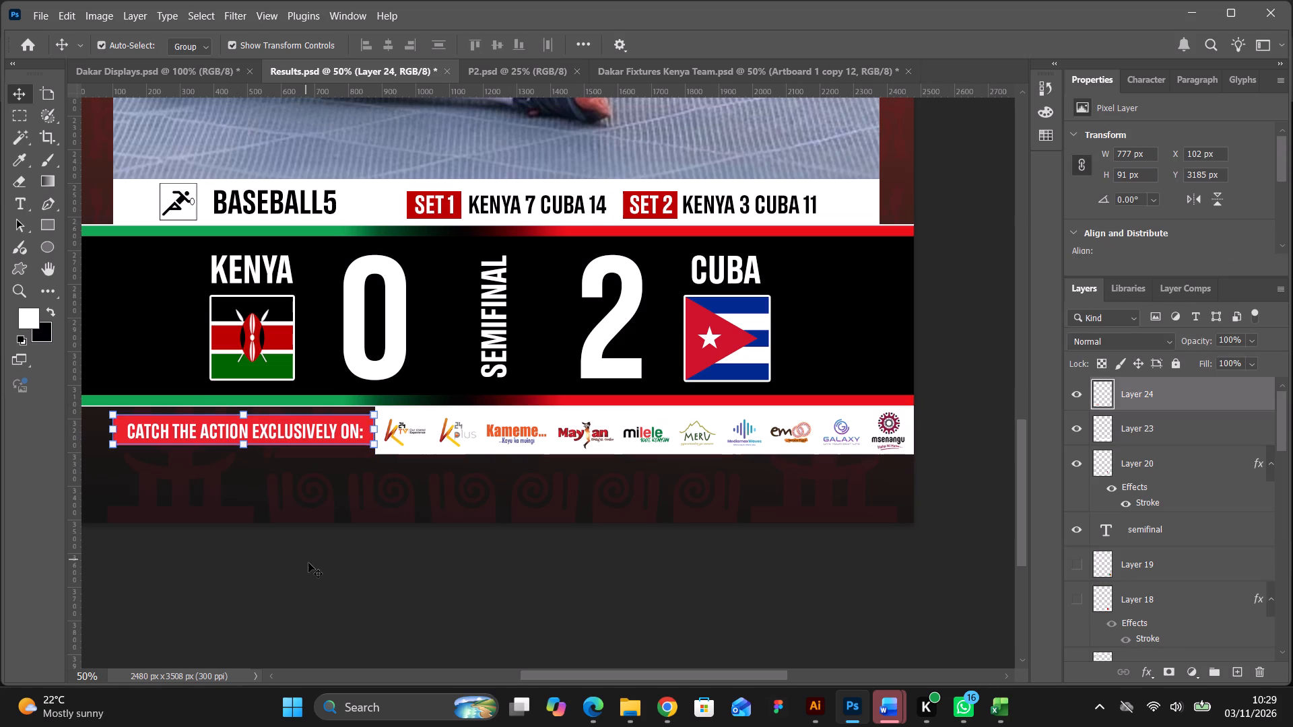
left_click(311, 567)
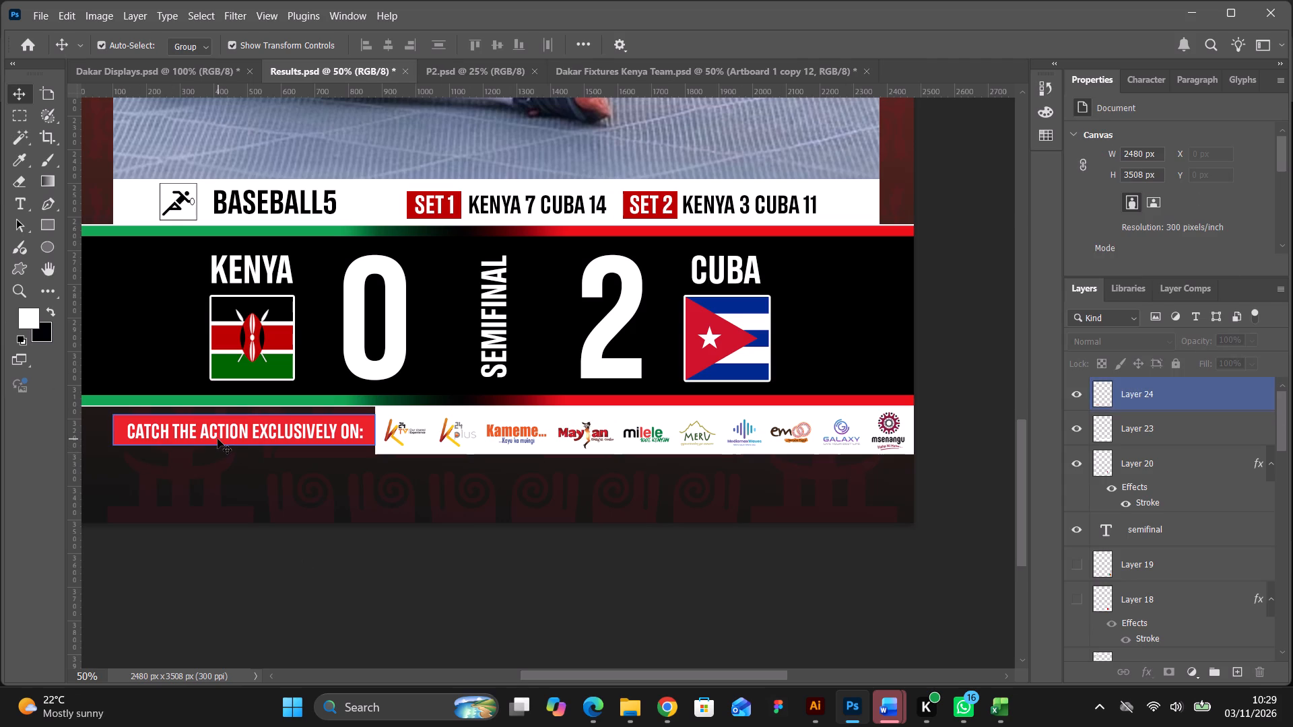
left_click(218, 439)
key("Right")
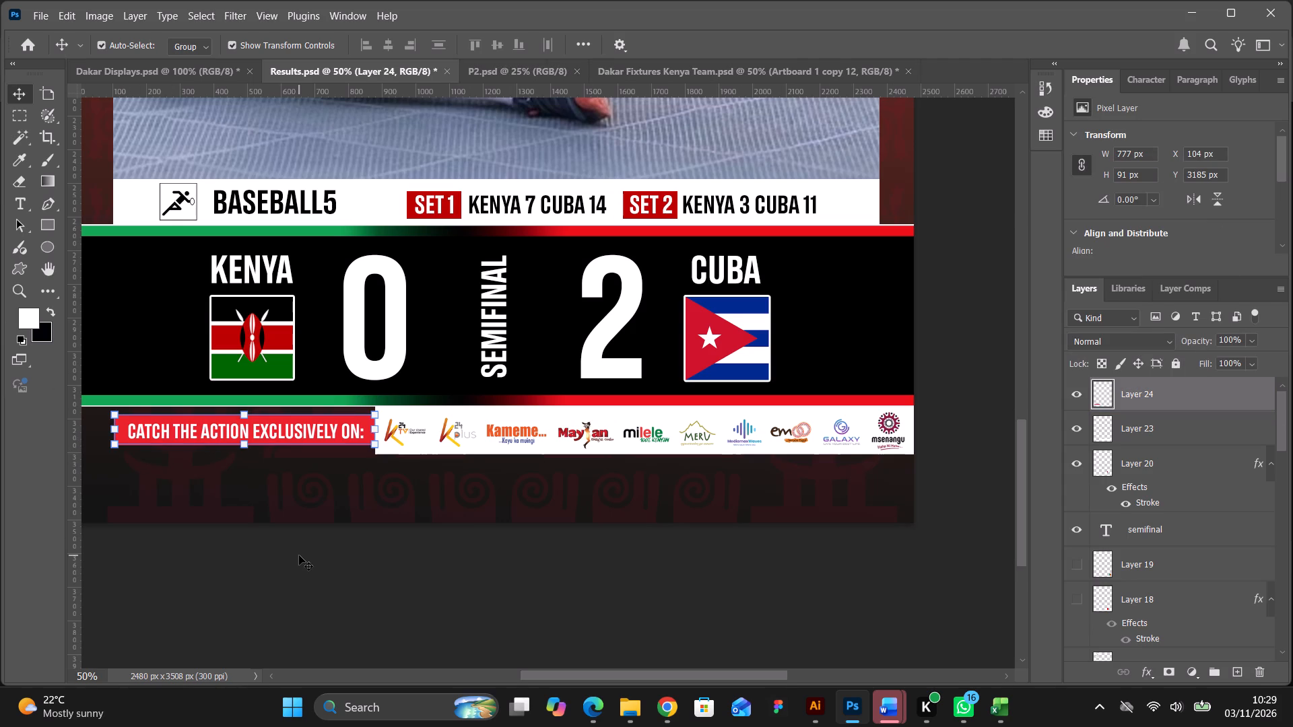
Draw a rectangle about 782 × 141 px over the red label, from the photo's left edge to the logo band.
left_click(299, 555)
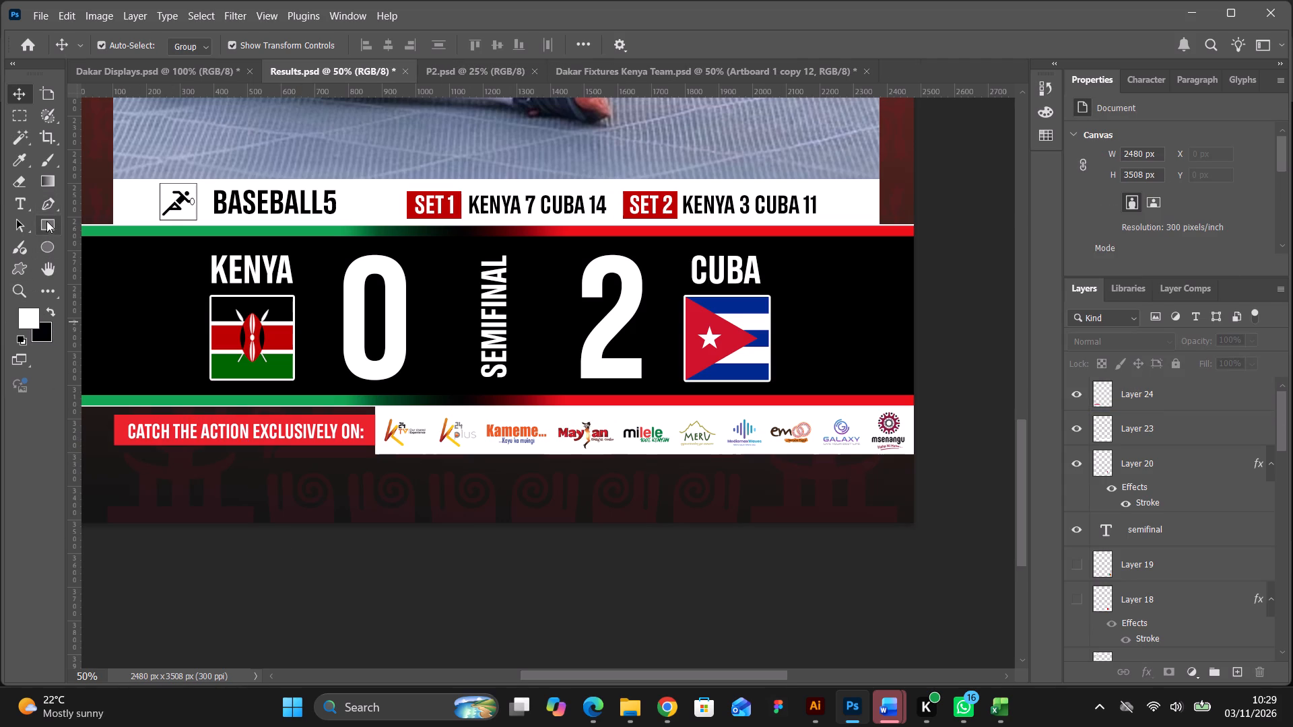
left_click(46, 224)
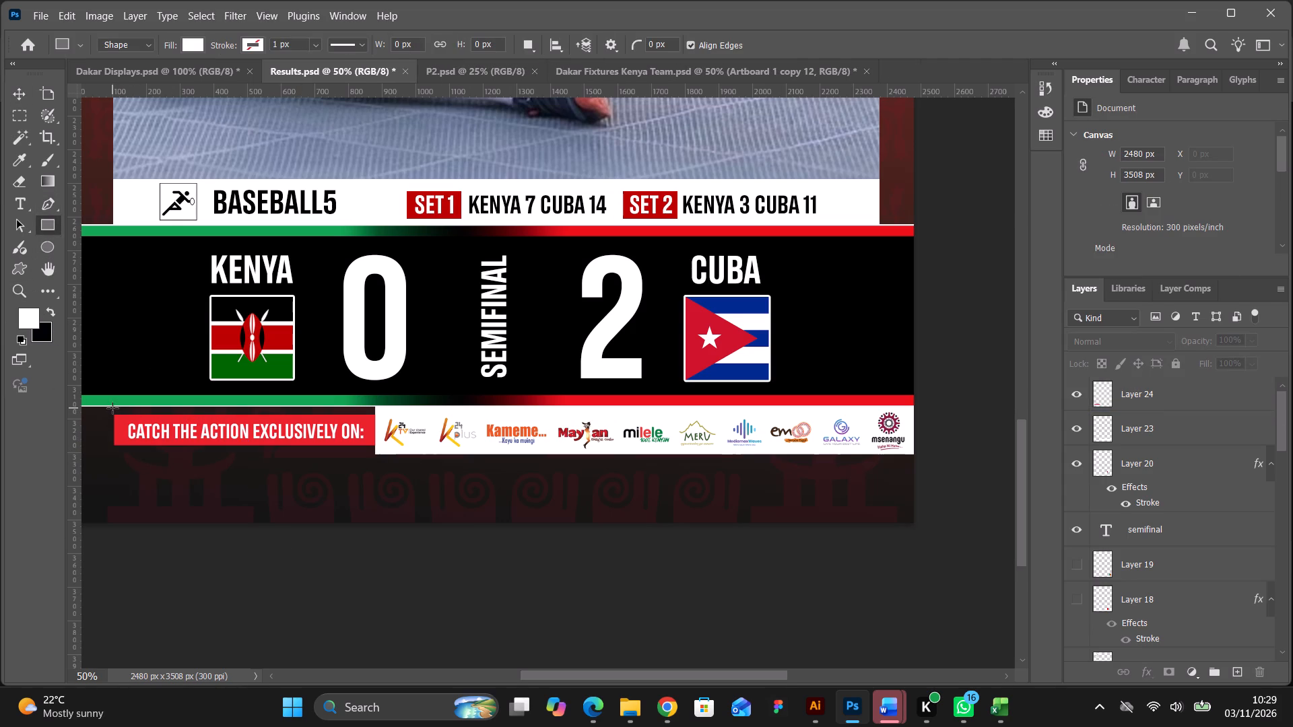
left_click_drag(114, 407, 327, 450)
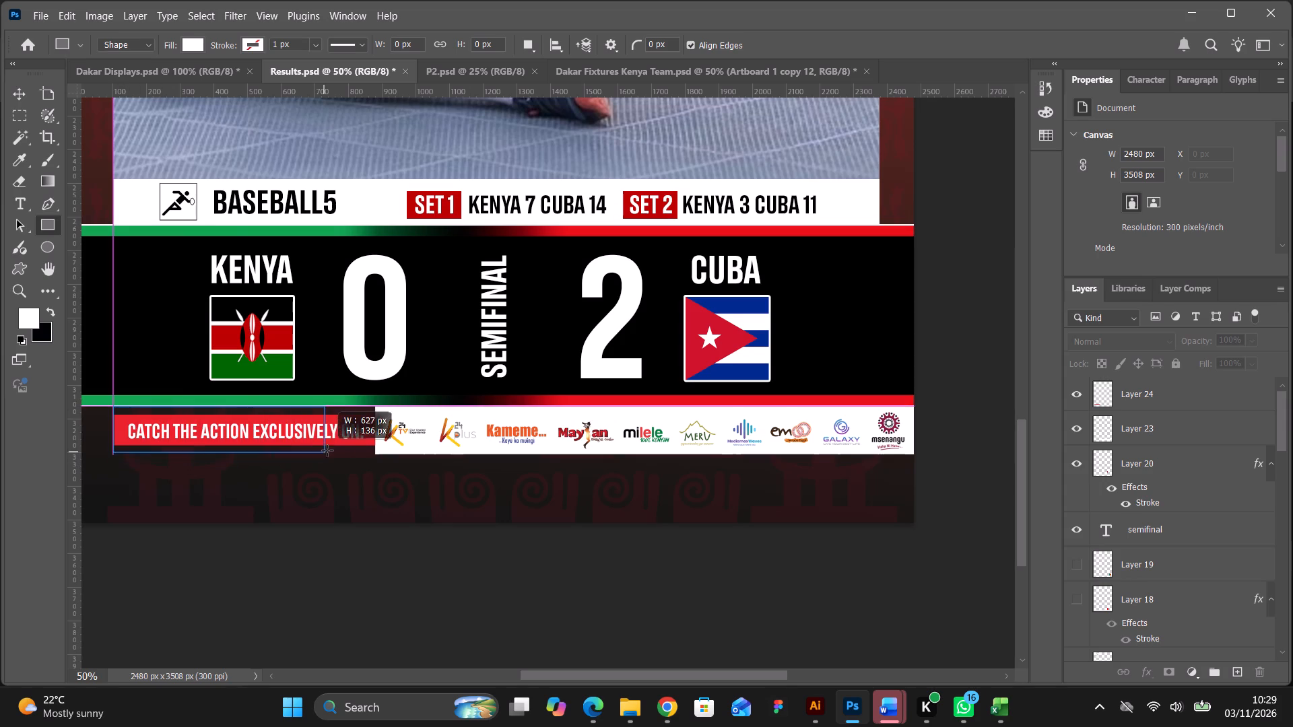
left_click_drag(327, 450, 377, 452)
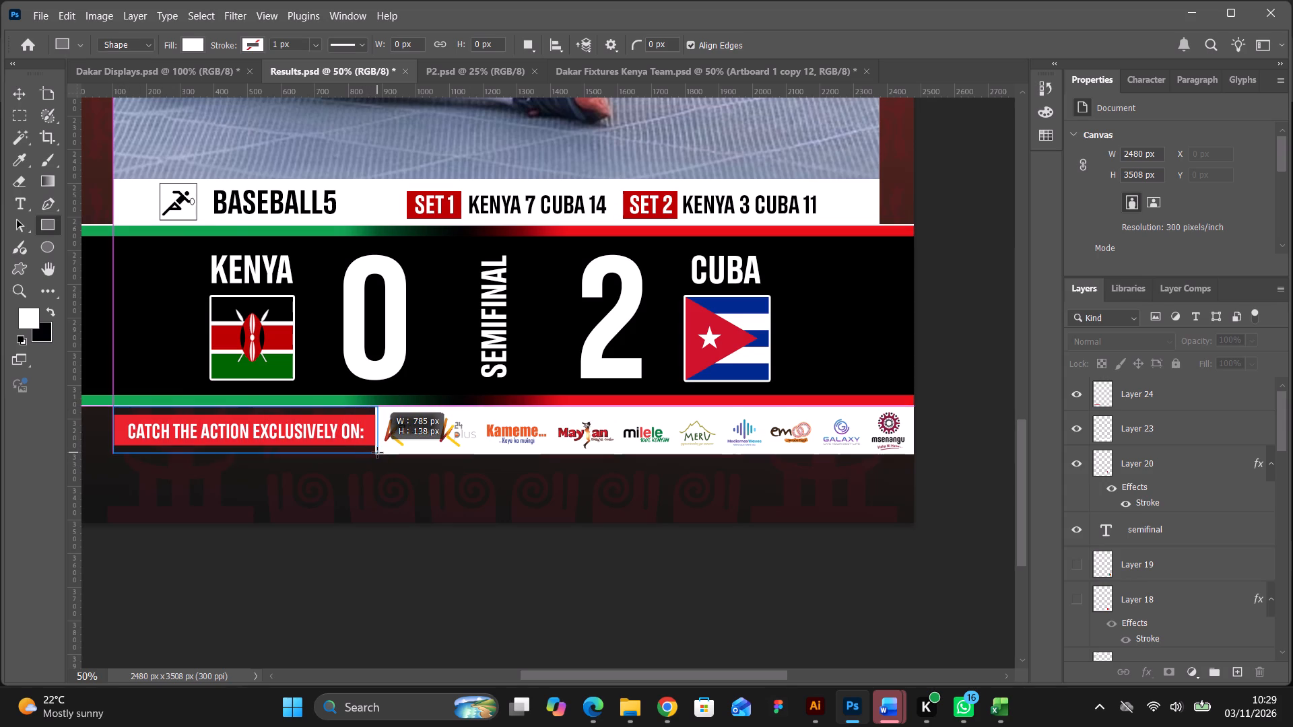
left_click_drag(377, 452, 376, 454)
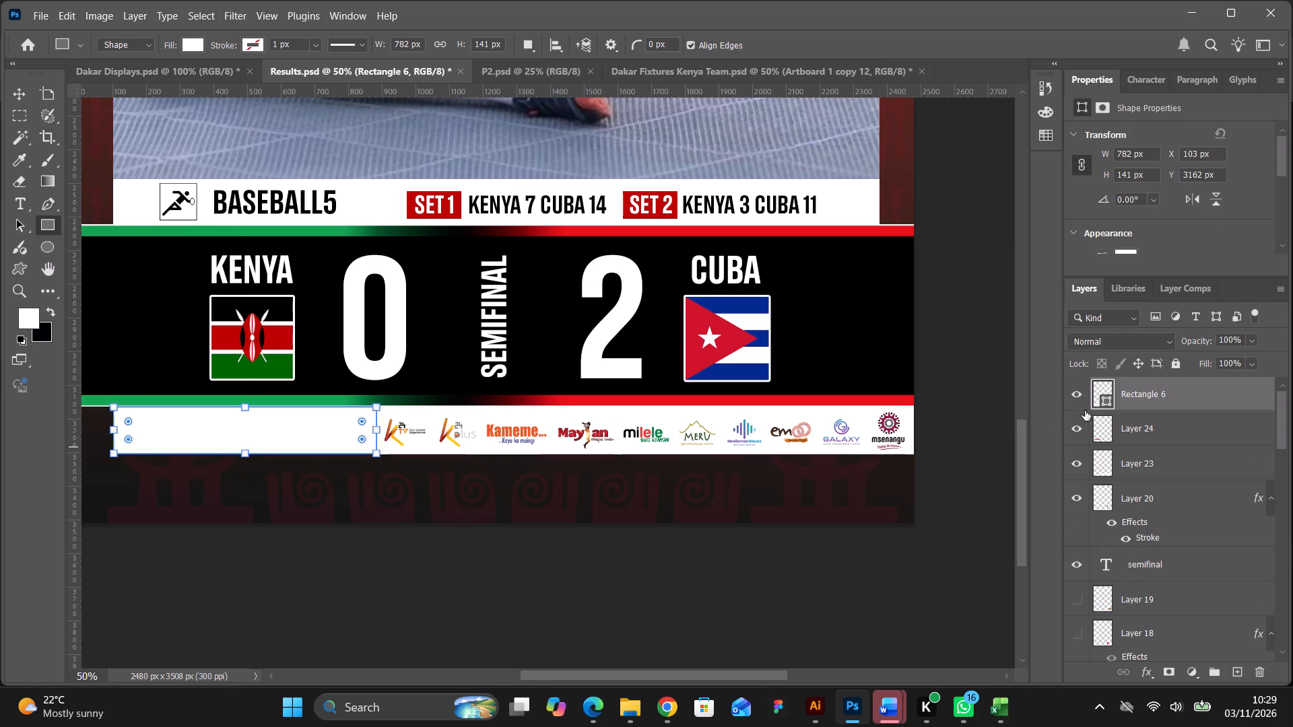
Fill the new rectangle with the bright red sampled from the score banner's upper stripe.
double_click(1106, 400)
left_click(664, 230)
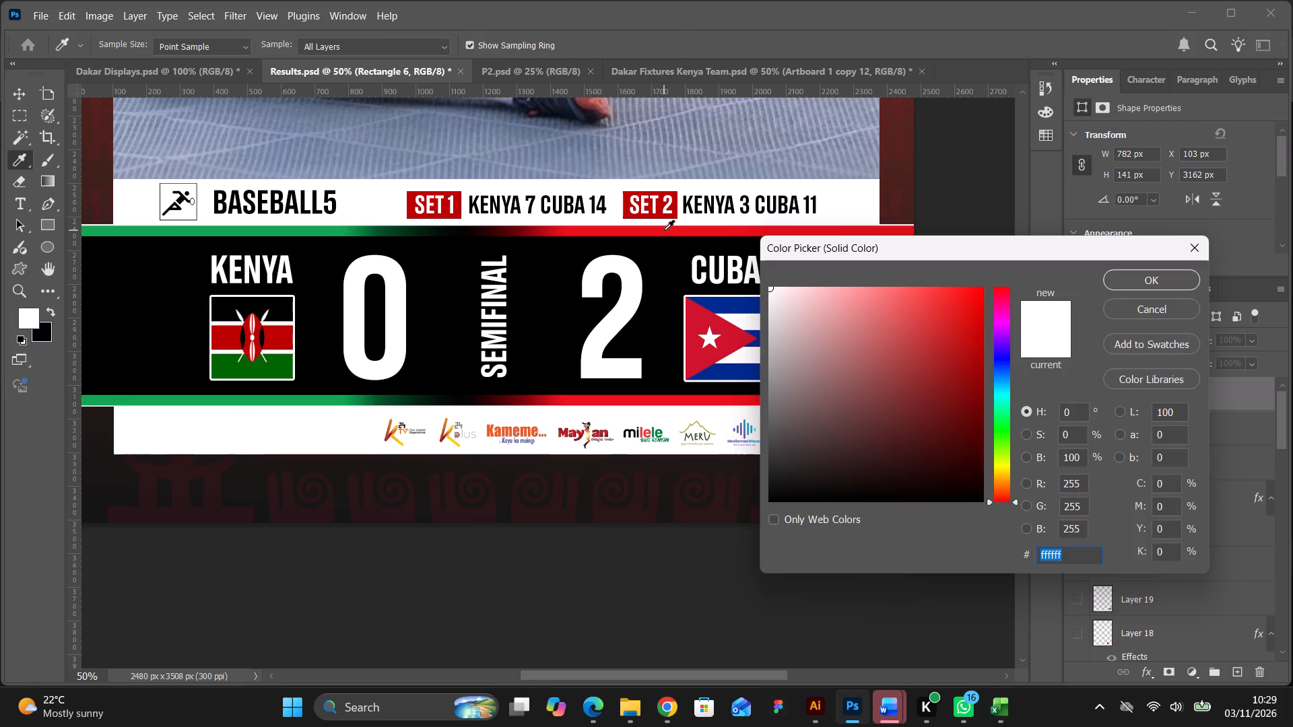
left_click(1151, 274)
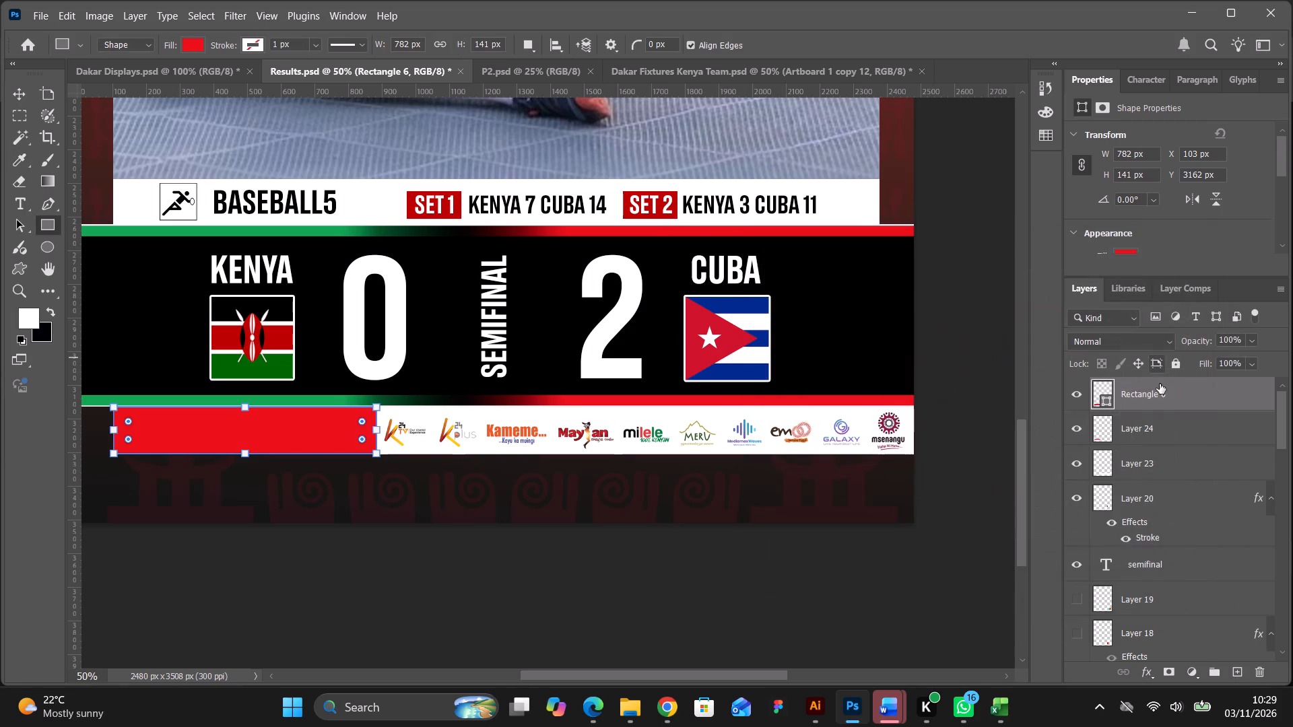
Move the red rectangle's layer down below Layer 18 so it sits behind the label text.
left_click_drag(1152, 398, 1157, 659)
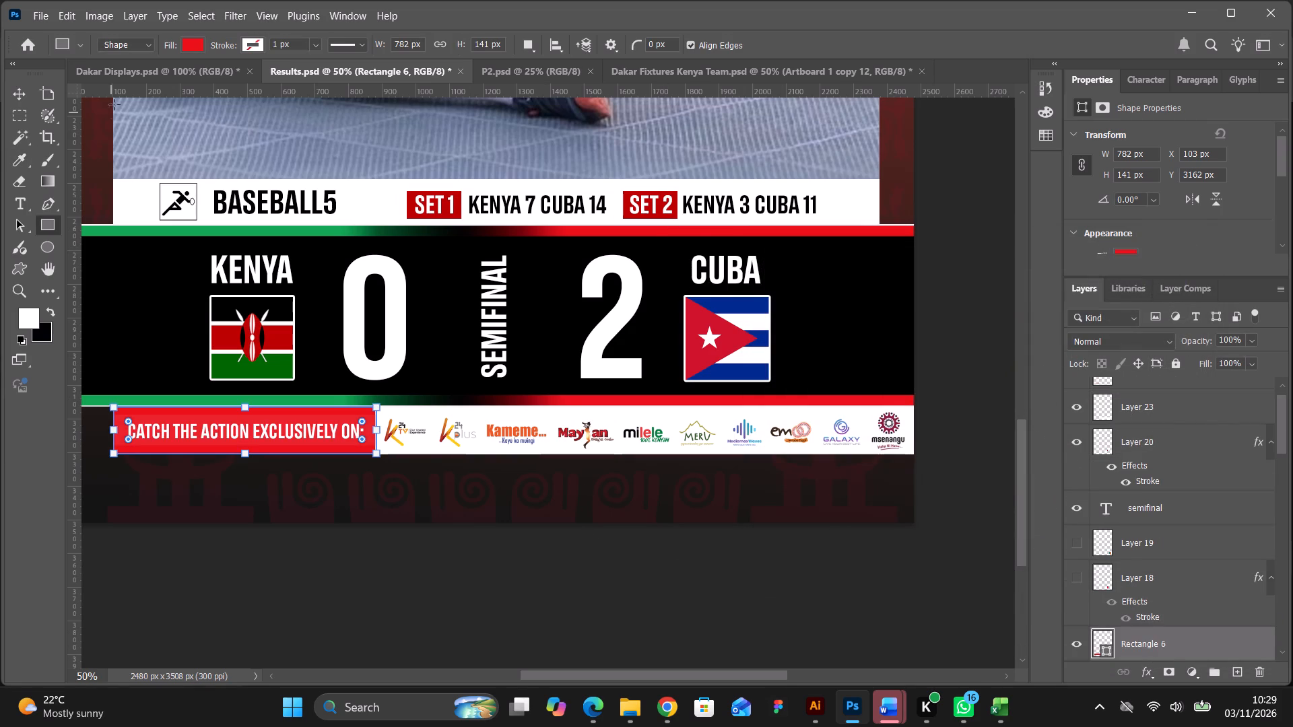
left_click(15, 98)
left_click(412, 576)
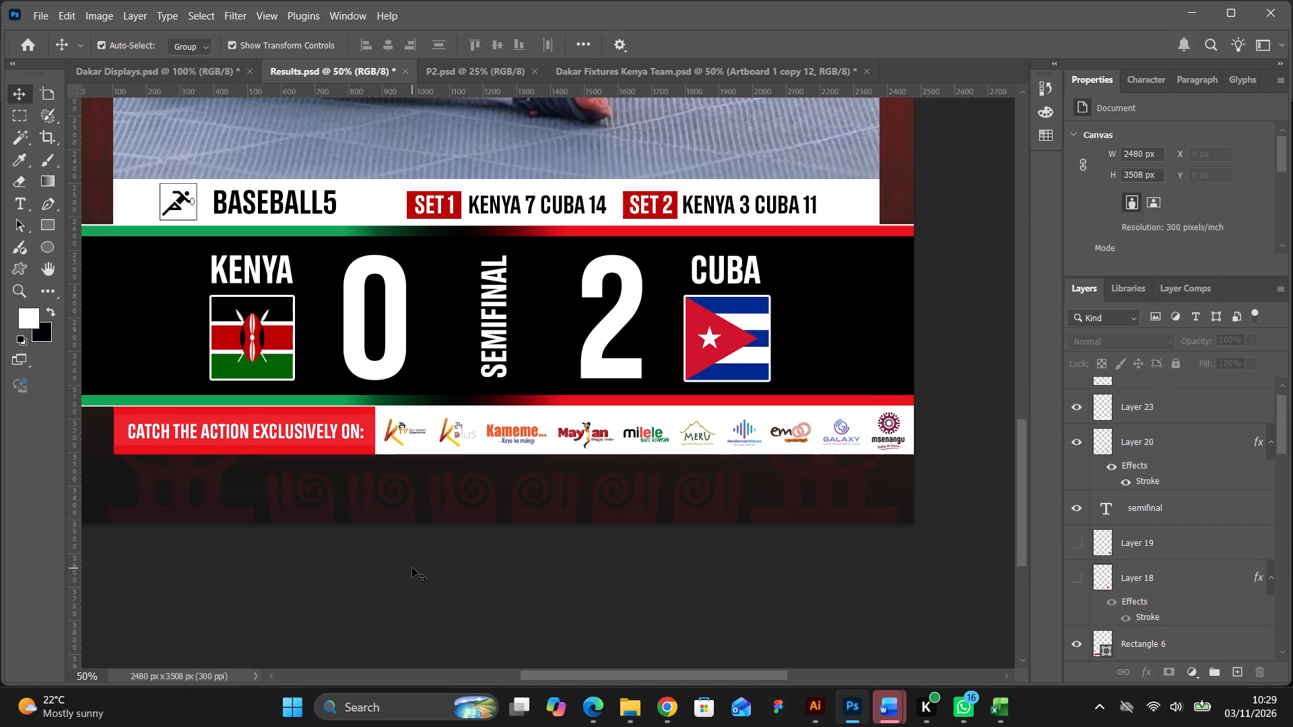
Merge the red rectangle, the "Catch the action exclusively on:" label and the logo band into one layer.
scroll(412, 567, "up", 3)
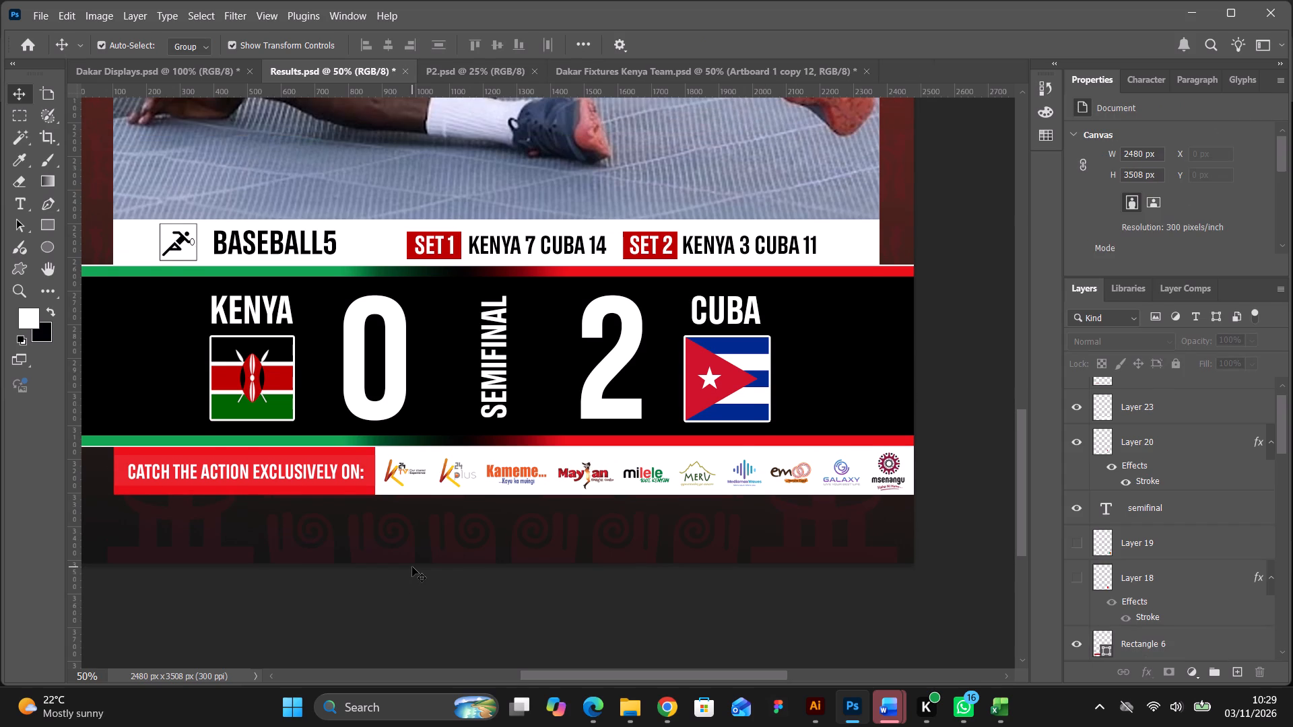
scroll(412, 567, "up", 1)
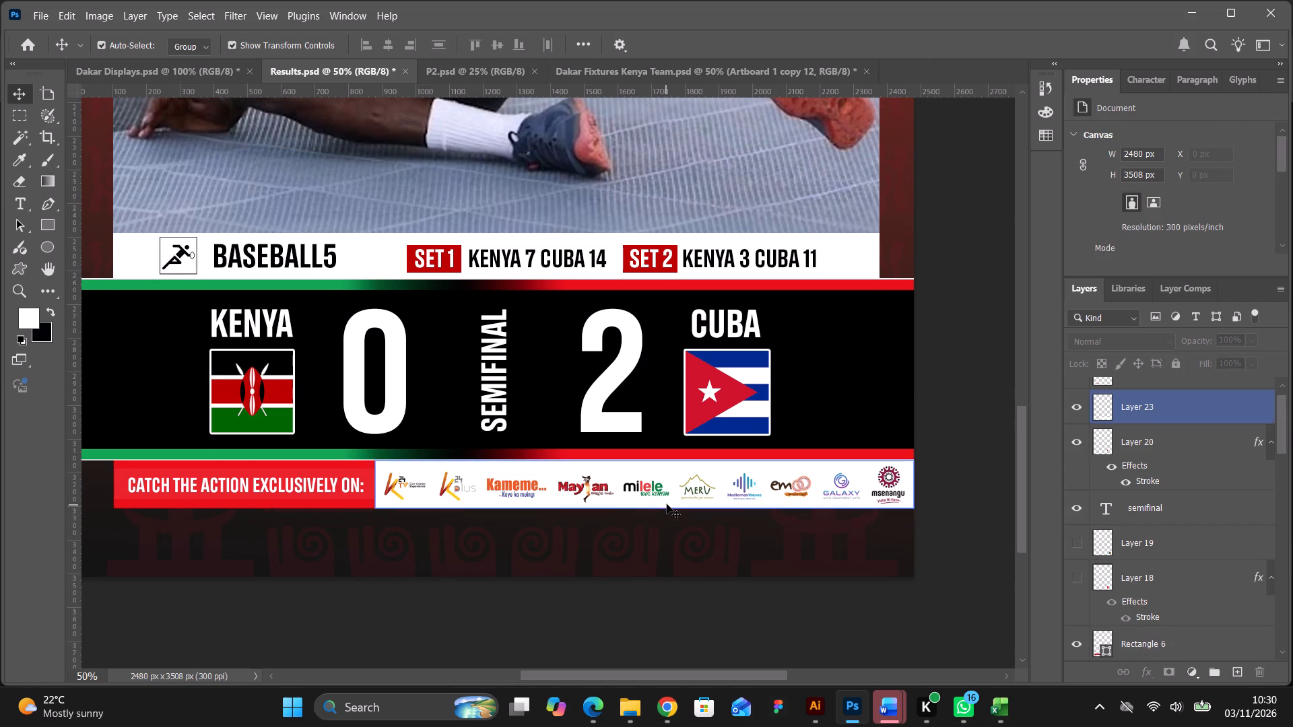
left_click(672, 497)
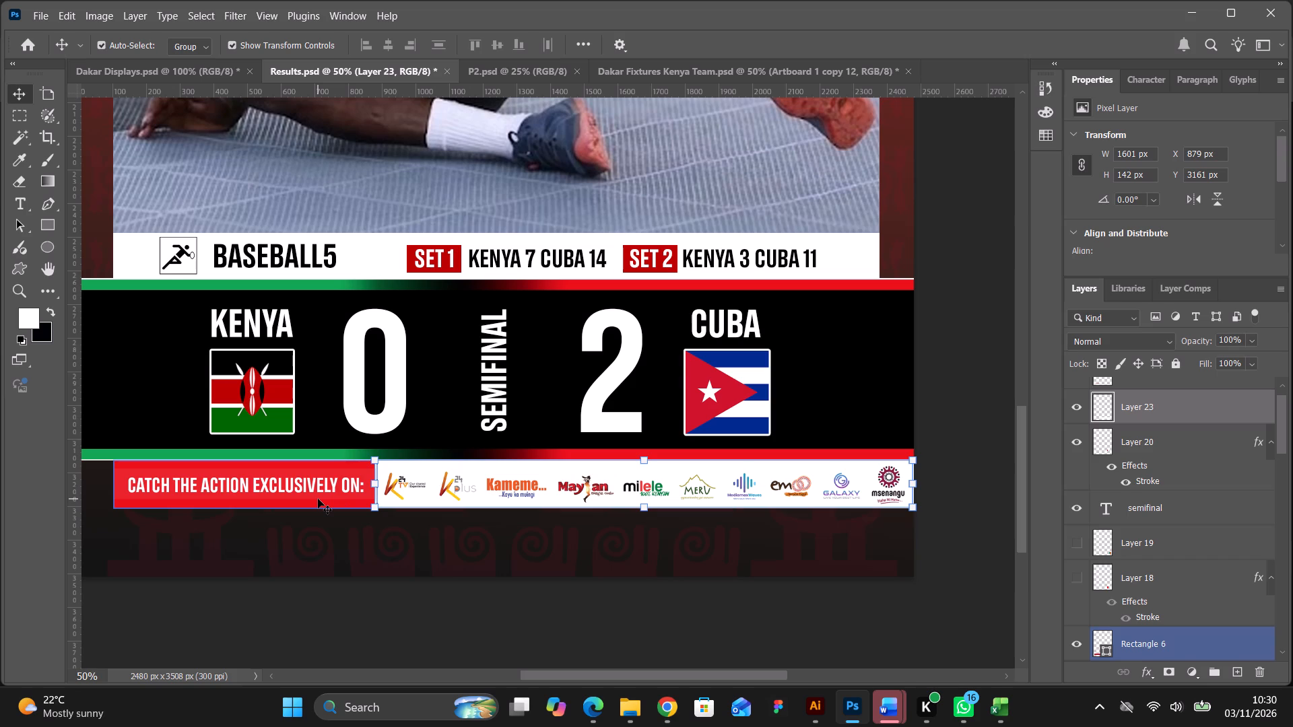
left_click(318, 499)
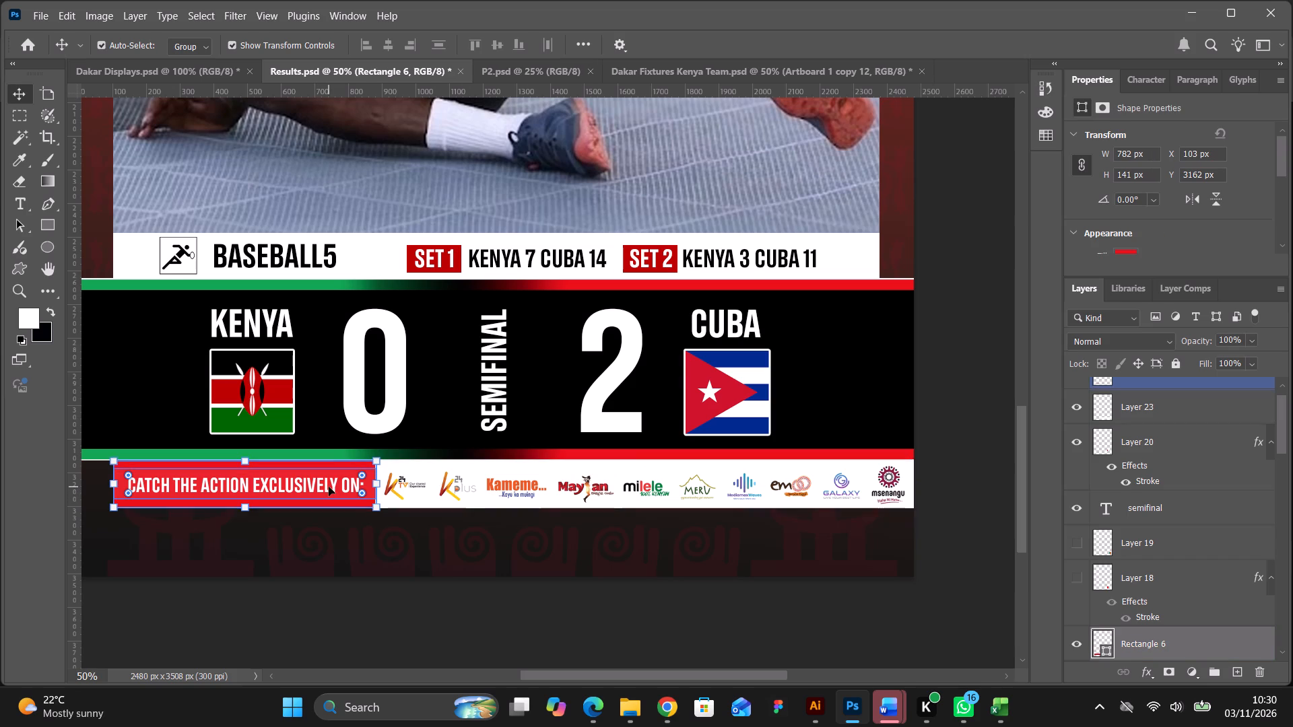
left_click(329, 487, "shift")
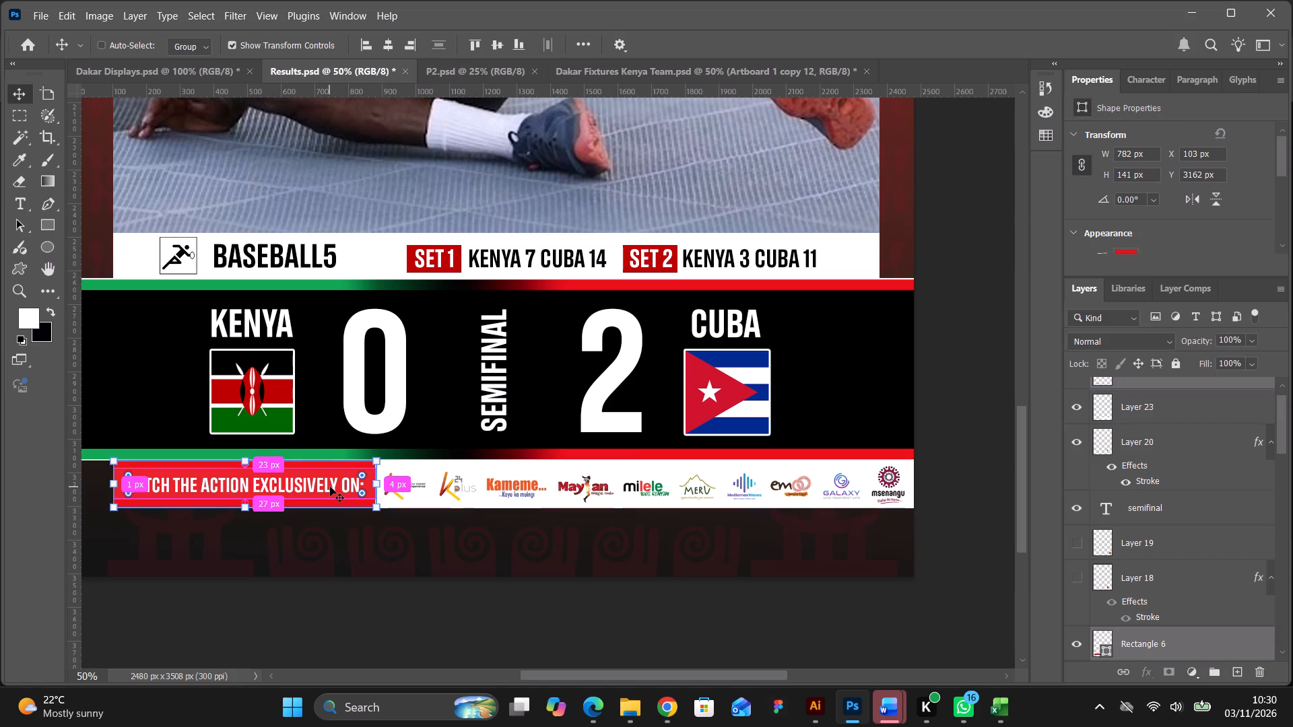
key("ctrl+e")
left_click(442, 489, "shift")
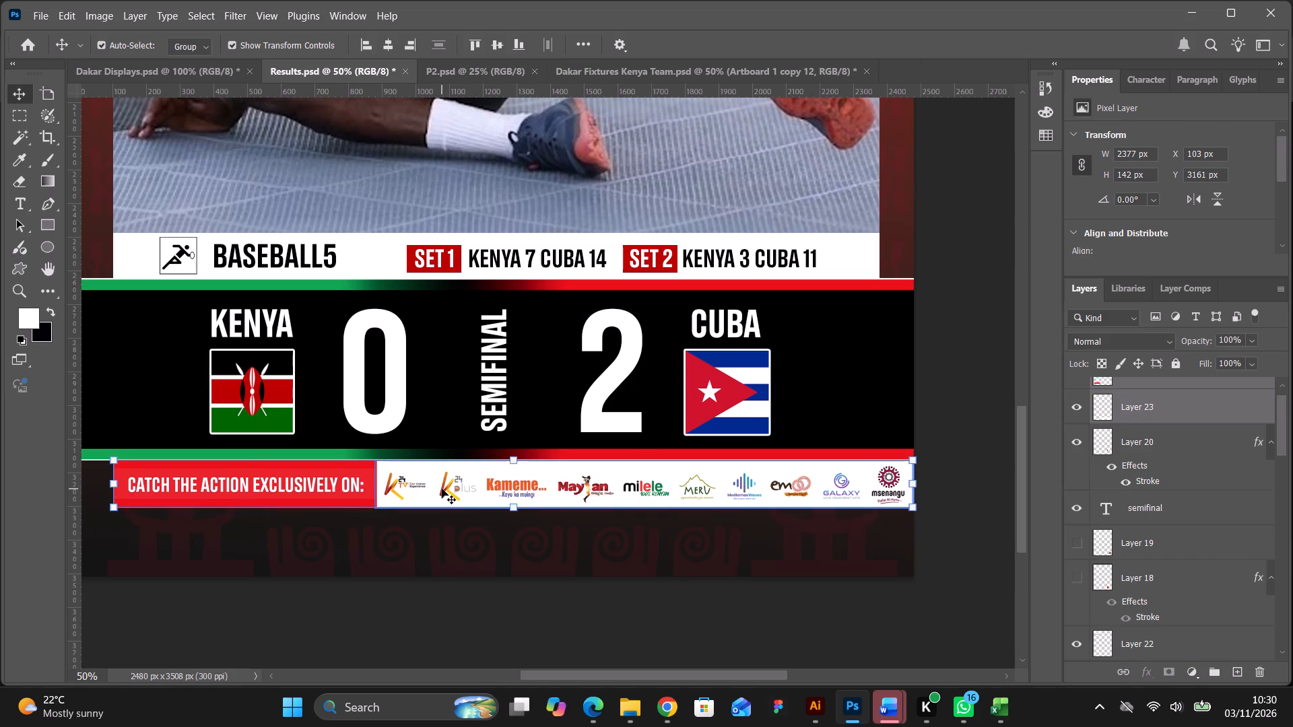
key("ctrl+e")
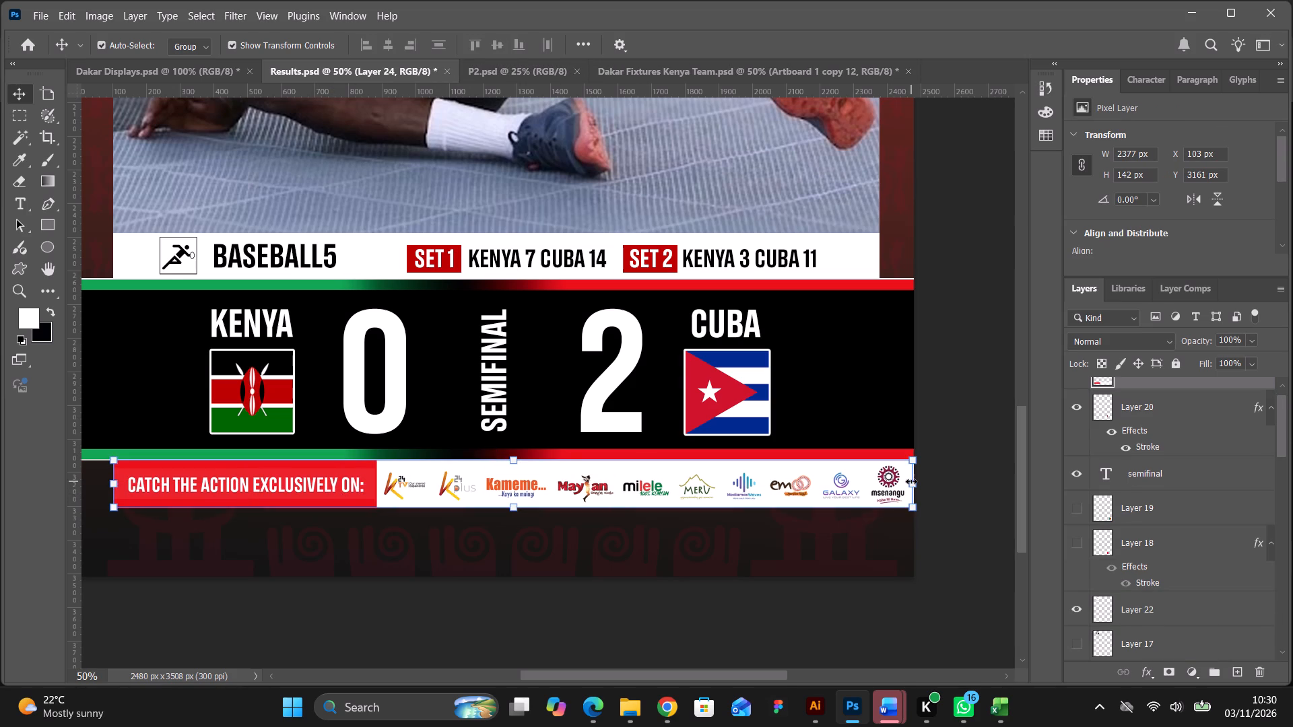
Scale the merged broadcaster strip proportionally to 95.67%, 2274 × 136 px, so it ends at the photo's right edge.
left_click_drag(913, 483, 879, 483)
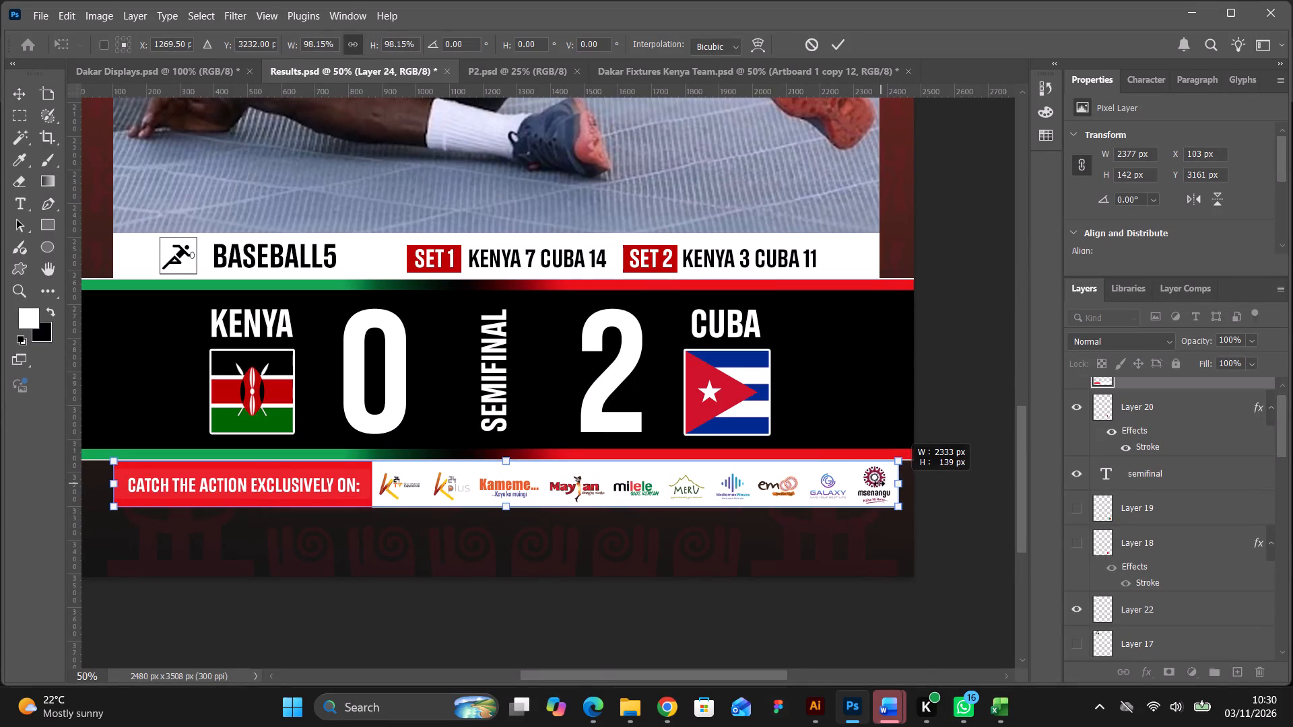
left_click_drag(879, 483, 872, 483)
left_click(881, 485)
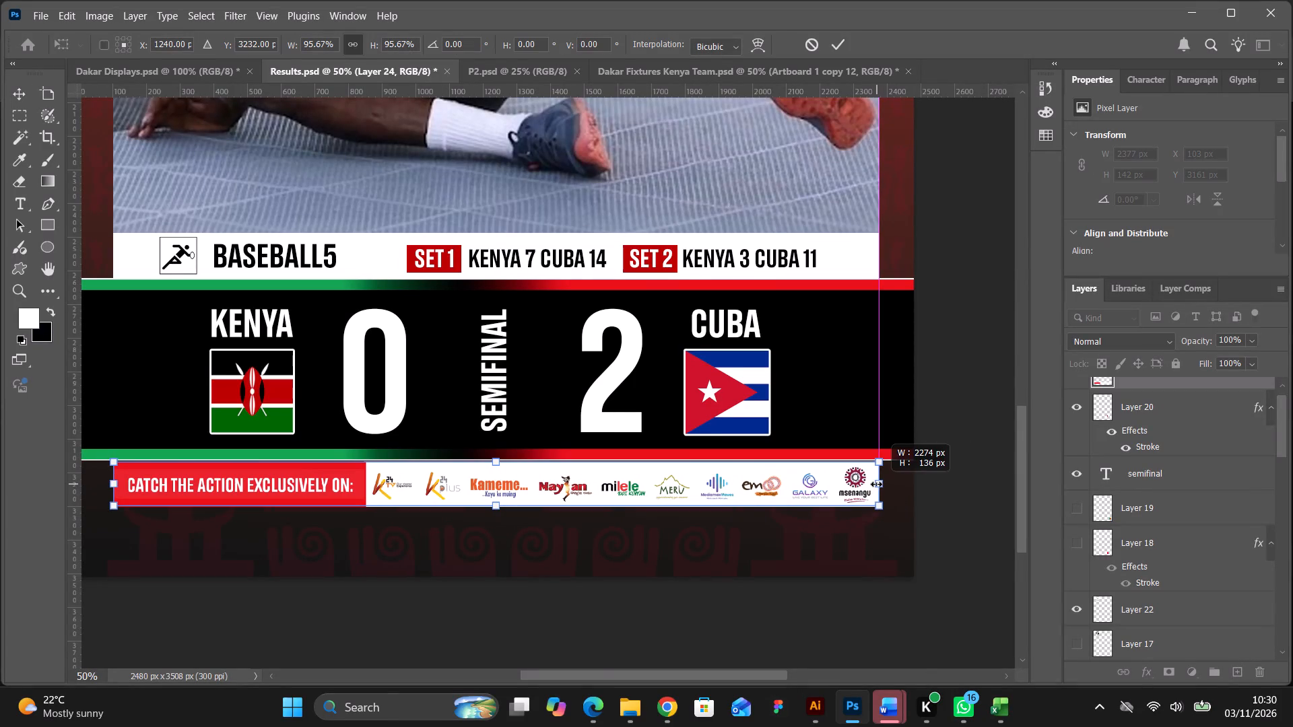
left_click(841, 42)
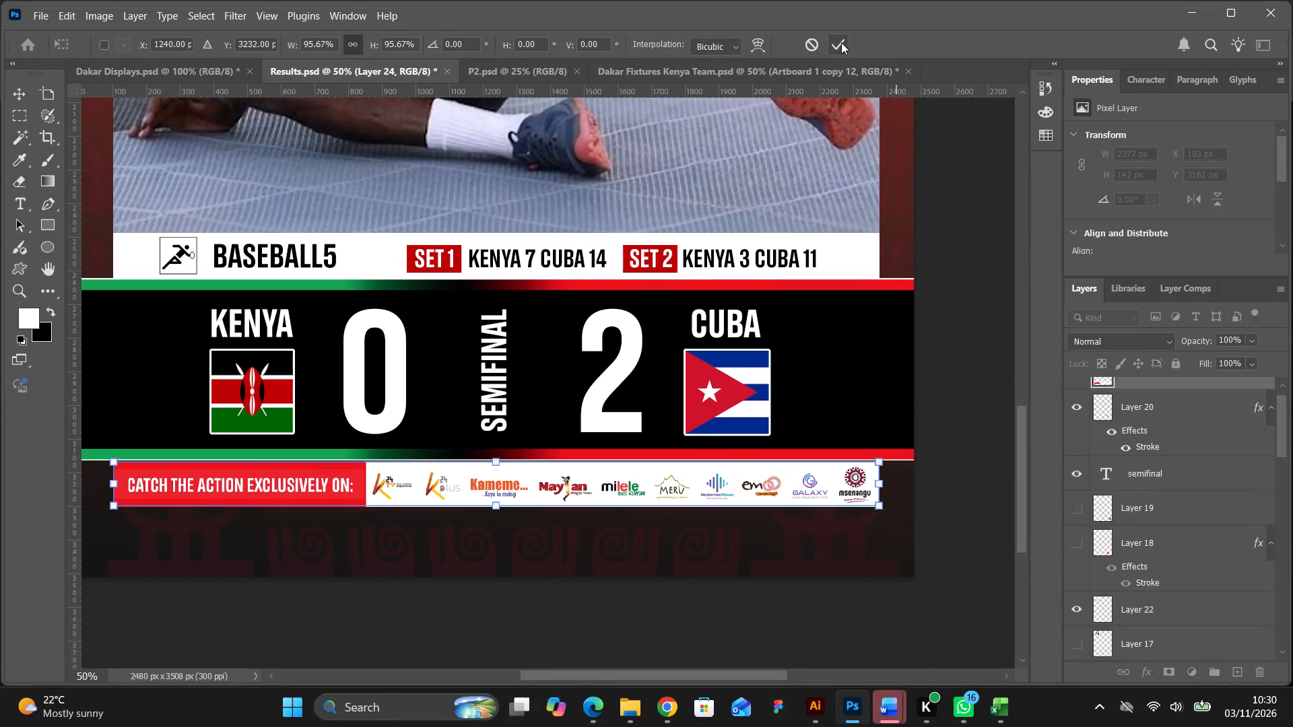
left_click(973, 300)
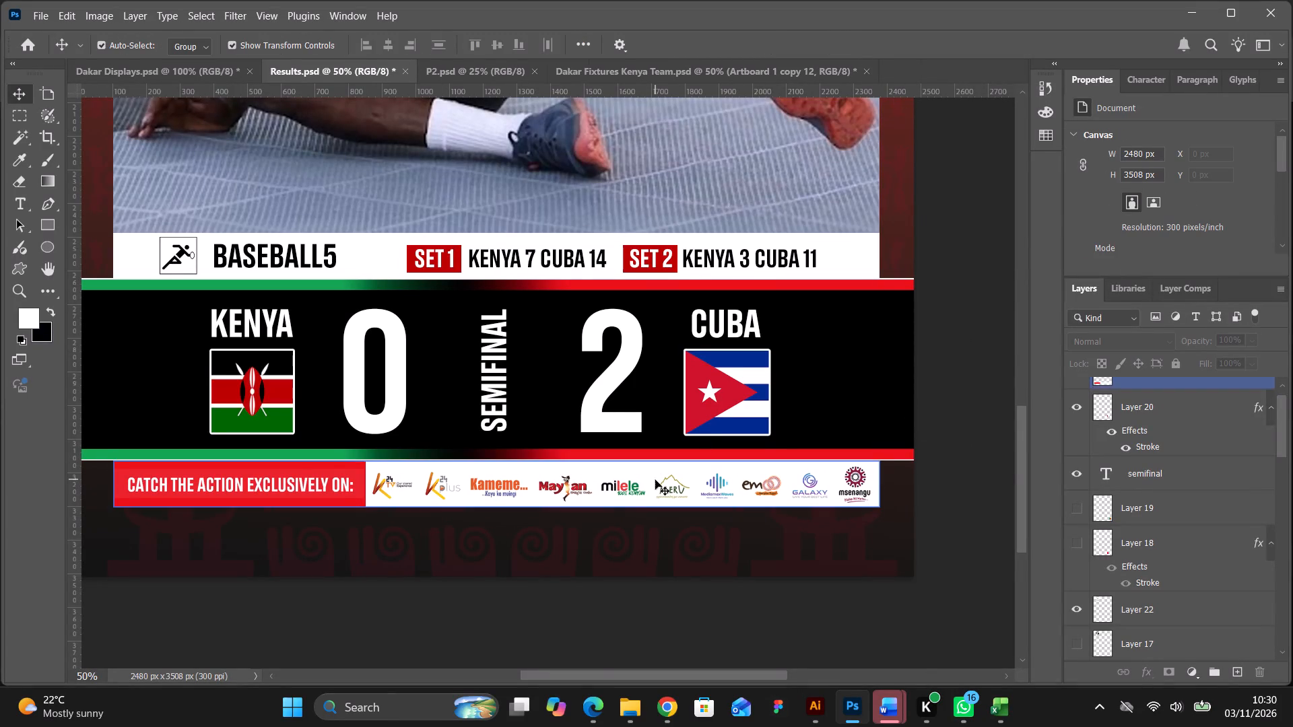
Nudge the broadcaster strip up to Y 3162 px, against the score banner.
left_click(655, 480)
key("Up")
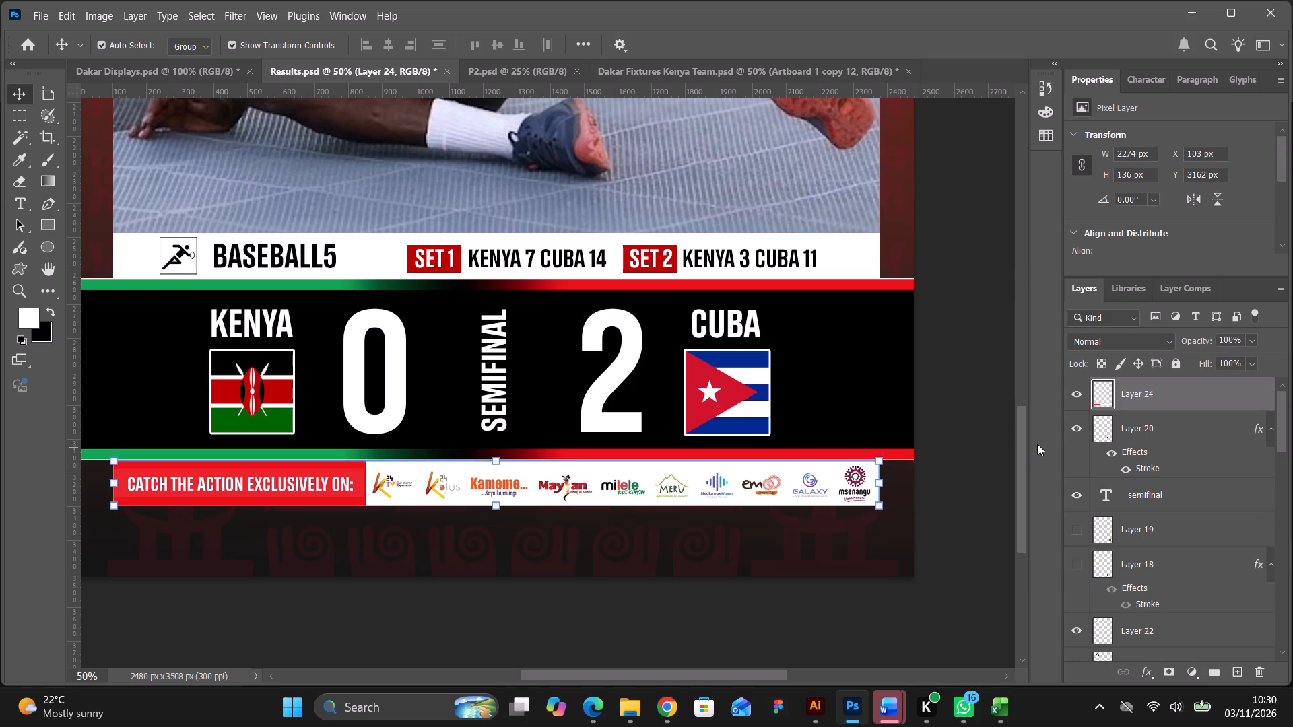
left_click(1037, 444)
left_click(981, 440)
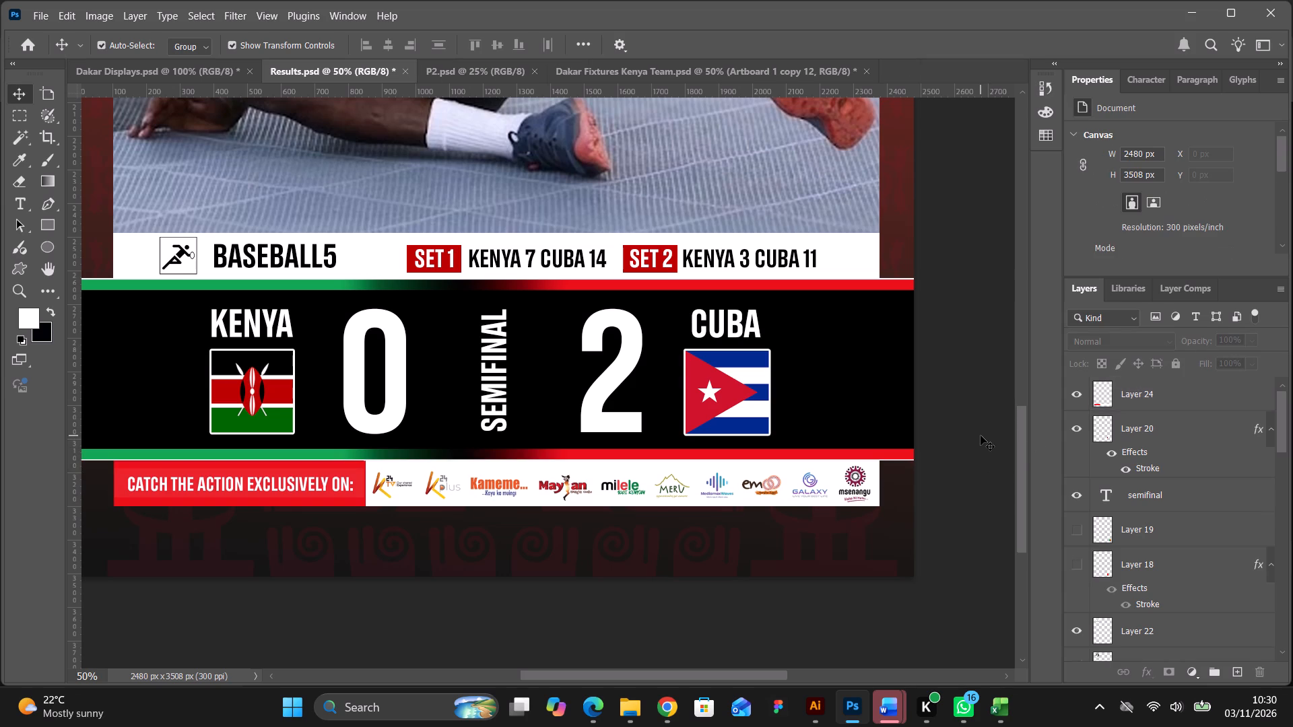
Review the poster from the athlete photo down to the broadcaster strip to check the spacing and alignment.
scroll(983, 428, "up", 5)
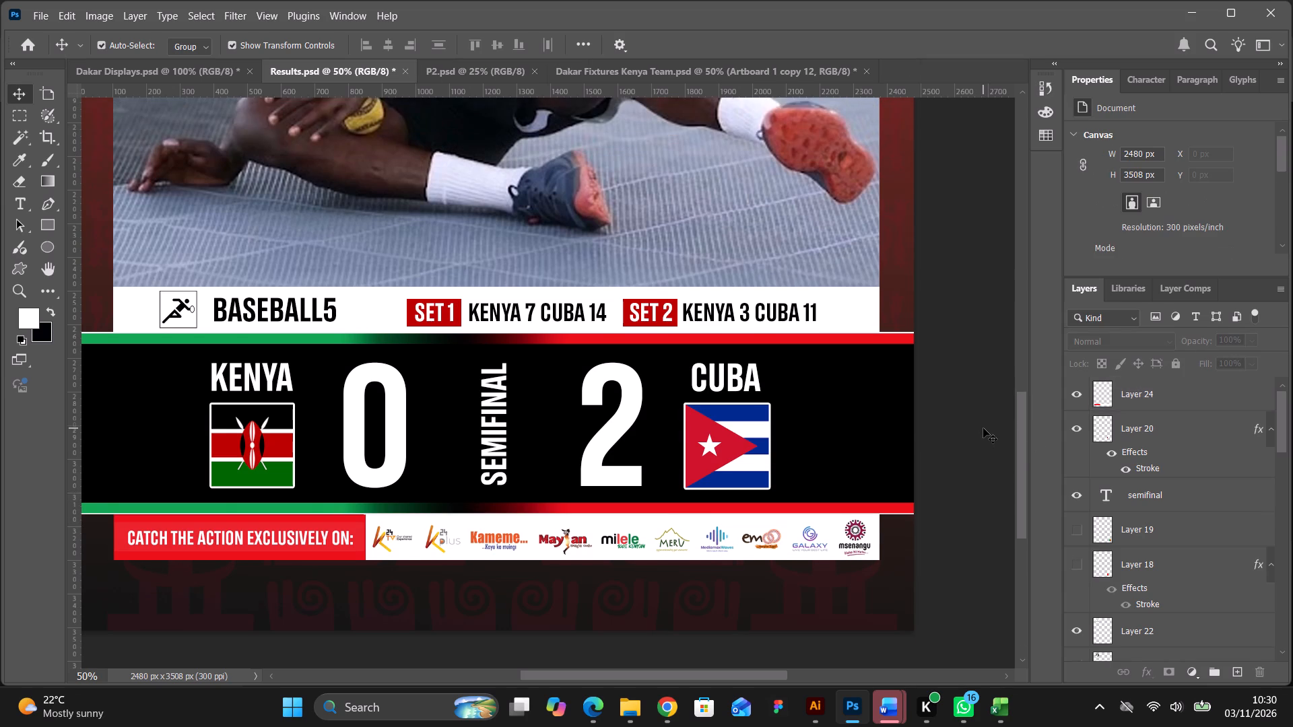
key("ctrl+minus")
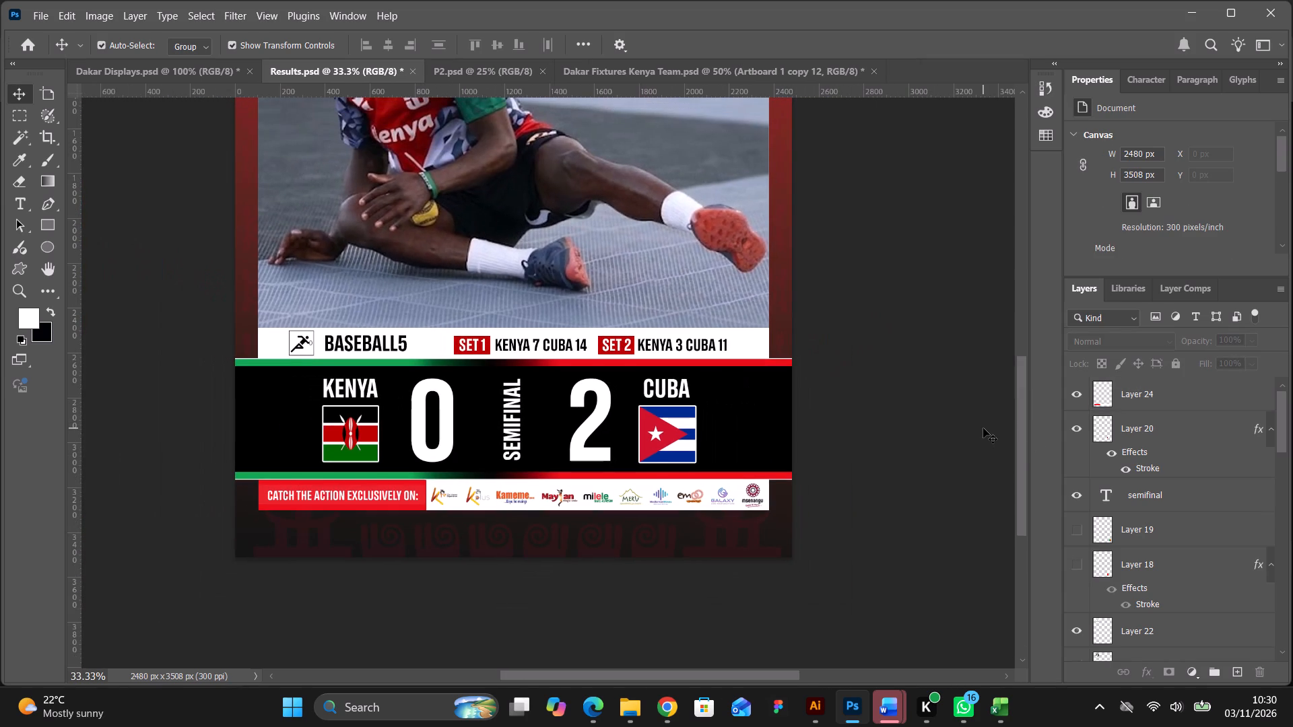
scroll(968, 391, "up", 7)
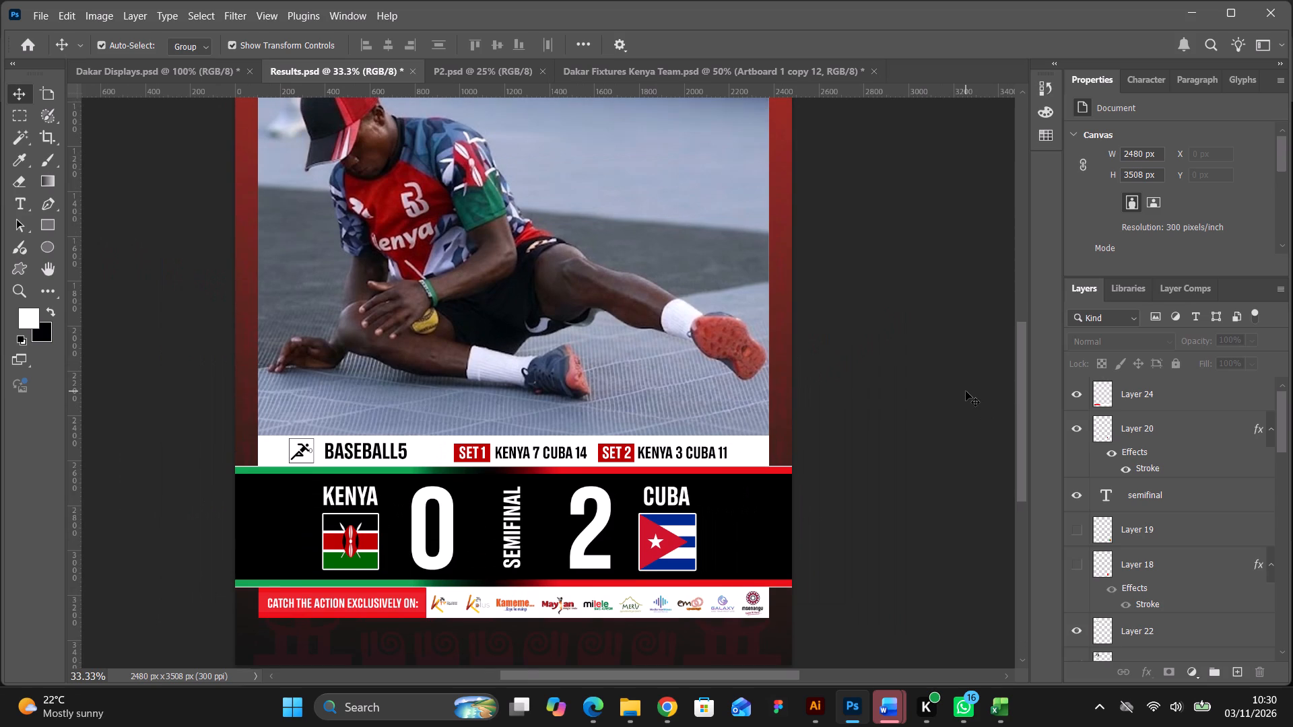
scroll(966, 391, "up", 3)
scroll(966, 391, "down", 5)
scroll(966, 391, "up", 5)
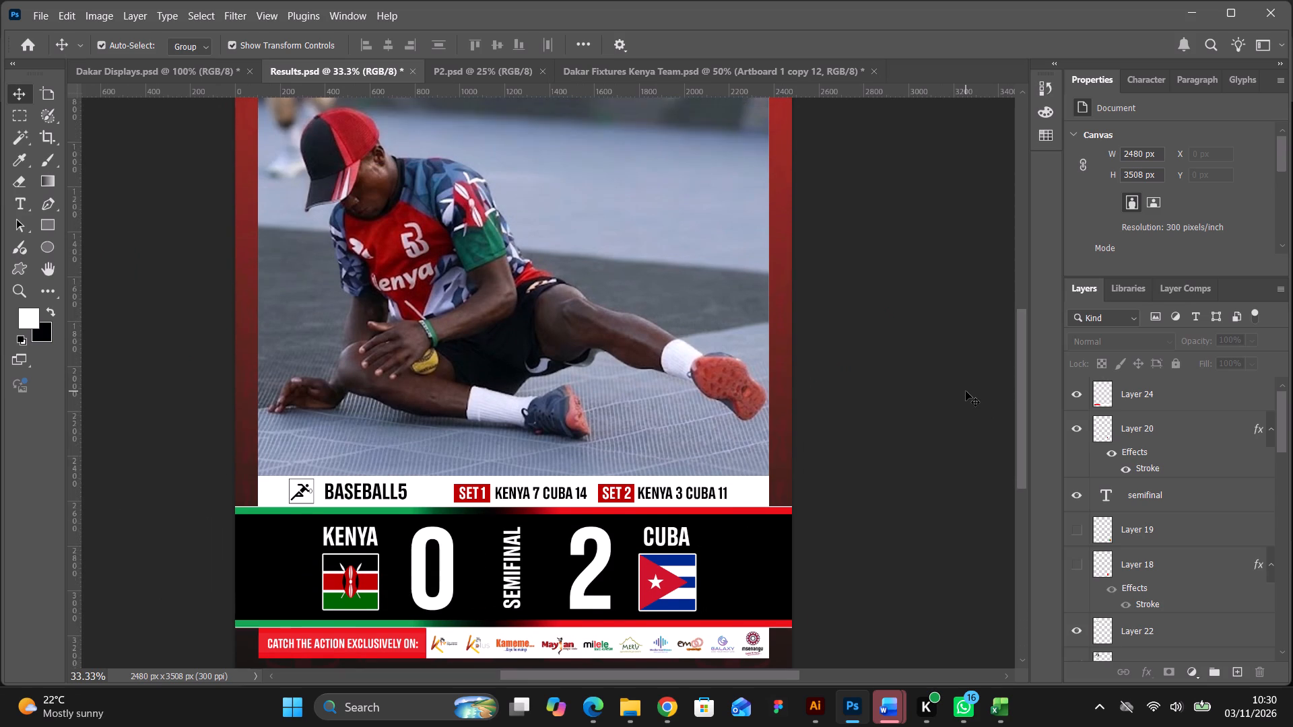
scroll(966, 391, "up", 11)
scroll(966, 391, "down", 7)
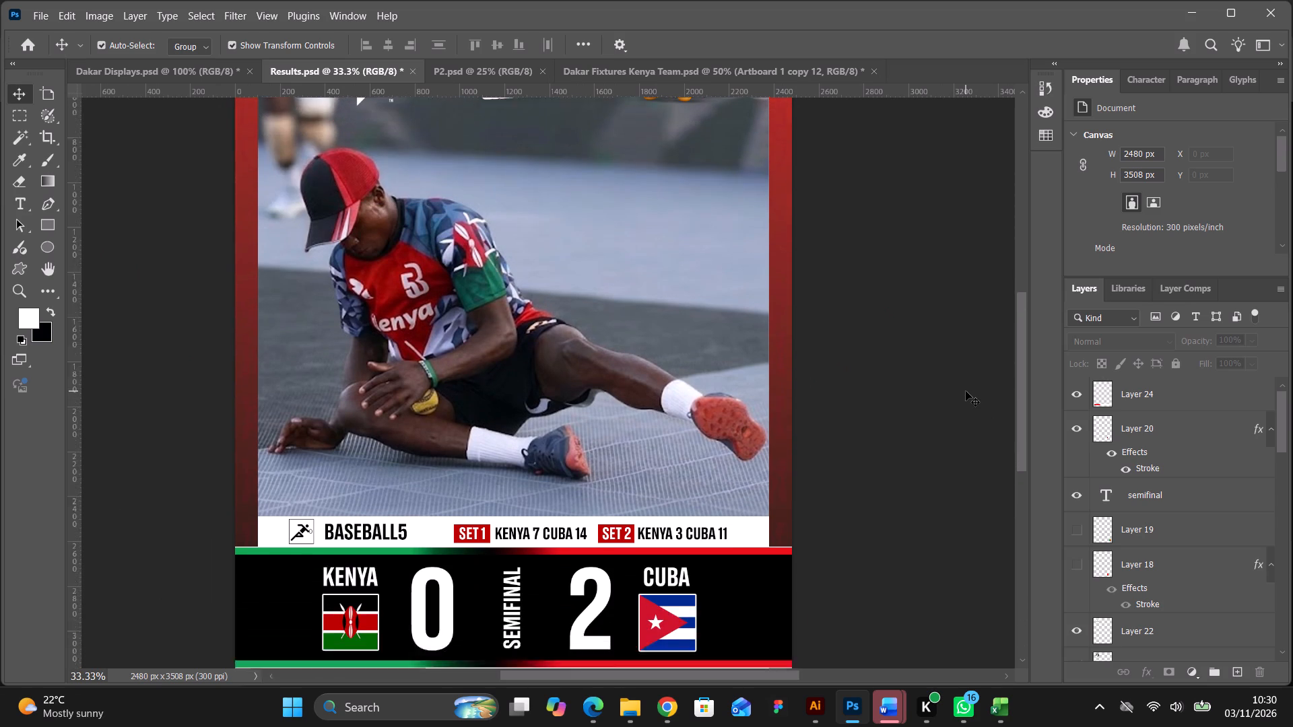
scroll(966, 391, "down", 16)
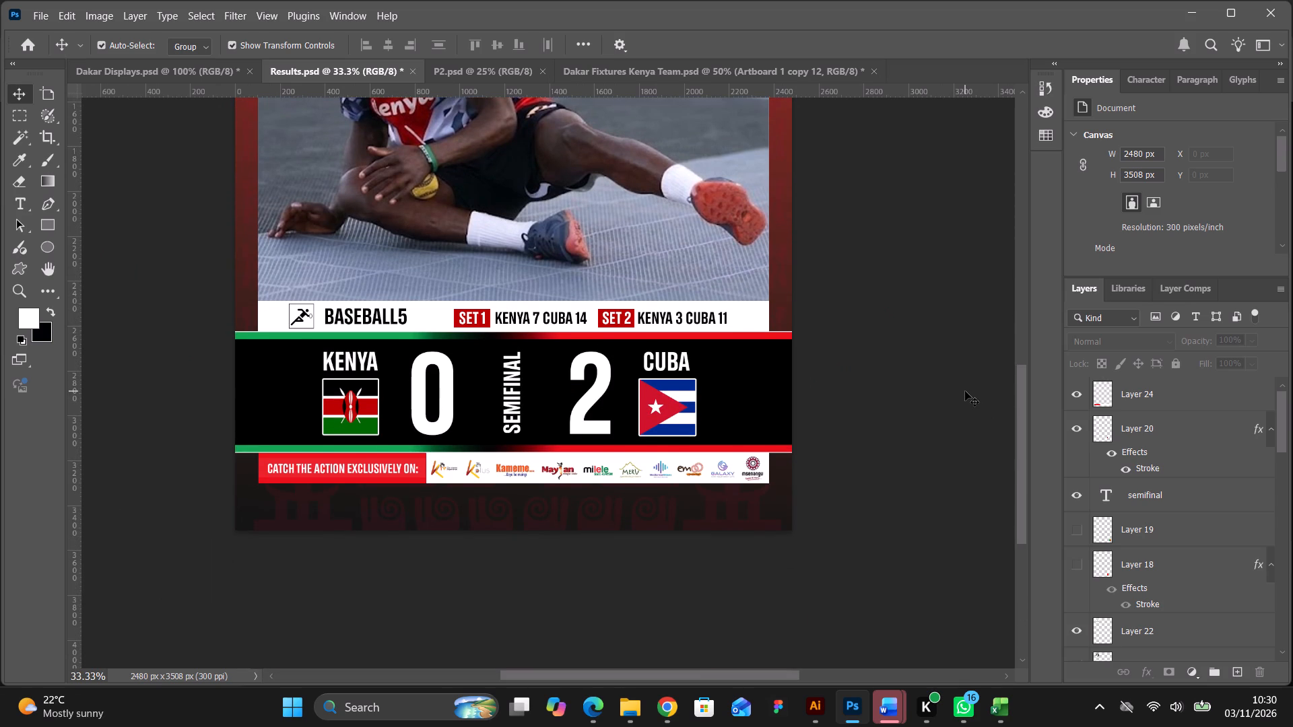
scroll(965, 391, "up", 4)
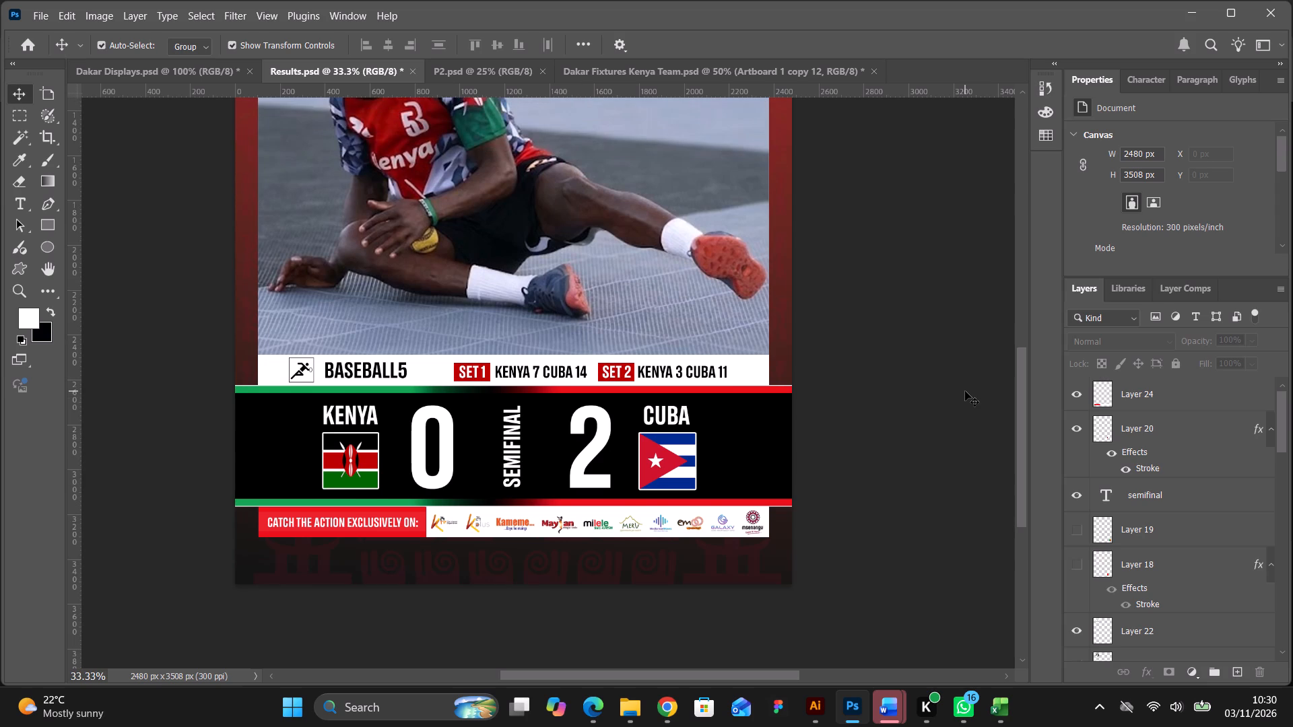
scroll(965, 390, "up", 1)
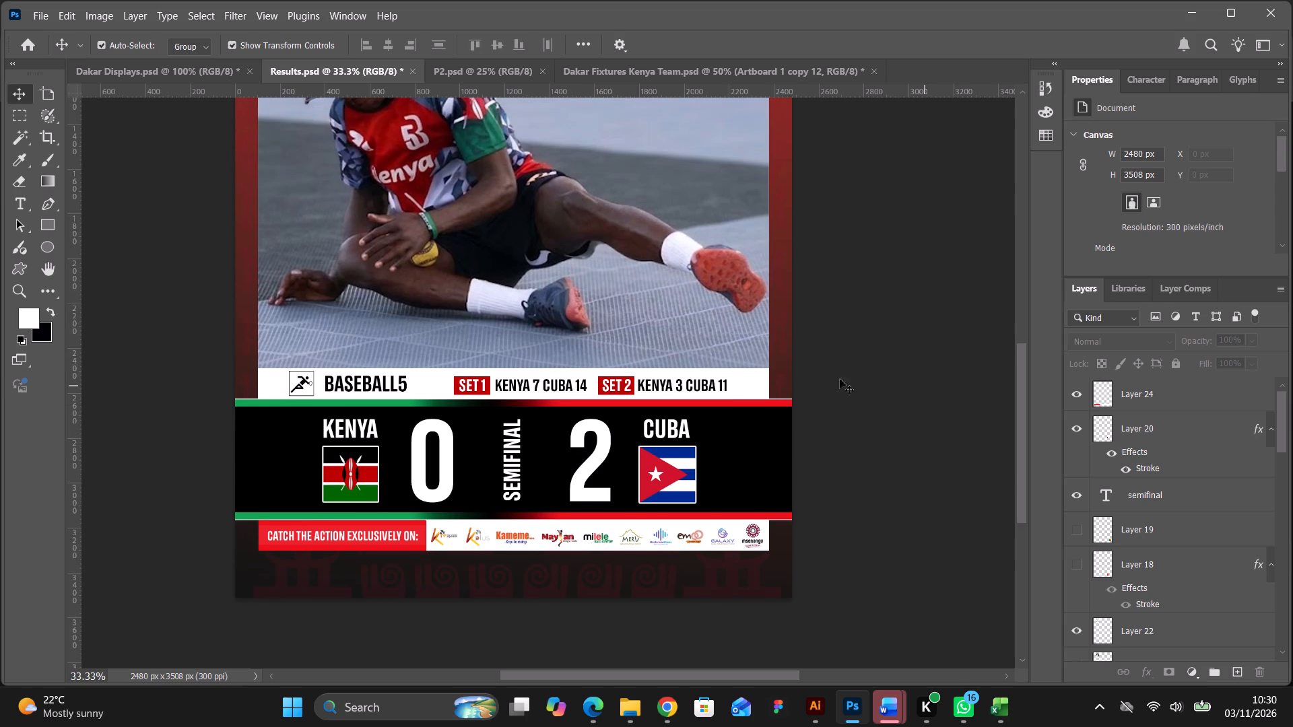
Move the BASEBALL5 set-scores strip, score banner and broadcaster strip down together by about 30 px, leaving the athlete photo out of the selection.
left_click(233, 360)
left_click_drag(233, 360, 725, 532)
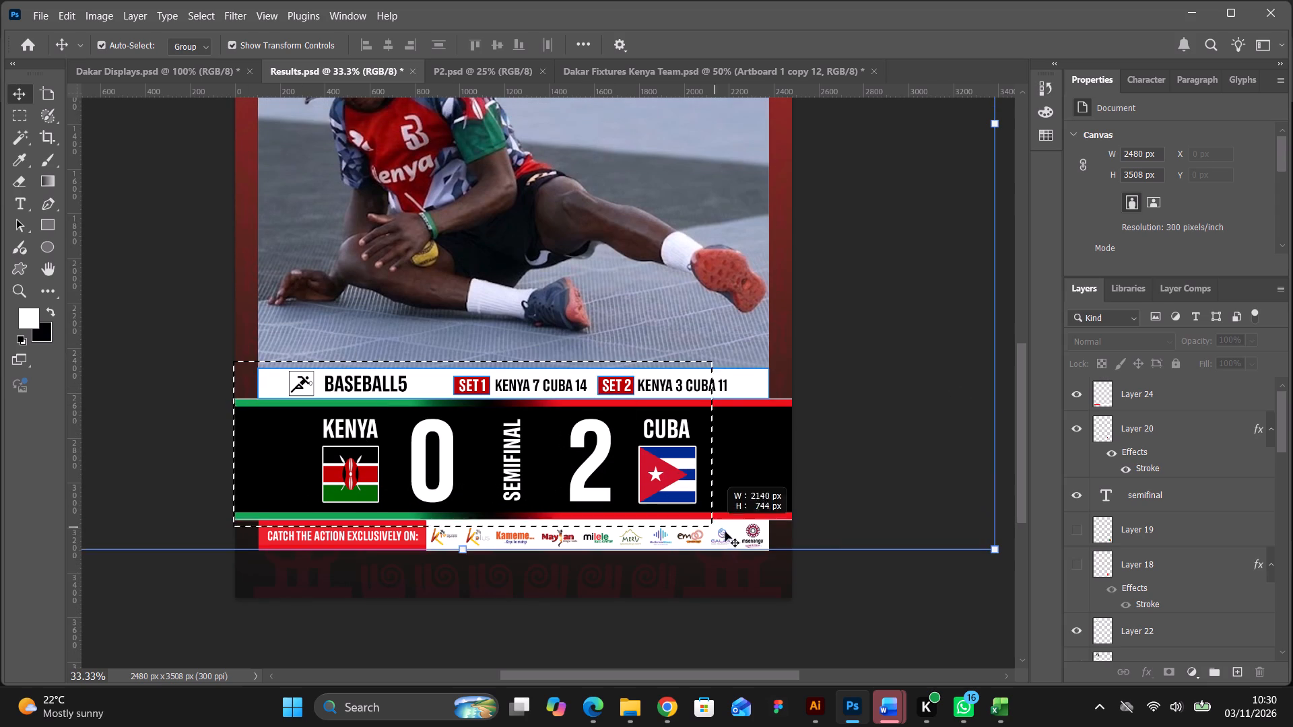
left_click_drag(725, 532, 774, 562)
scroll(851, 419, "up", 11)
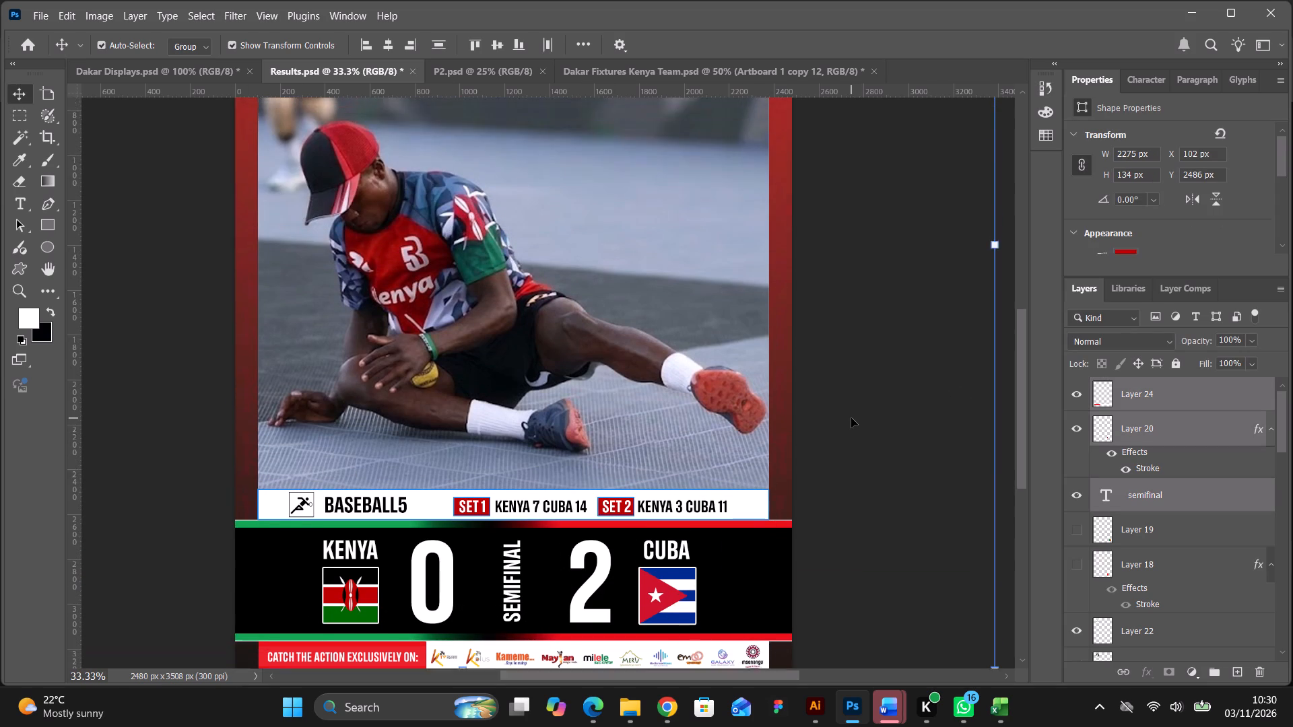
scroll(851, 418, "up", 19)
scroll(853, 421, "down", 10)
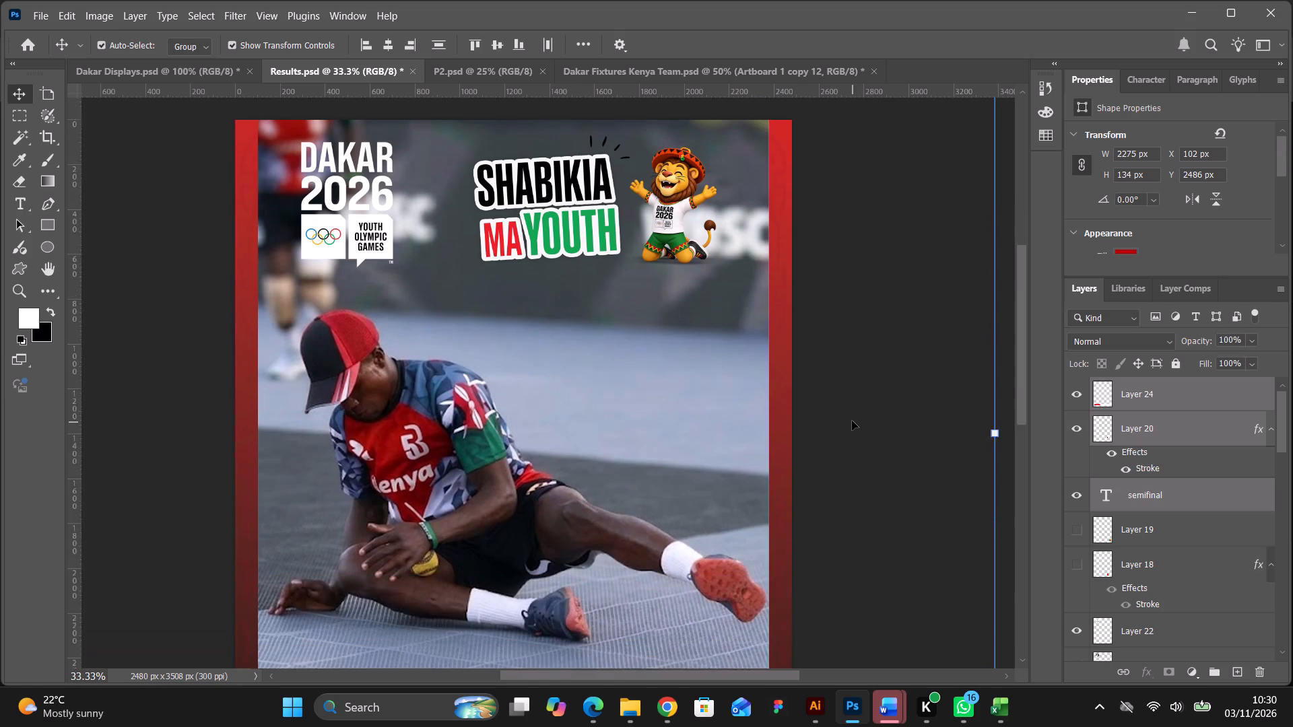
scroll(852, 421, "down", 10)
scroll(1212, 568, "down", 20)
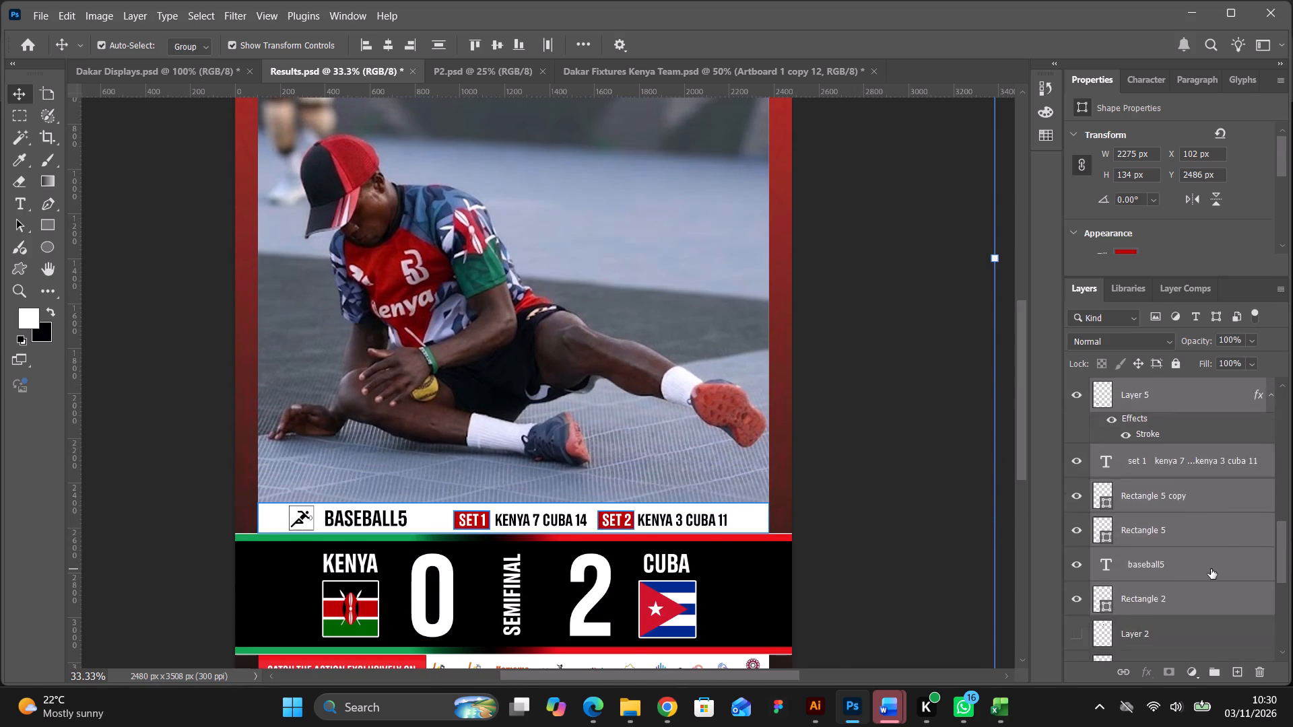
scroll(1211, 569, "down", 6)
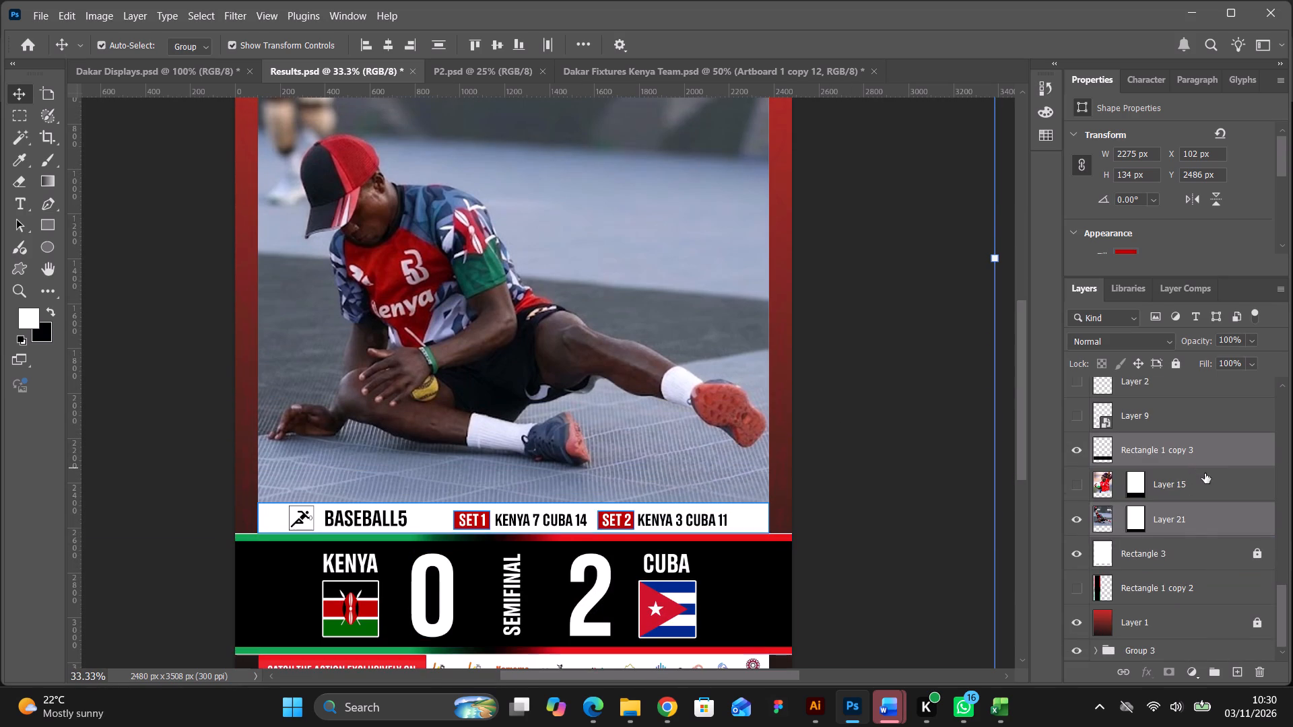
left_click(1220, 518, "ctrl")
scroll(893, 455, "down", 9)
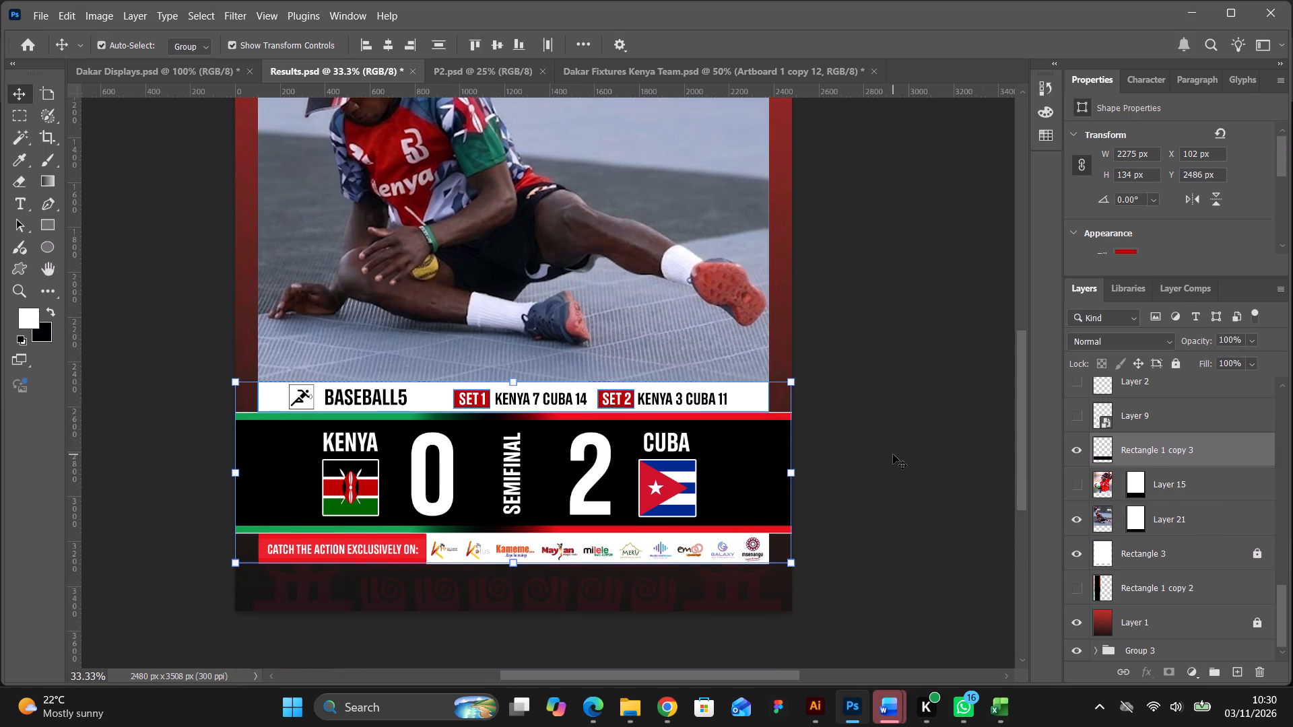
key("Down")
key("Down")
key("Down")
key("Down")
key("Down")
key("Down")
key("Down")
key("Down")
key("Down")
key("Down")
key("Down")
key("Down")
key("Down")
key("Down")
key("Down")
key("Down")
key("Down")
key("Down")
key("Down")
key("Down")
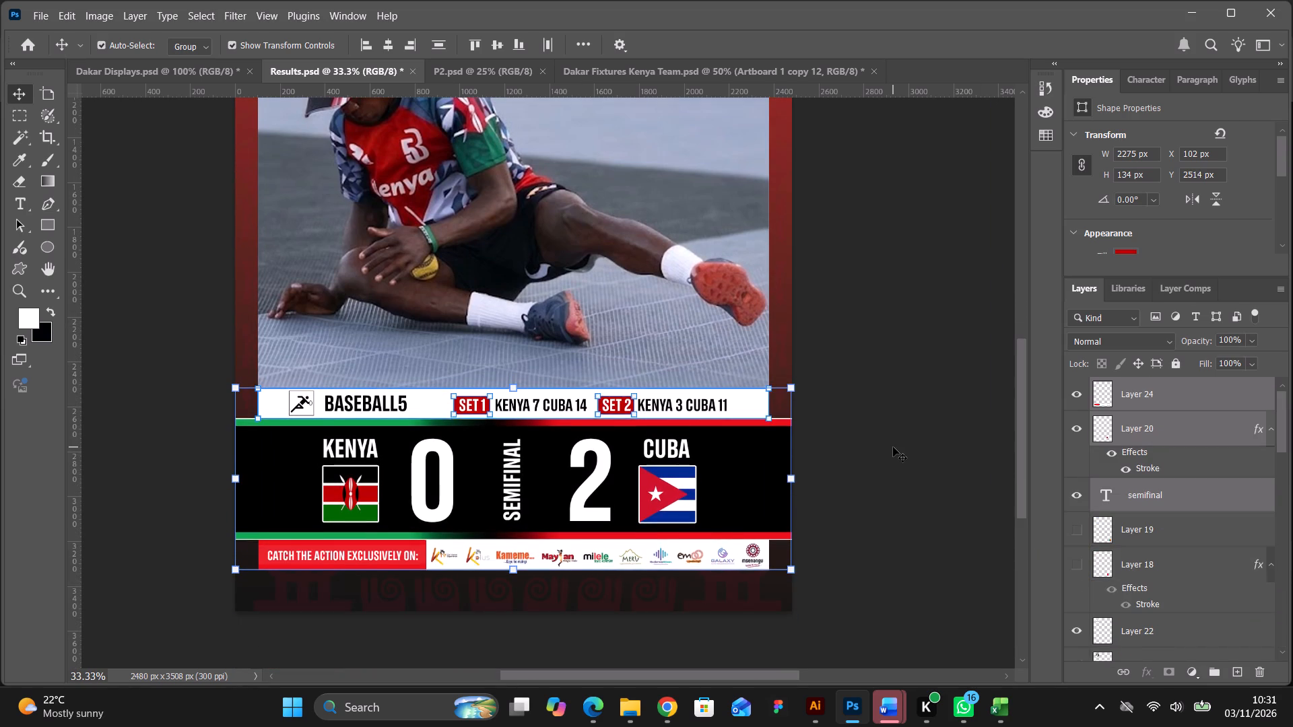
Group the selected strip and banner layers and name the group "results".
left_click(1212, 670)
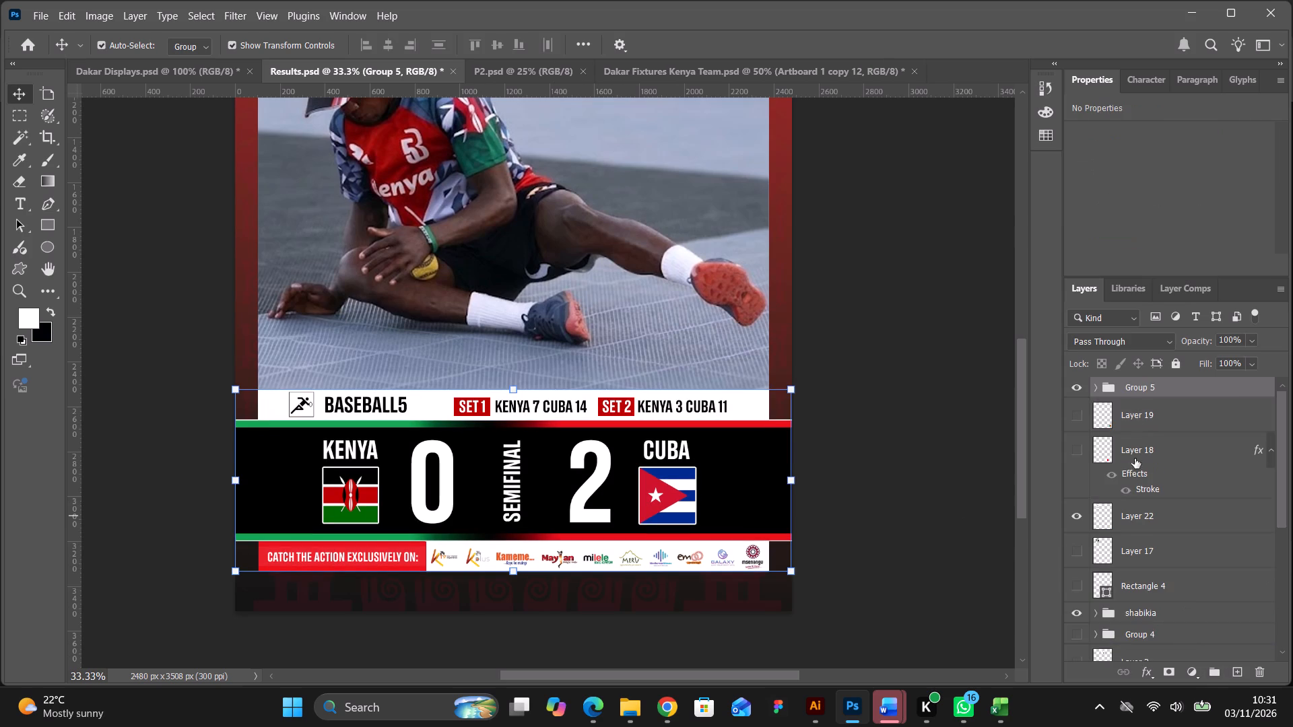
double_click(1142, 387)
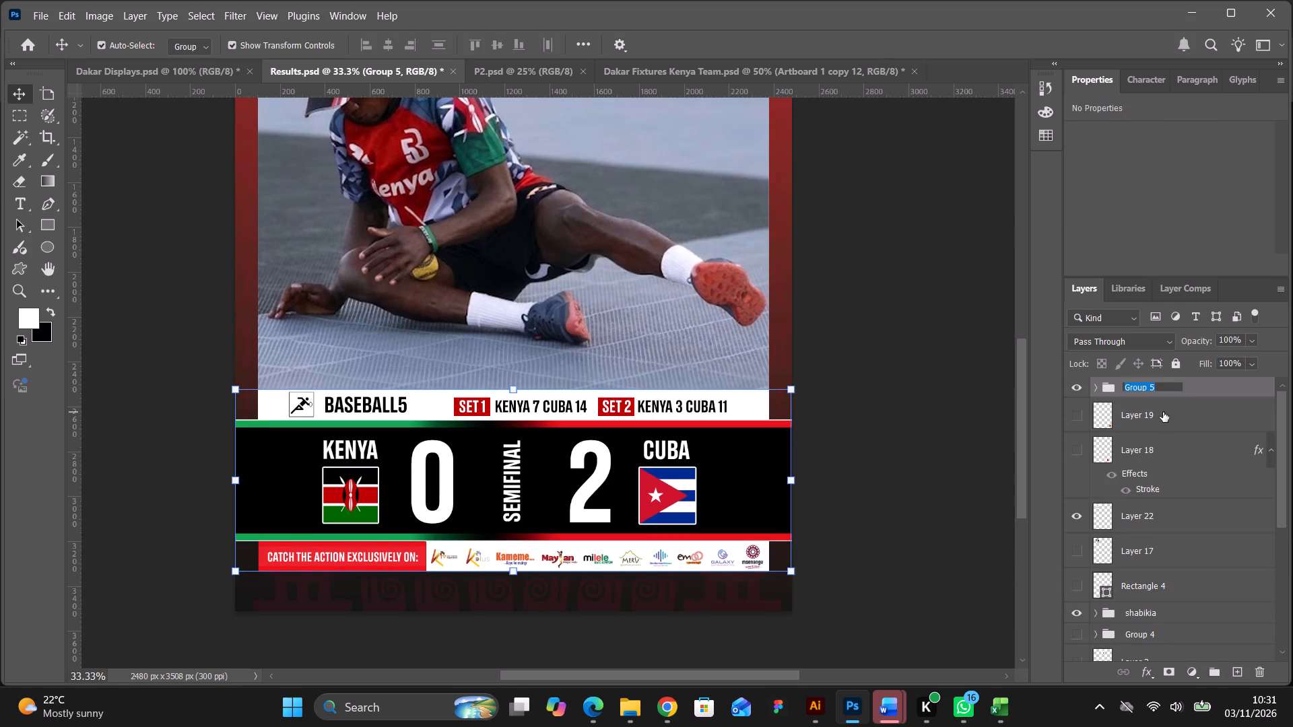
type("results")
key("Return")
Nudge the results group further down by about 60 px, towards the poster's bottom edge.
key("Down")
key("Down")
key("Down")
key("Down")
key("Down")
key("Down")
key("Down")
key("Down")
key("Down")
key("Down")
key("Down")
key("Down")
key("Down")
key("Down")
key("Down")
key("Down")
key("Down")
key("Down")
key("Down")
key("Down")
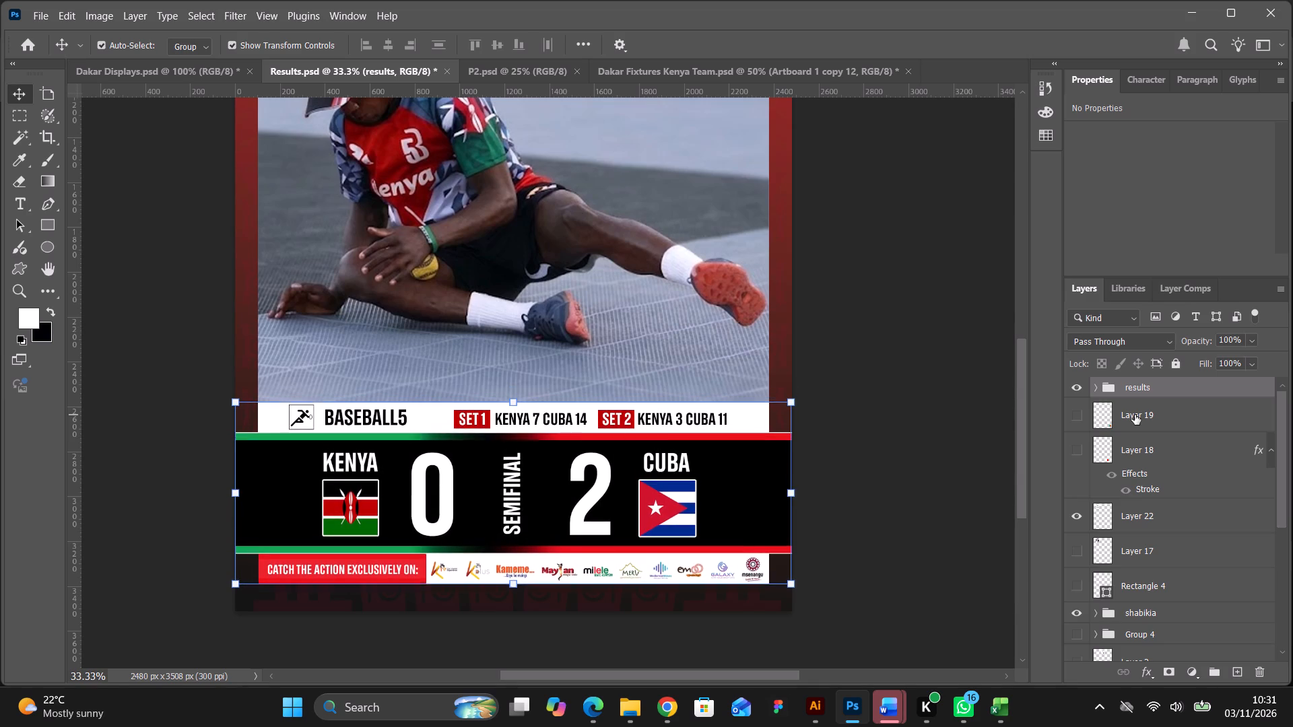
left_click(847, 376)
Shift the athlete photo inside its mask slightly left and down to X -1373 px, Y -432 px.
scroll(847, 376, "up", 7)
left_click(567, 391)
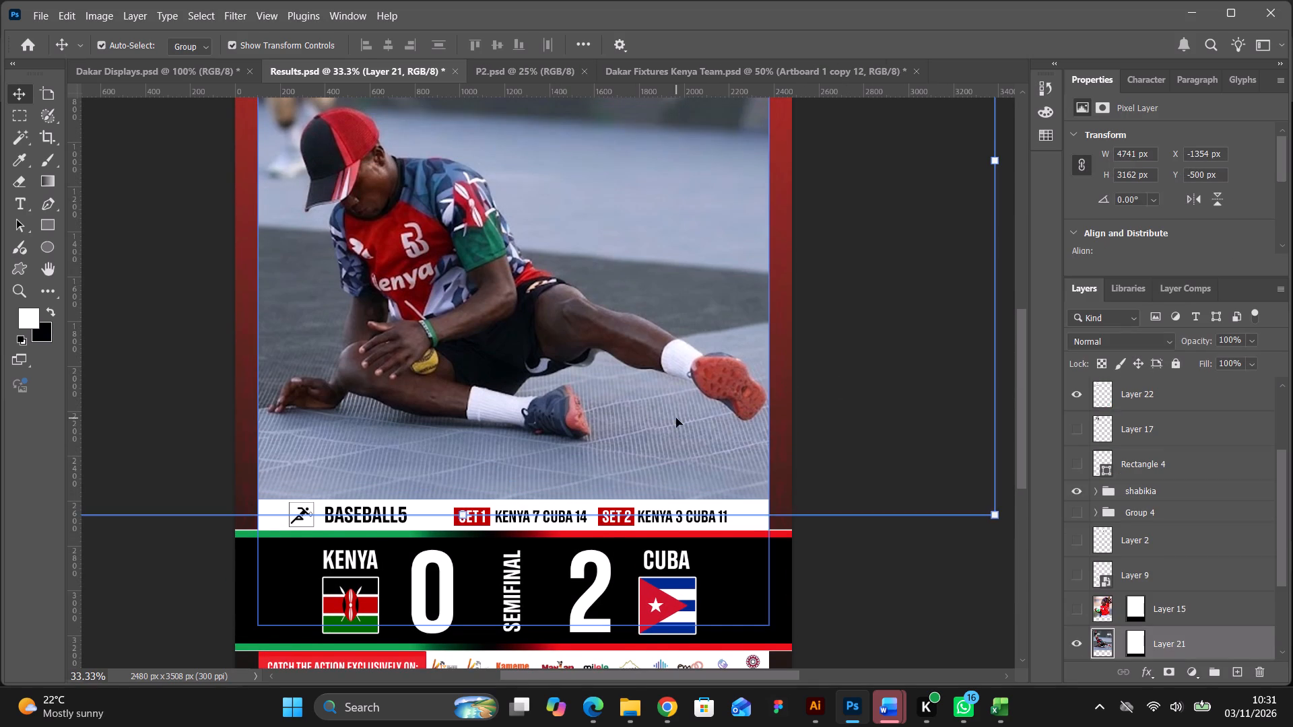
scroll(676, 417, "up", 16)
scroll(659, 409, "down", 4)
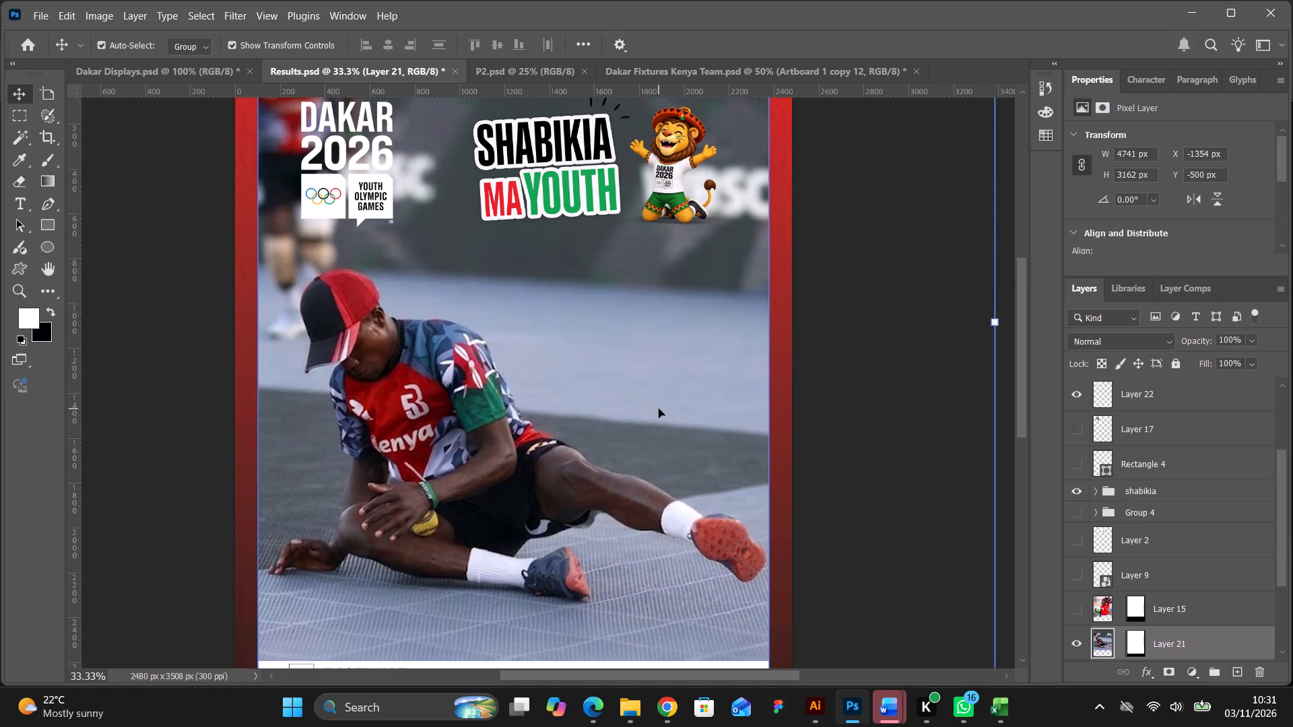
scroll(659, 409, "down", 13)
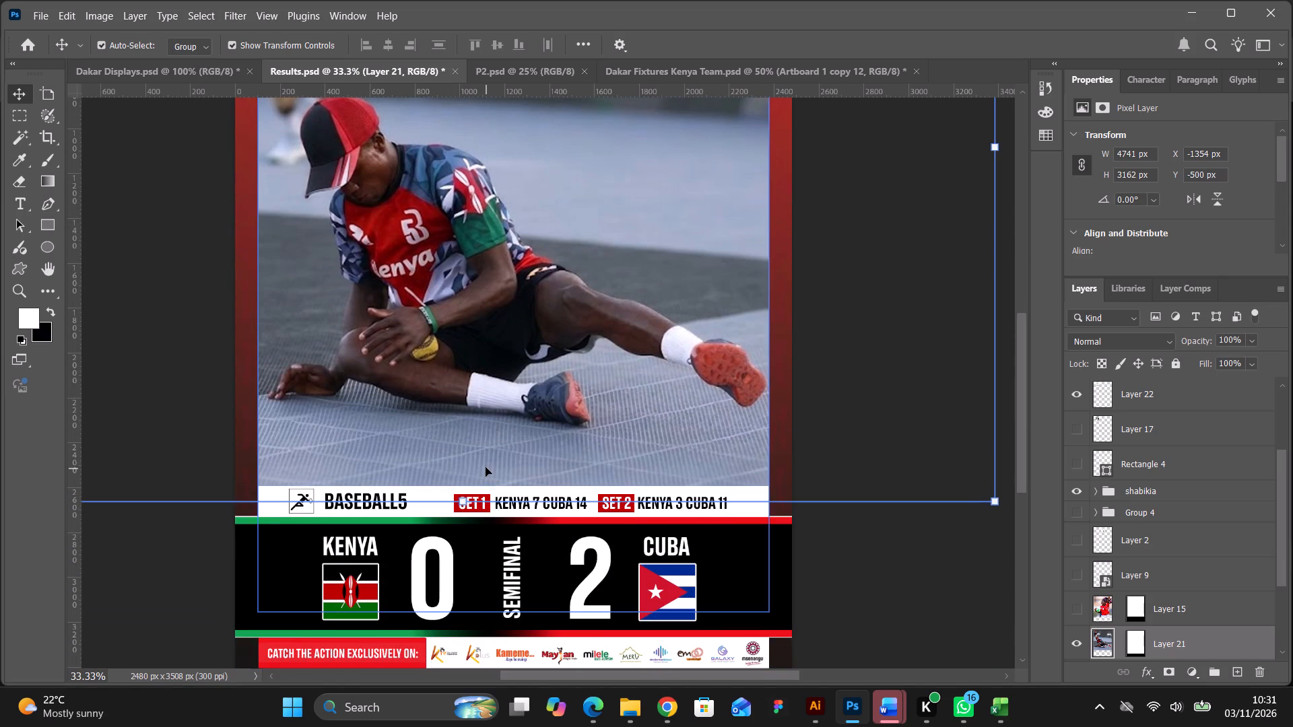
key("Left")
key("Left")
key("Left")
key("Left")
key("Left")
key("Left")
key("Down")
key("Down")
key("Down")
key("Down")
key("Down")
key("Down")
key("Down")
key("Down")
key("Down")
key("Down")
key("Down")
key("Down")
key("Down")
key("Down")
key("Down")
key("Down")
key("Down")
key("Down")
key("Down")
key("Down")
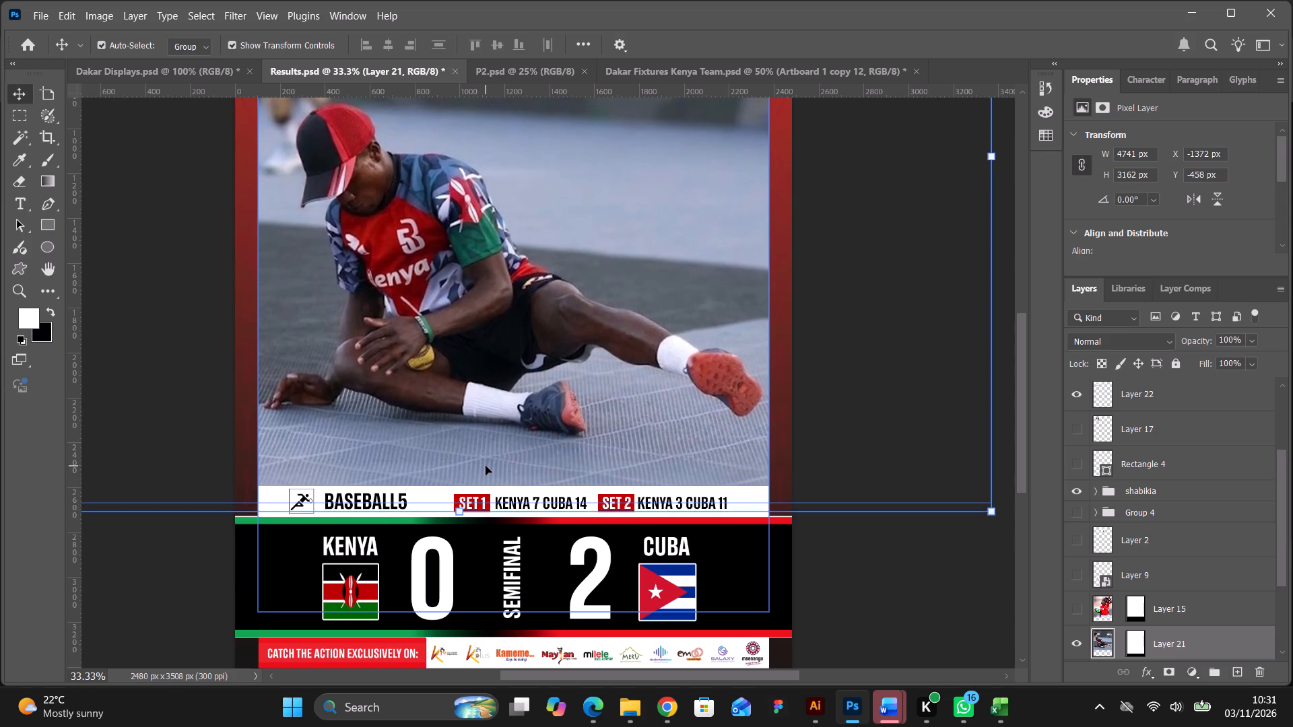
key("Down")
key("Down")
key("Down")
key("Down")
key("Down")
key("Down")
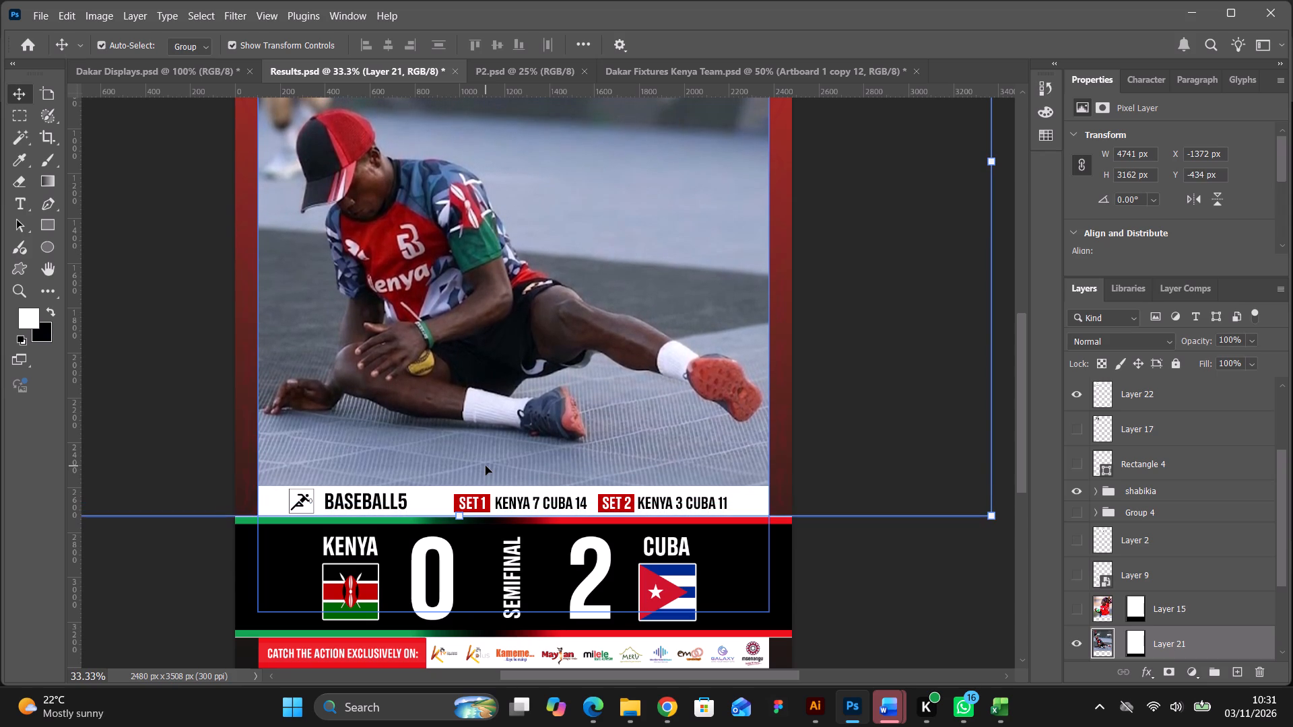
key("Down")
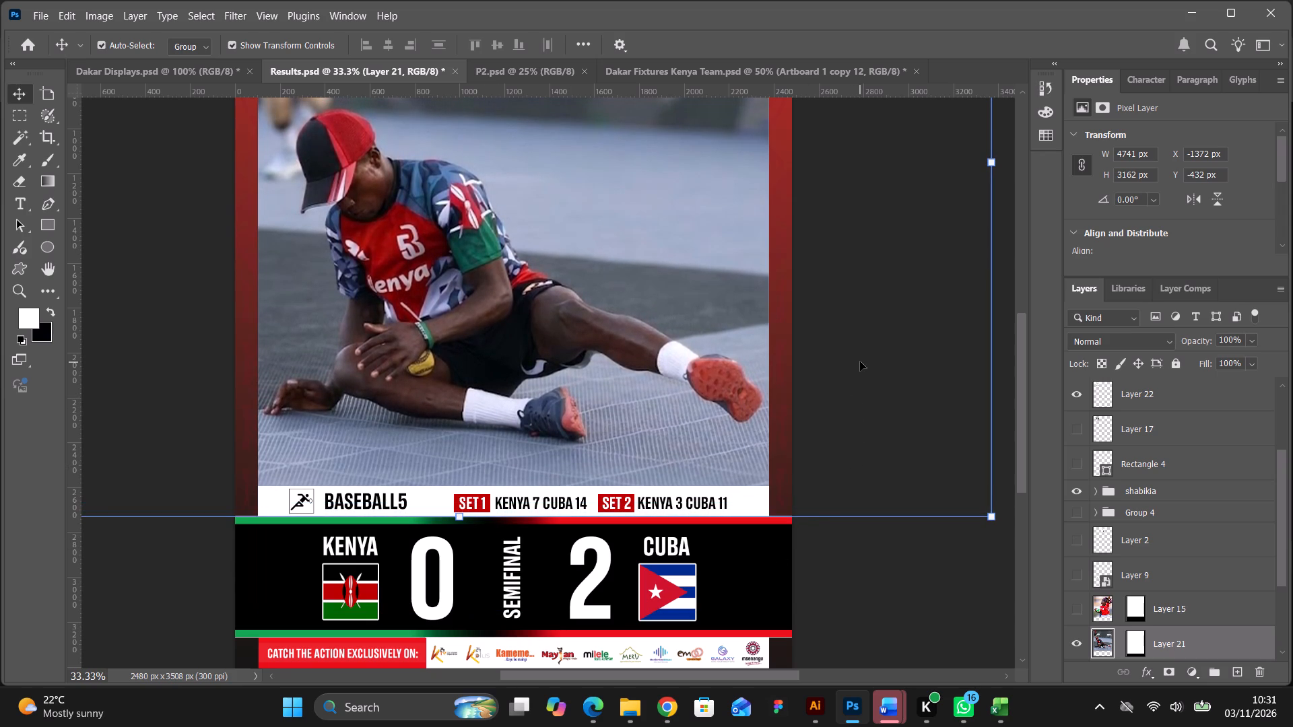
key("Right")
key("Left")
scroll(883, 373, "up", 7)
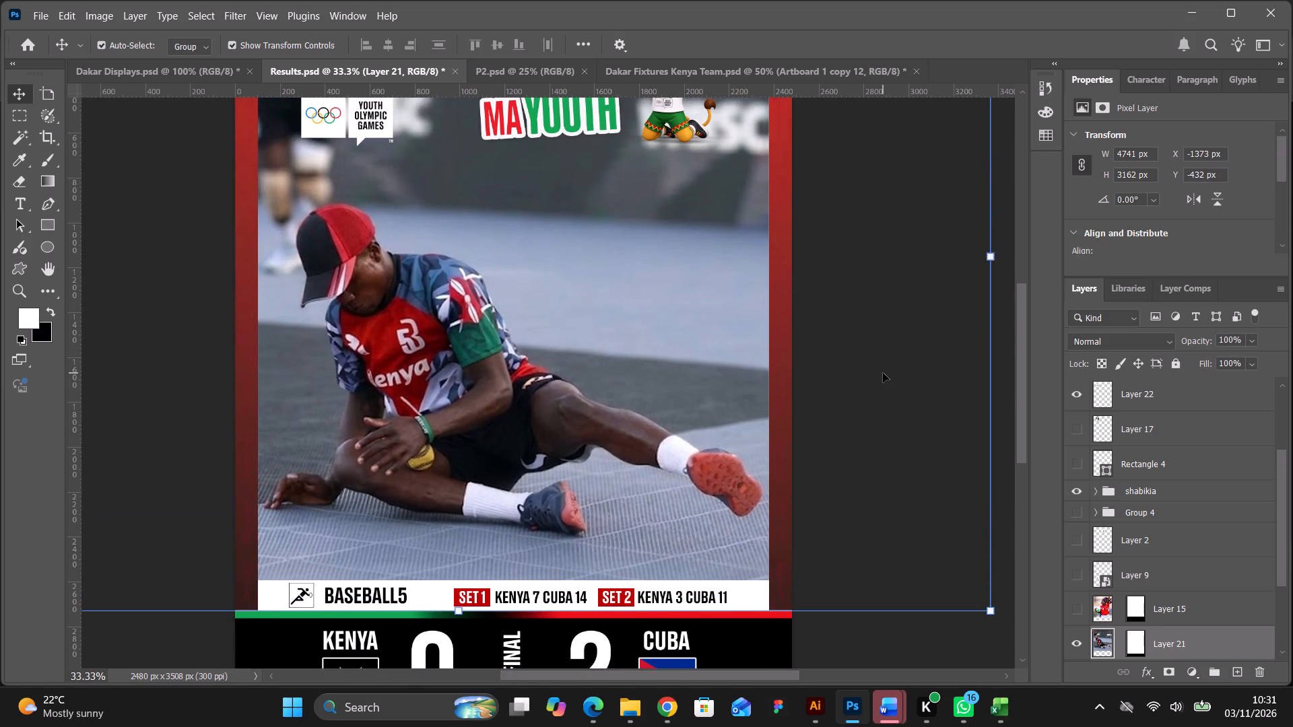
scroll(883, 373, "up", 16)
left_click(890, 349)
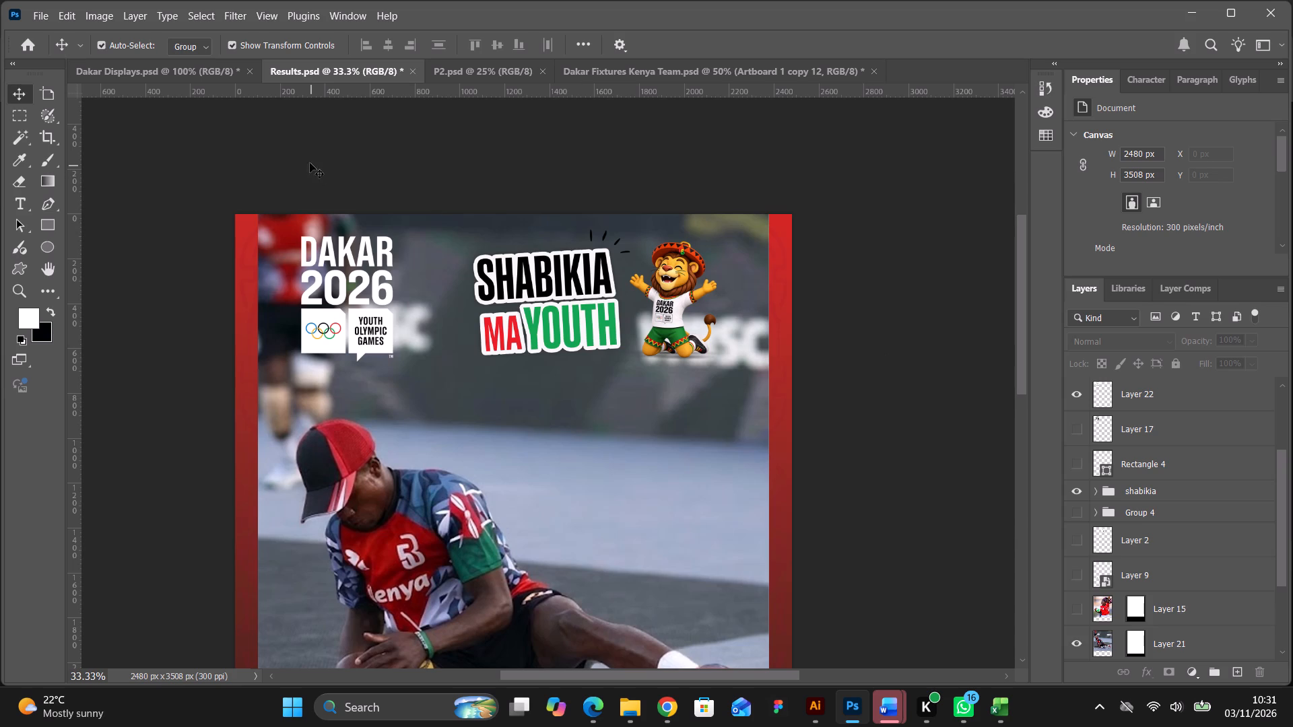
Export the results poster as a PNG with transparency at 2480 × 3508 px, 100% scale.
scroll(294, 157, "down", 19)
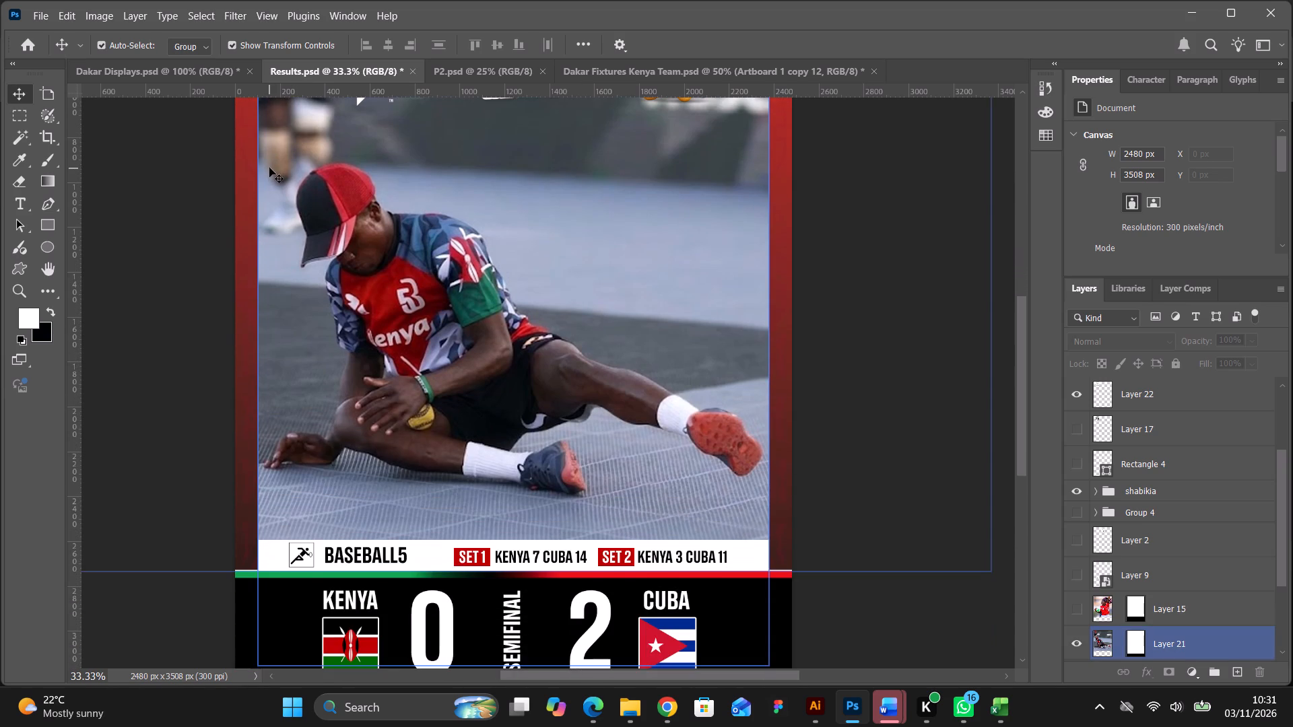
scroll(267, 168, "down", 2)
left_click(178, 222)
left_click(43, 21)
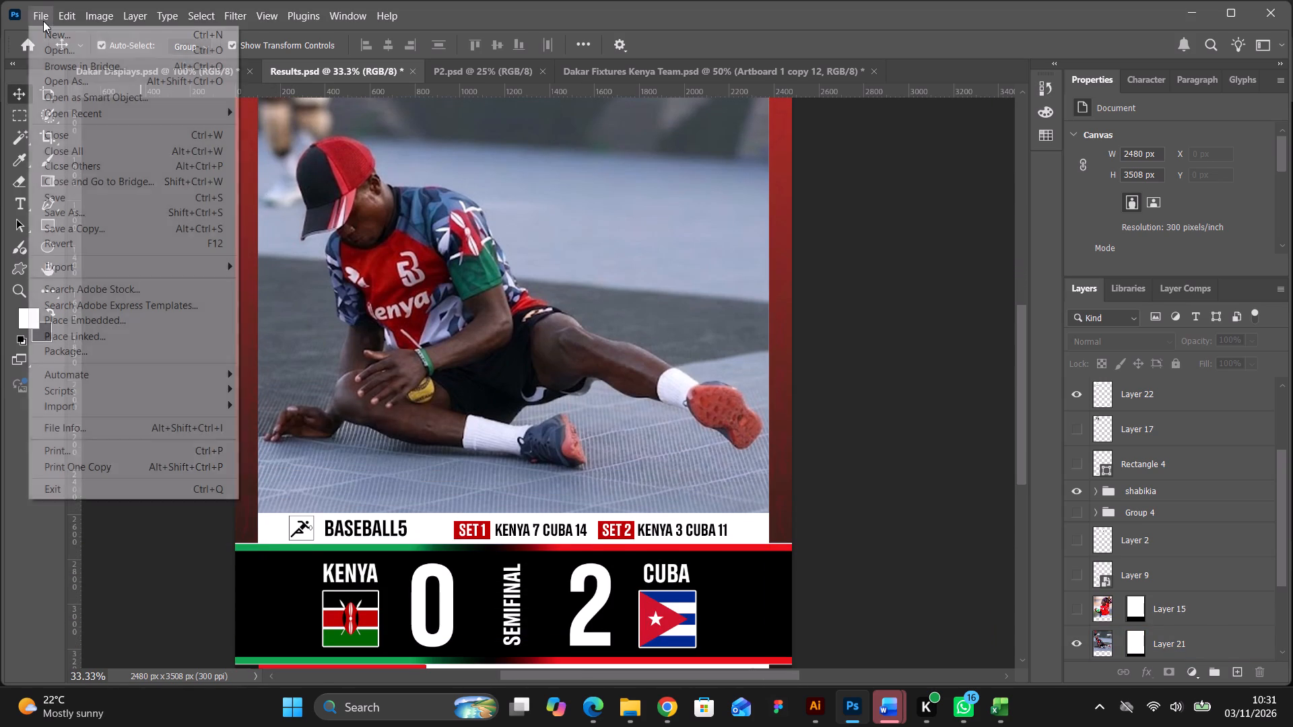
left_click(272, 284)
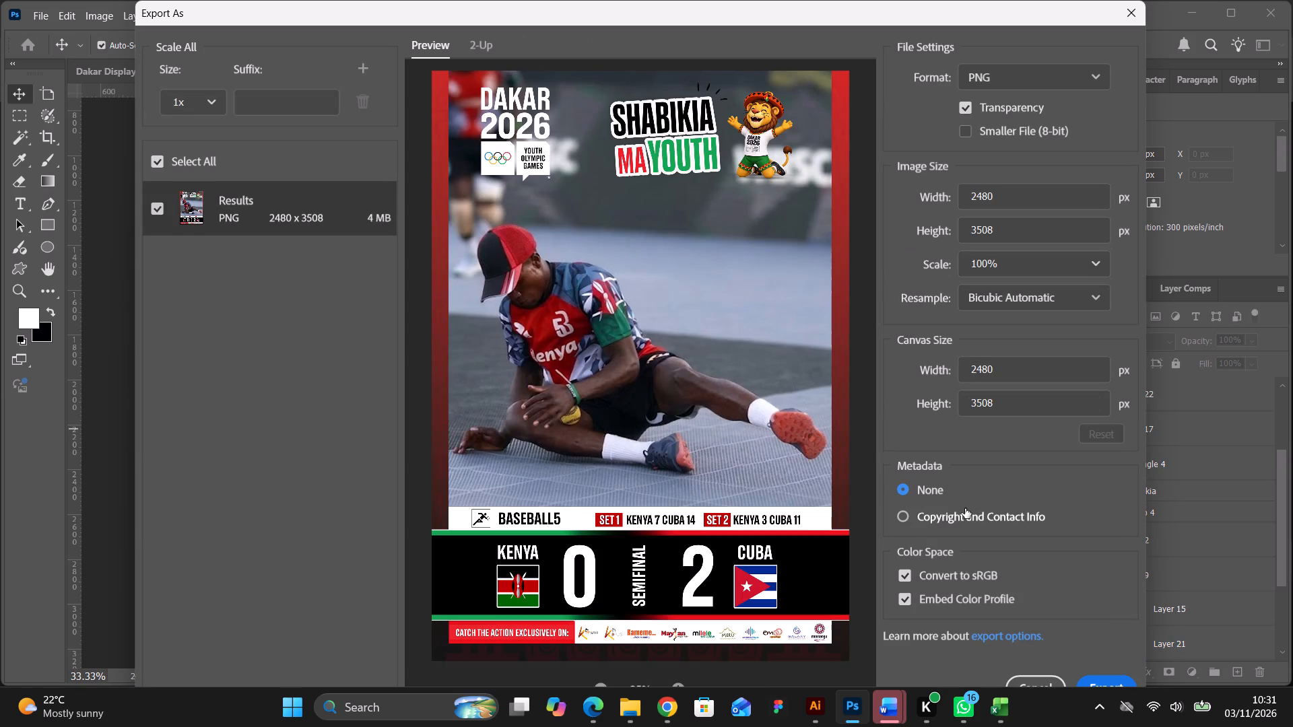
left_click(1102, 681)
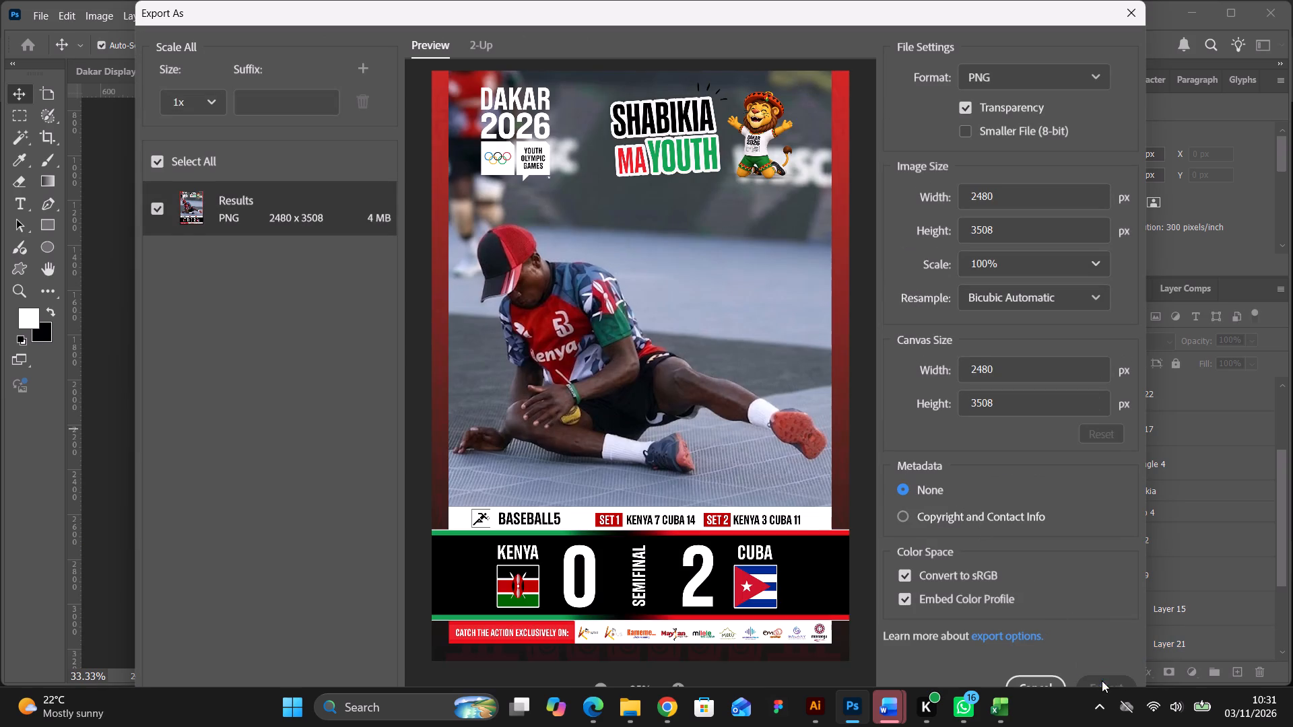
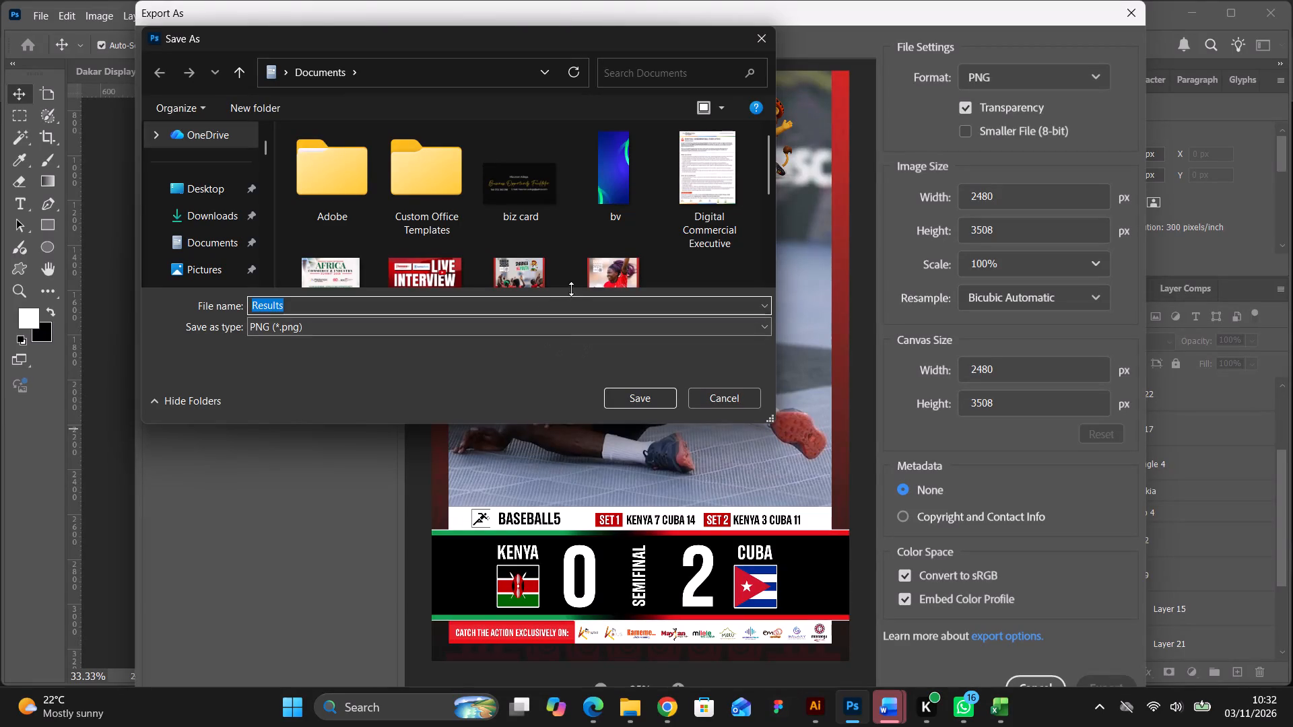
Save the exported poster PNG in Documents under the name "kenya vs cuba".
type("kenya vs cuba")
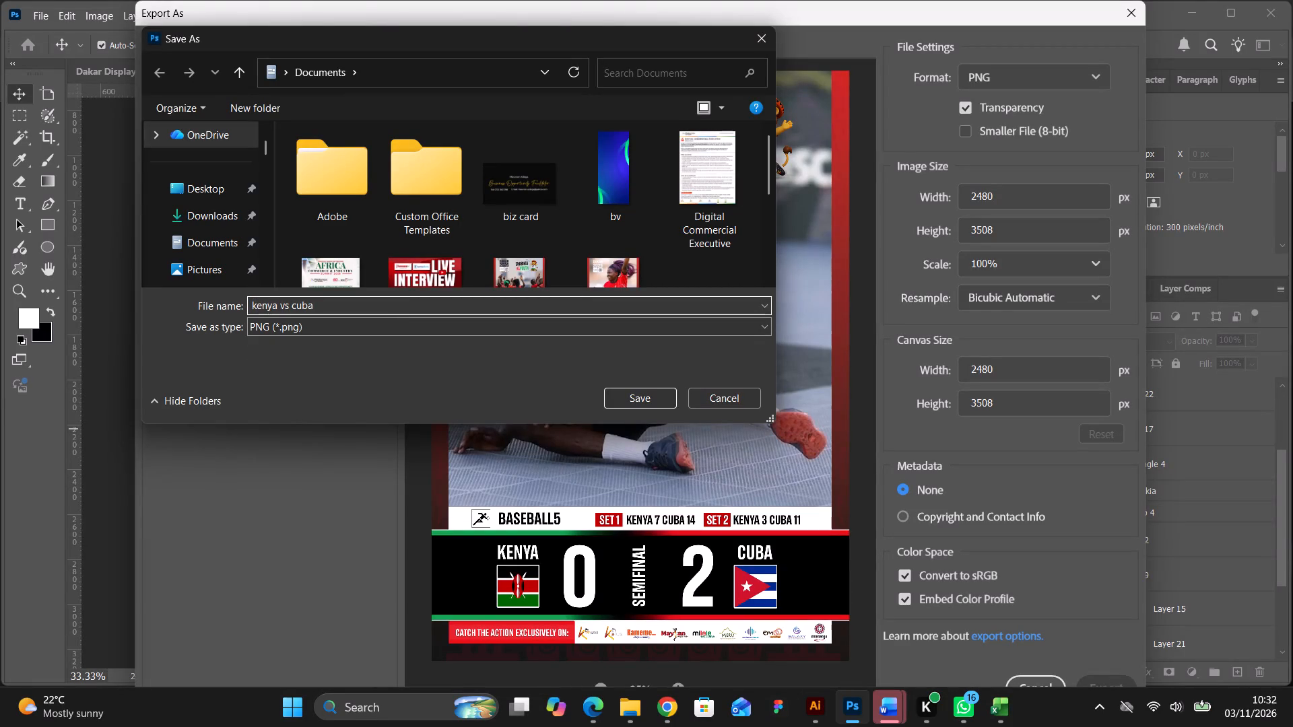
left_click(642, 394)
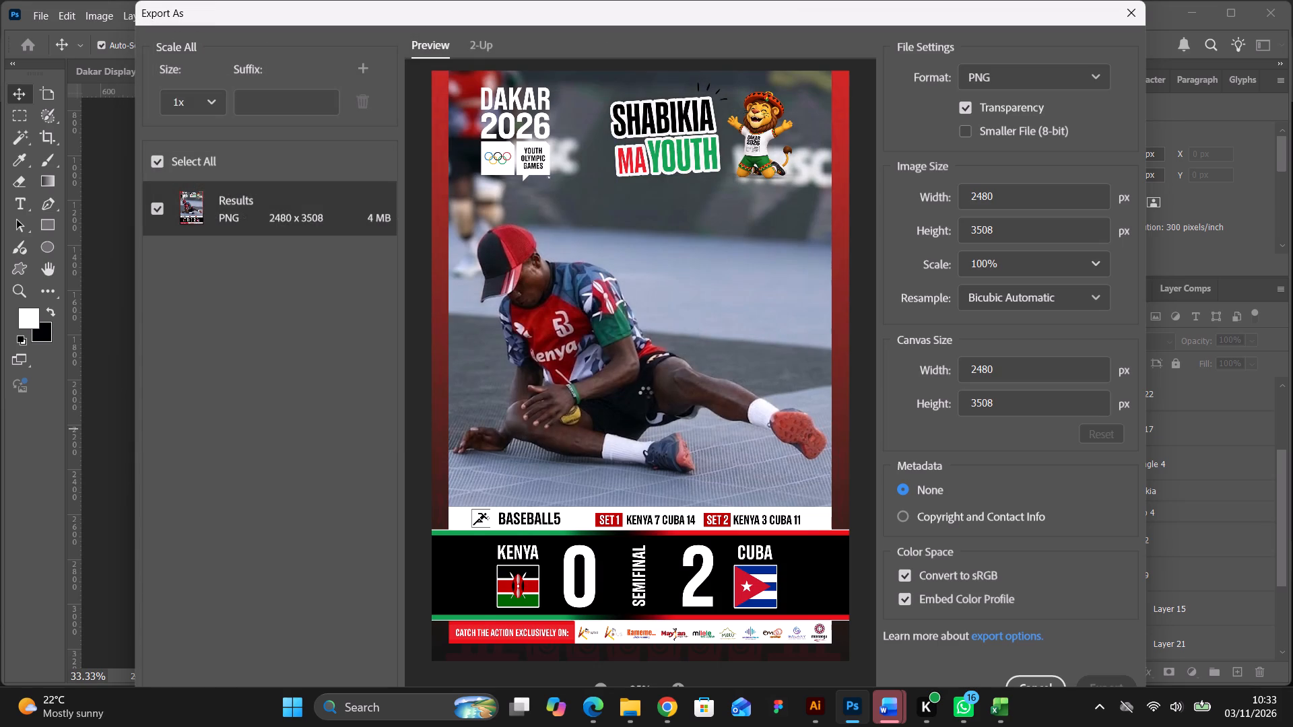
left_click(863, 618)
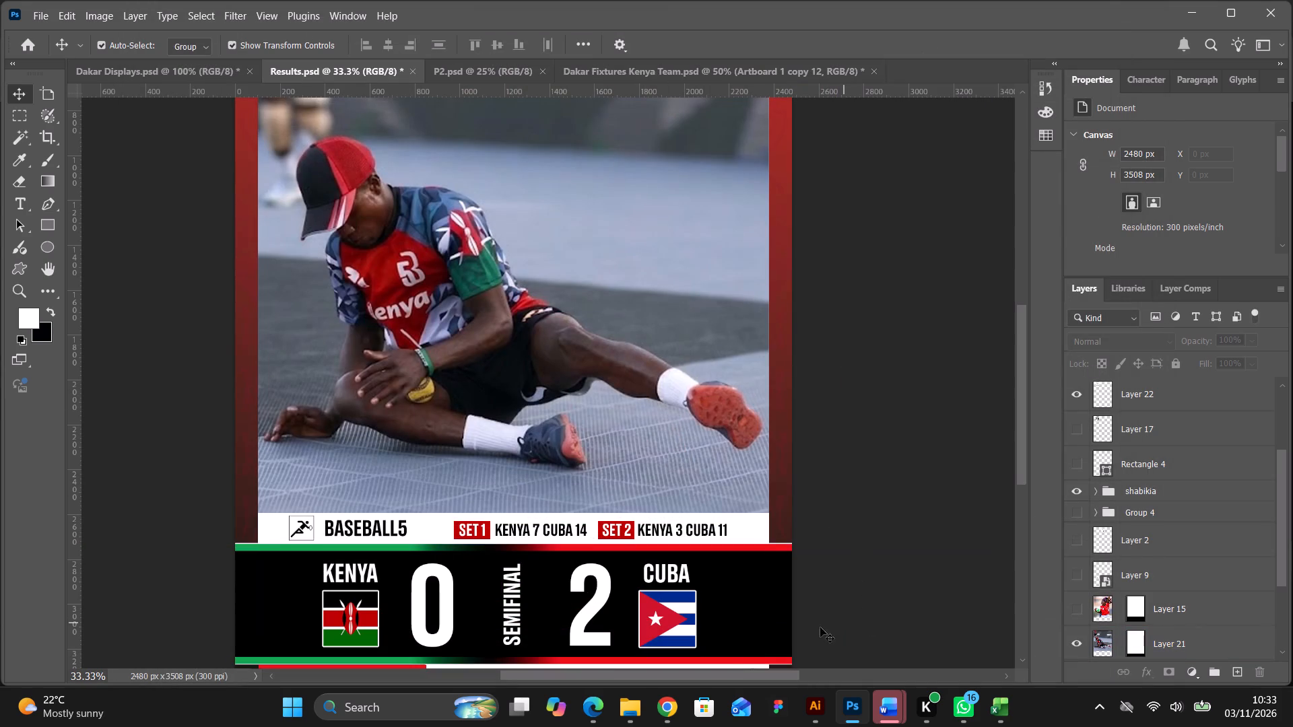
Look through the 2026 > Milele > Dakar folder on drive D for the exported Kenya results posters.
left_click(630, 703)
left_click(511, 644)
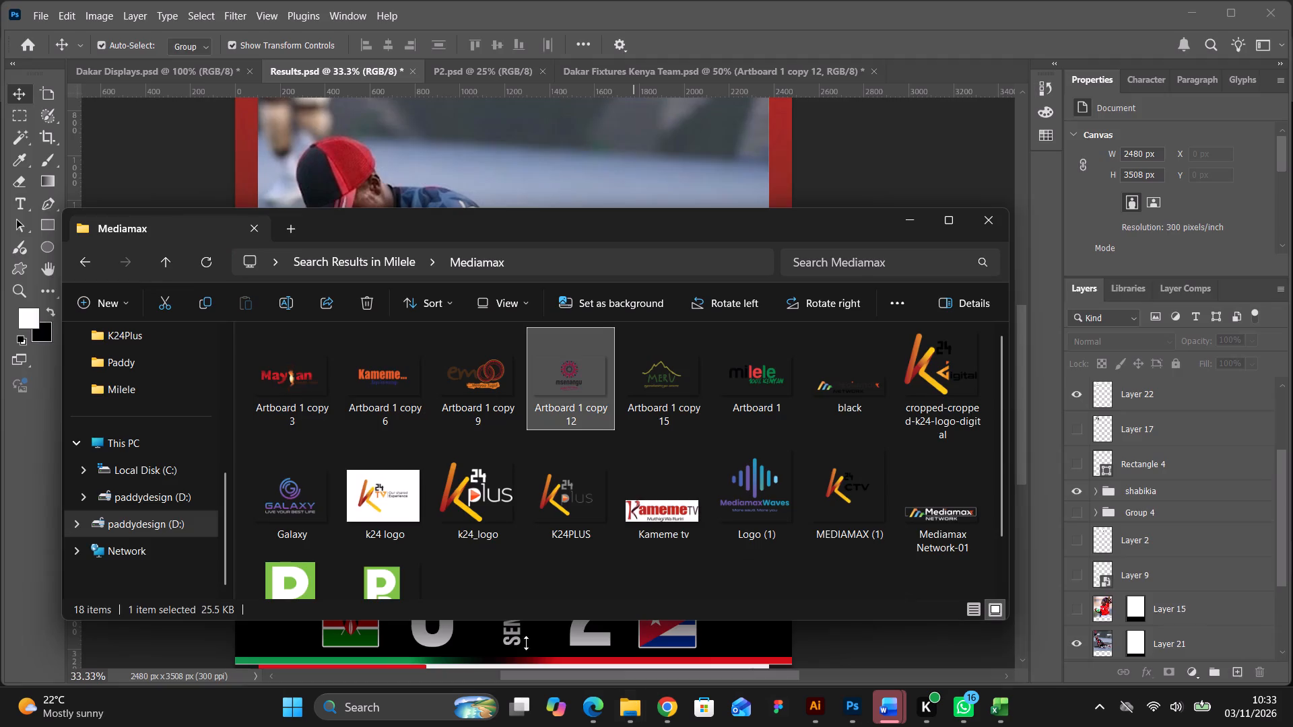
left_click(146, 530)
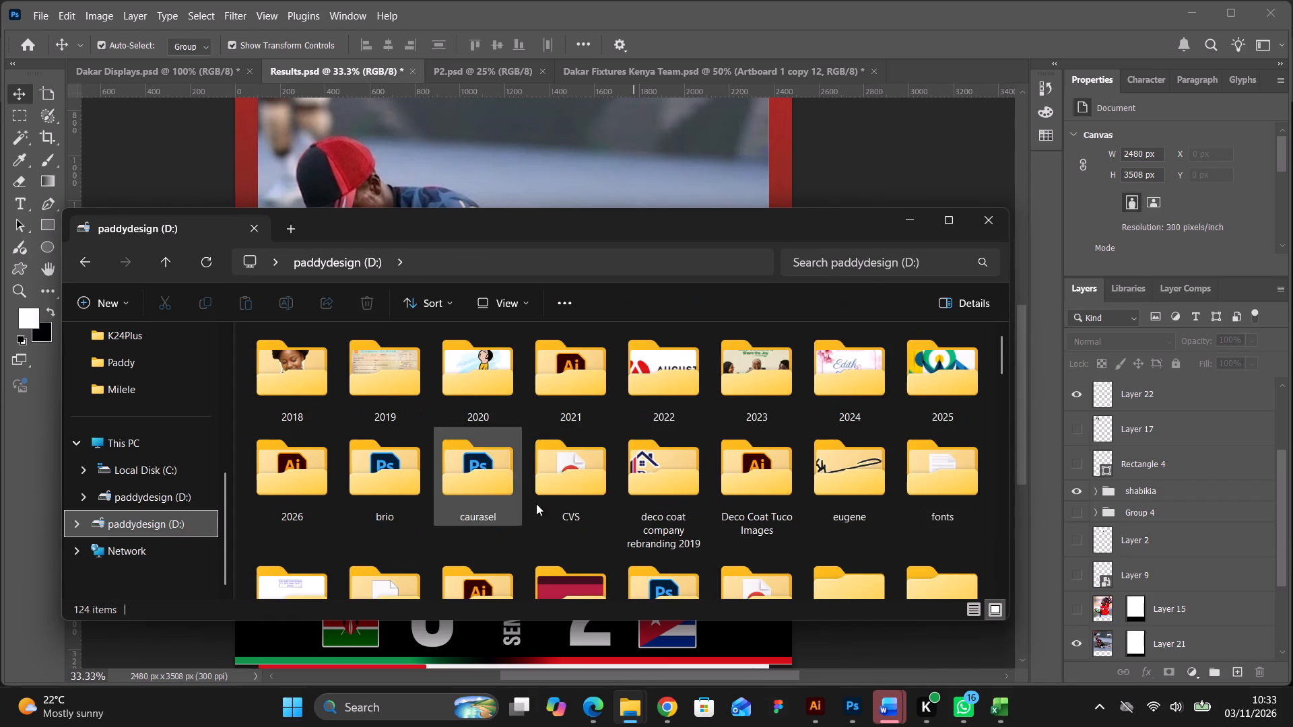
double_click(292, 470)
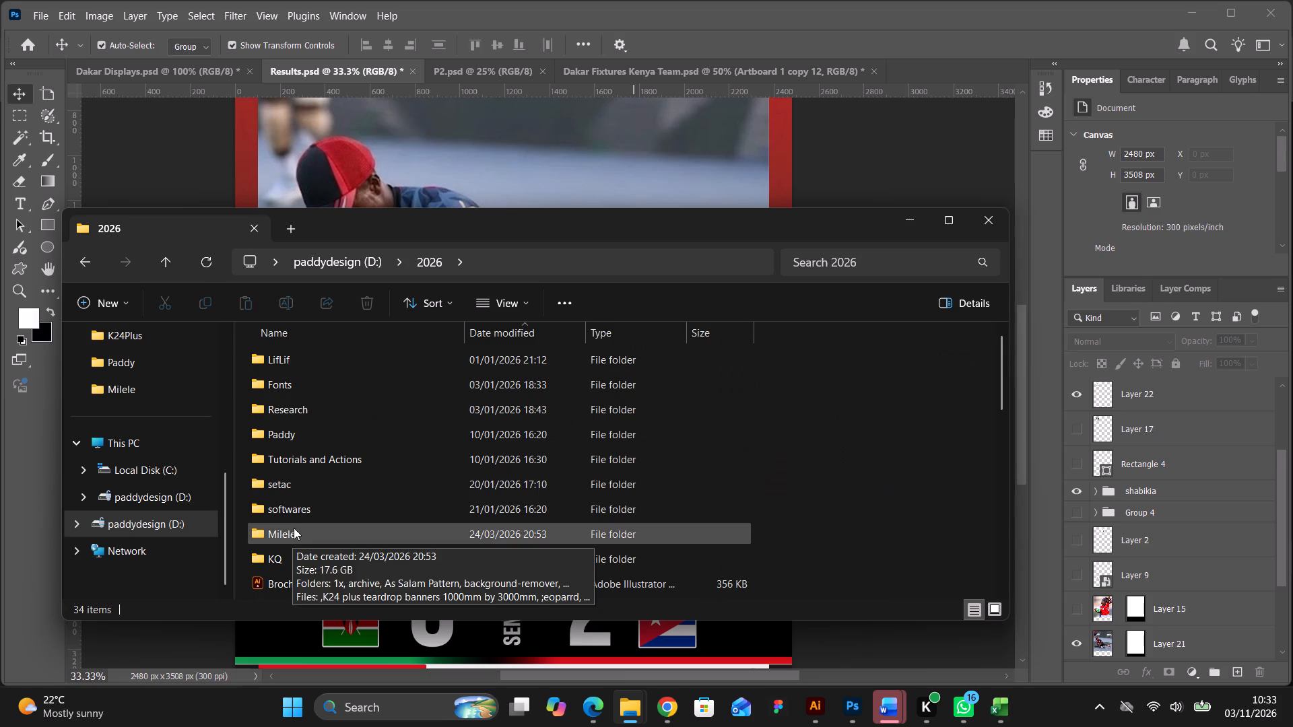
double_click(294, 439)
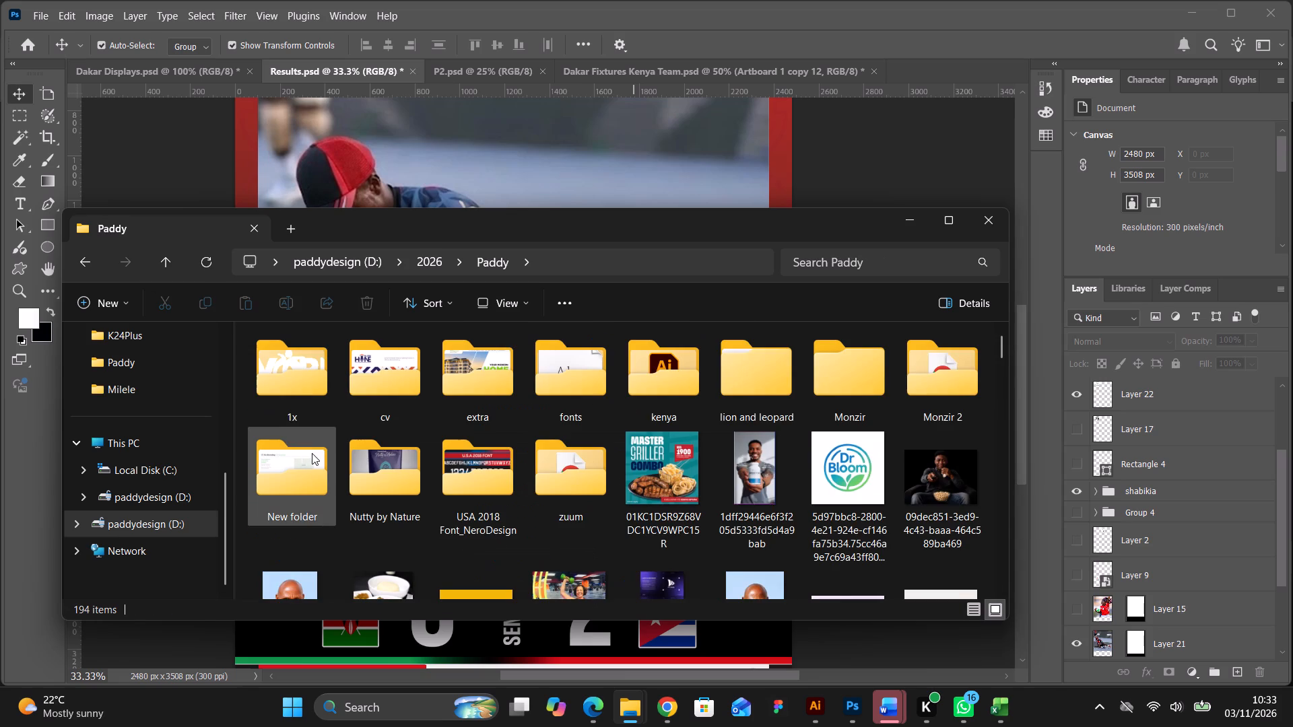
left_click(85, 258)
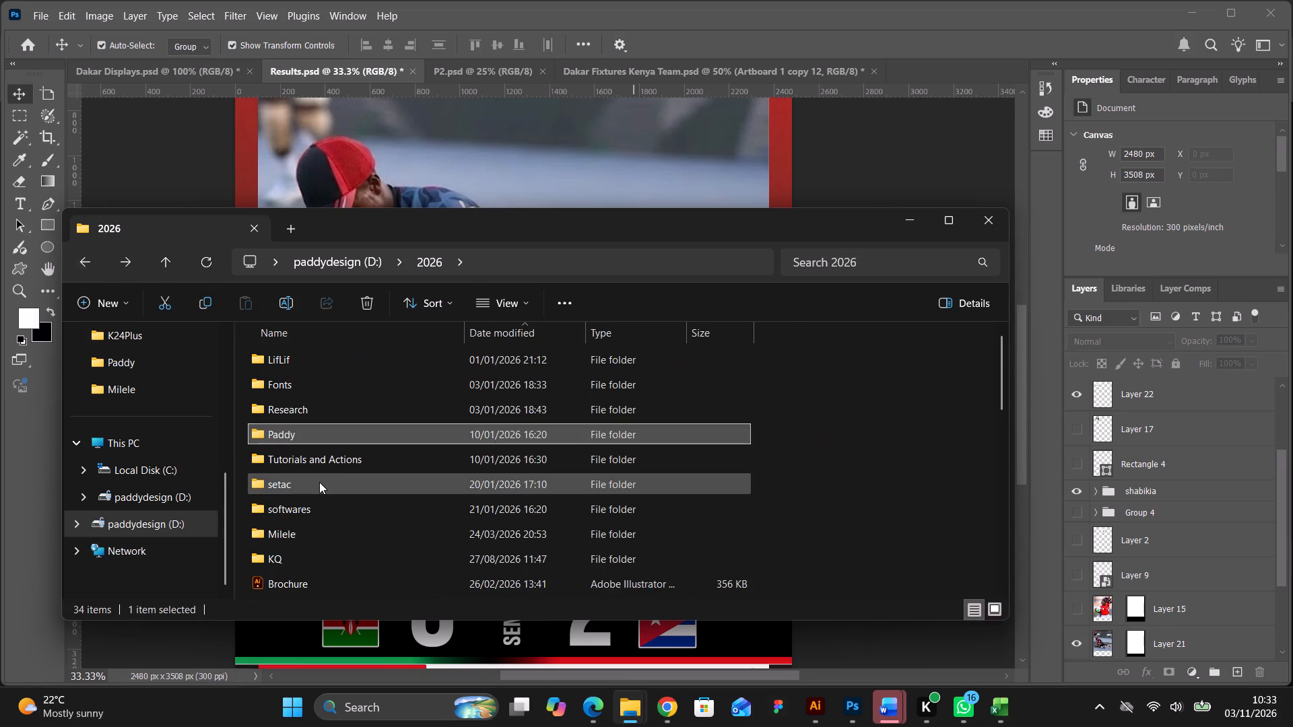
double_click(297, 534)
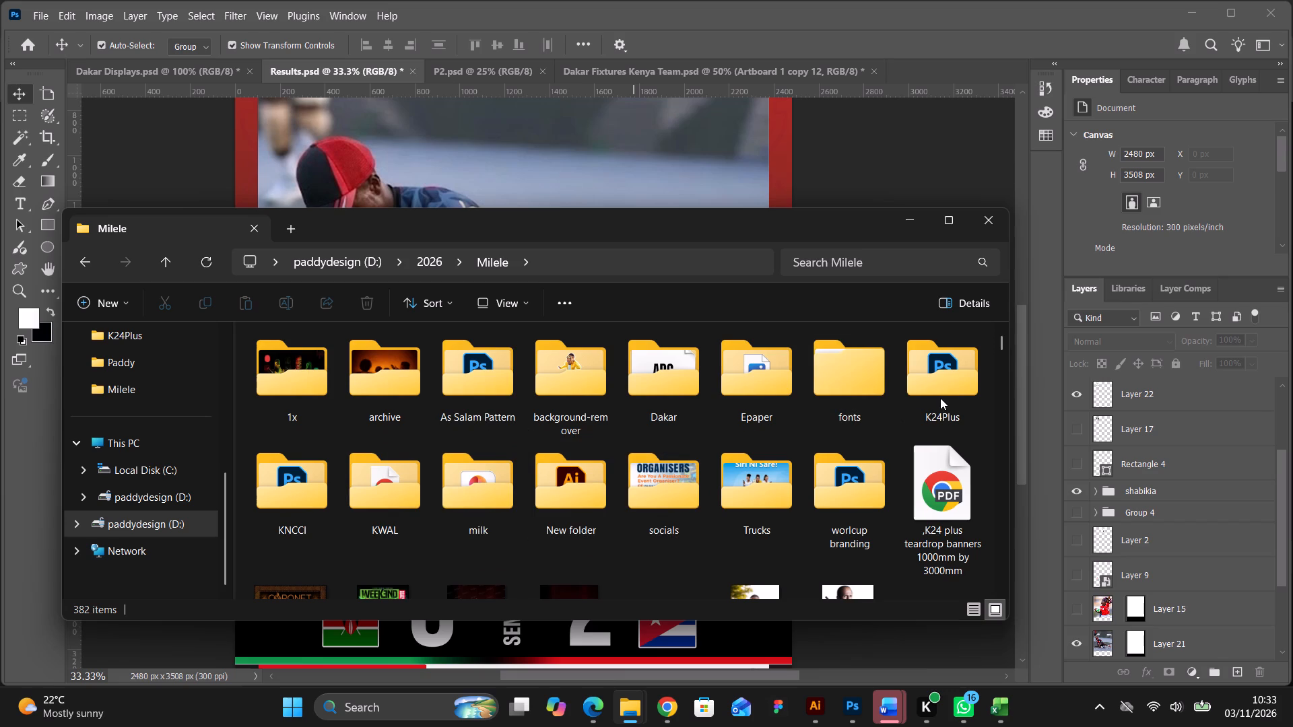
double_click(673, 390)
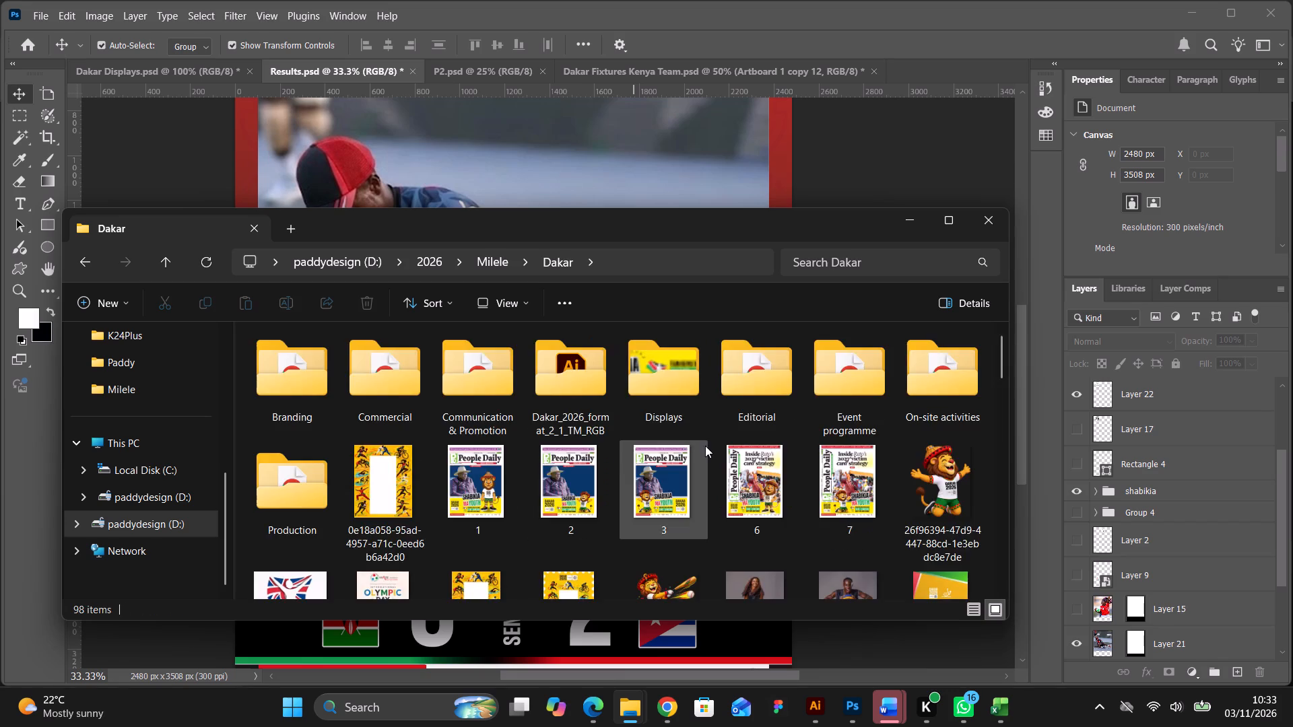
scroll(707, 448, "down", 6)
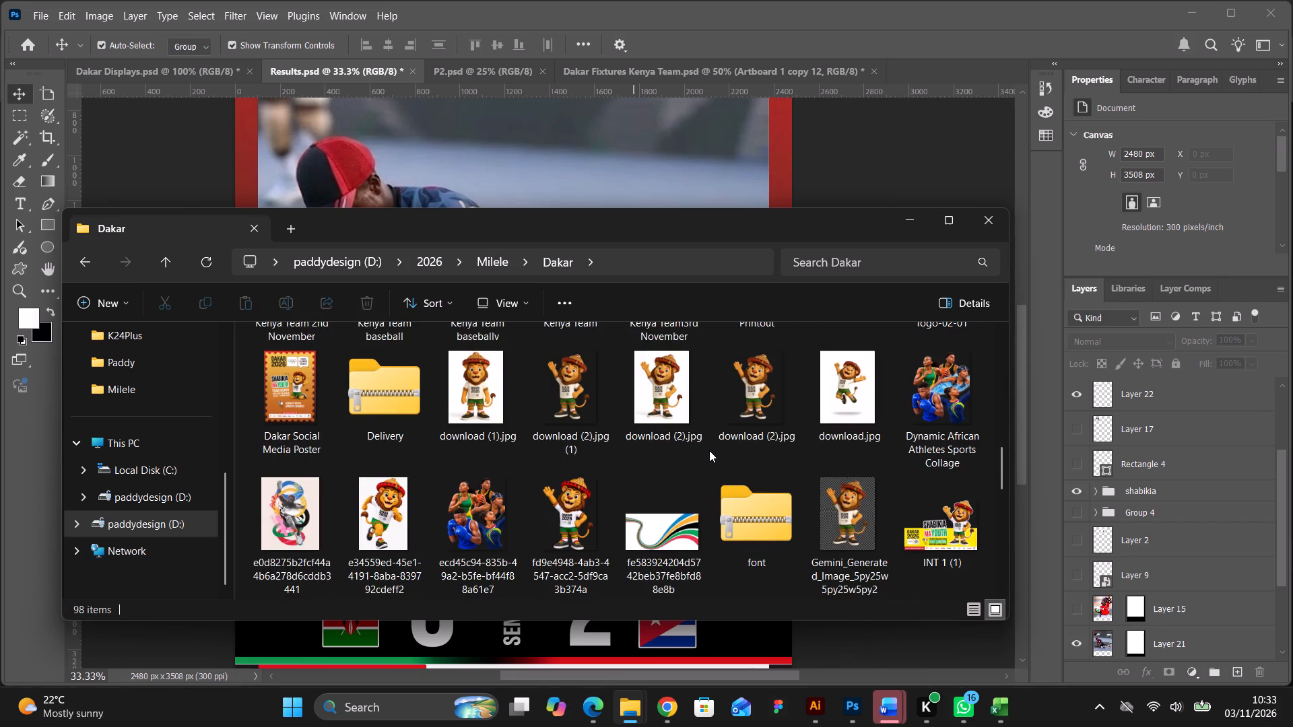
scroll(709, 450, "down", 3)
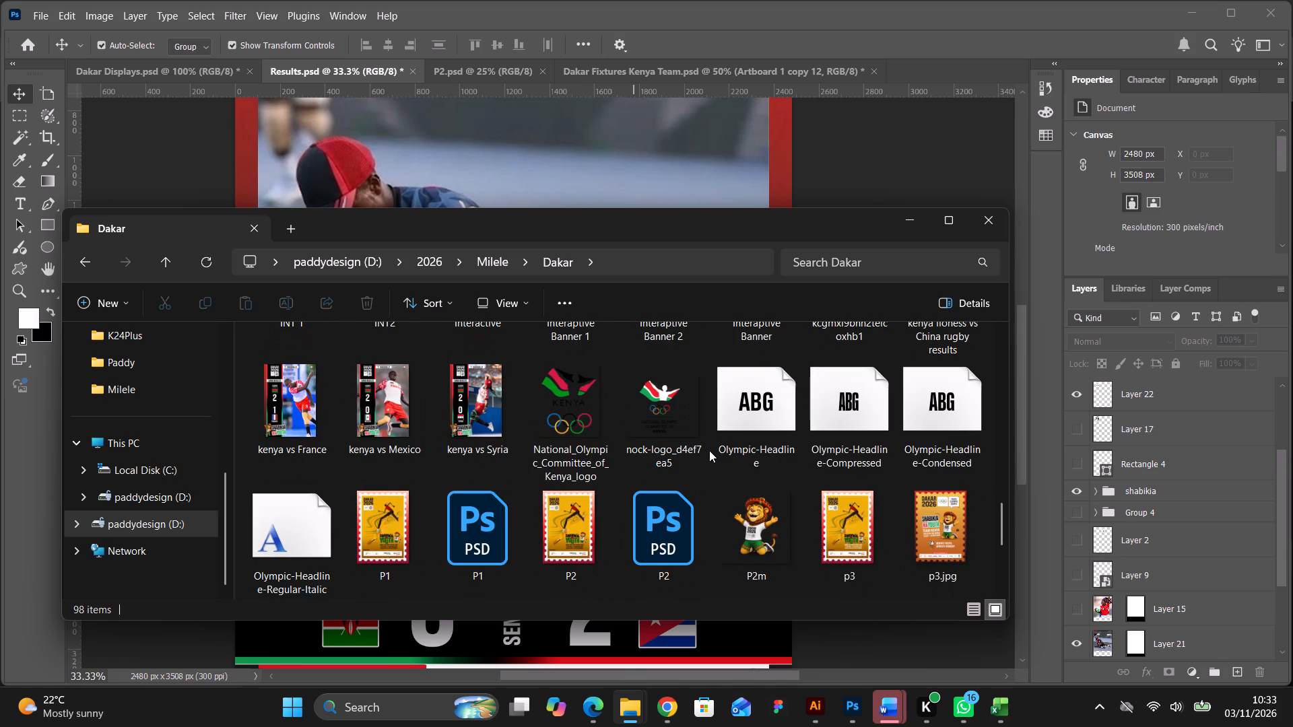
scroll(709, 450, "down", 2)
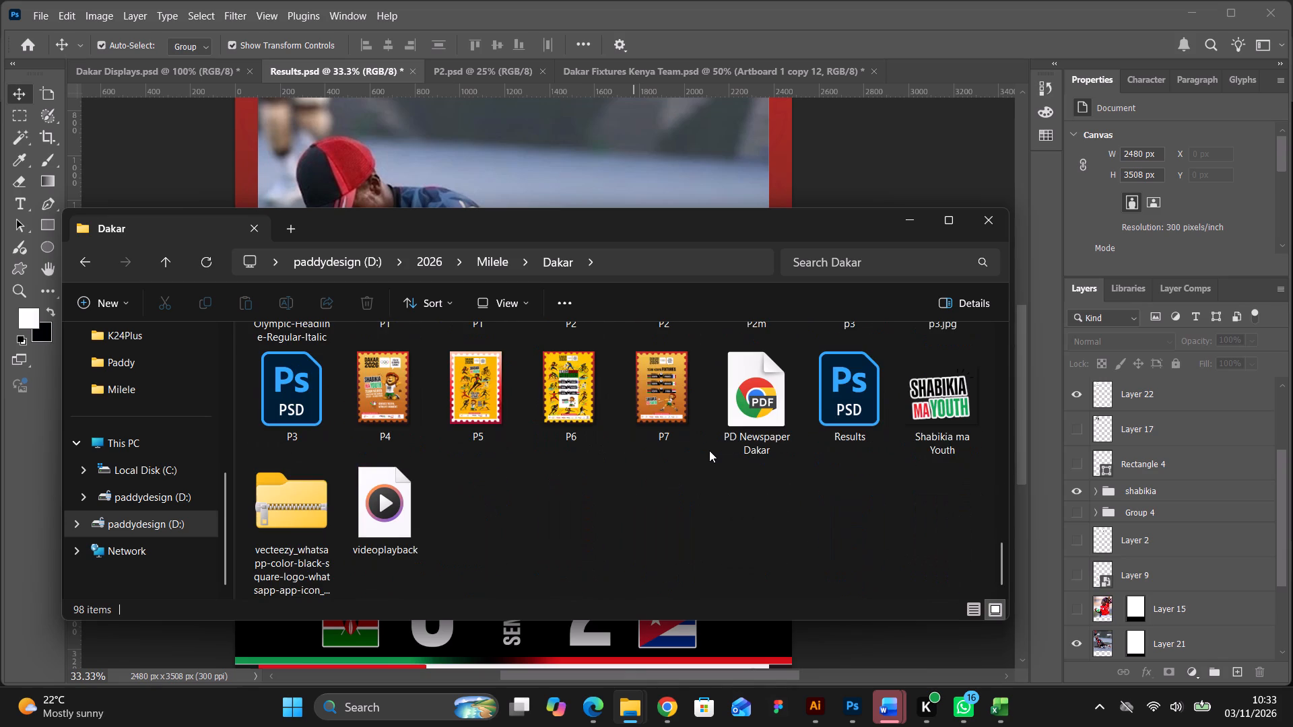
scroll(709, 450, "up", 3)
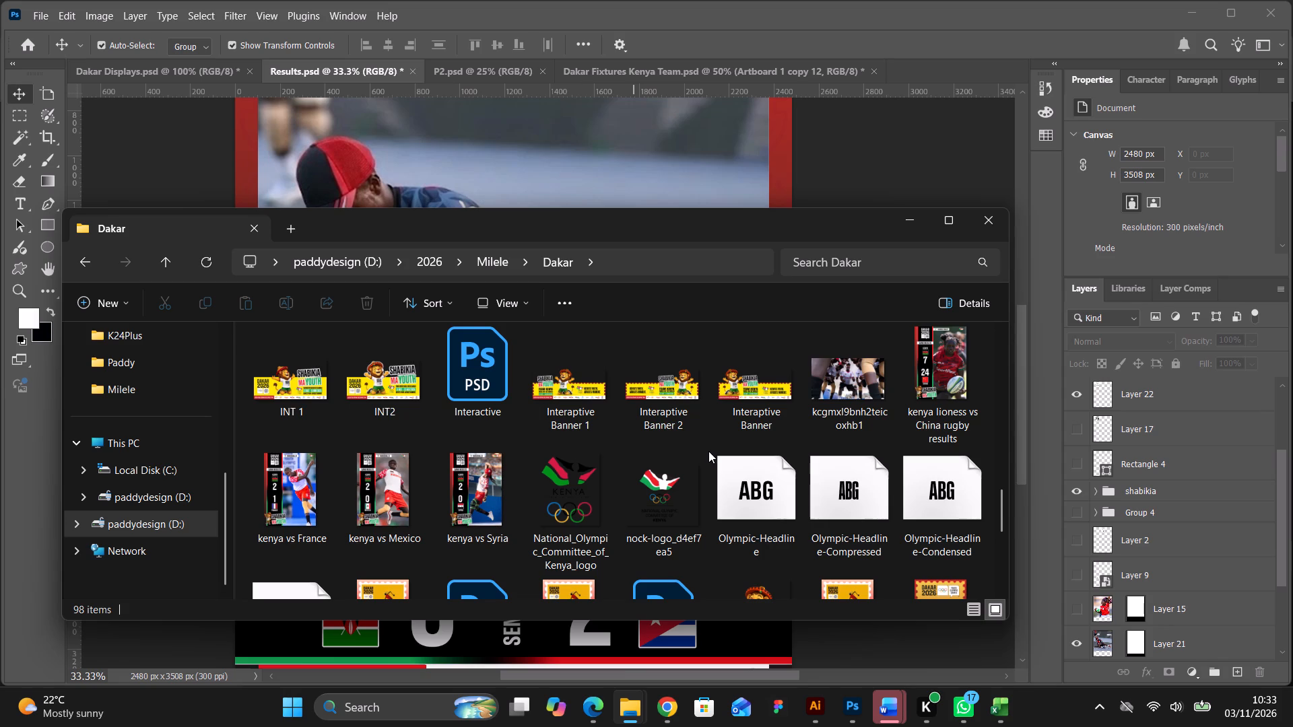
scroll(708, 451, "down", 1)
scroll(708, 451, "up", 1)
left_click(509, 197)
Reopen the PNG export's save location to check which folder holds the kenya vs china, cuba and senegal posters, then cancel the export.
left_click(42, 17)
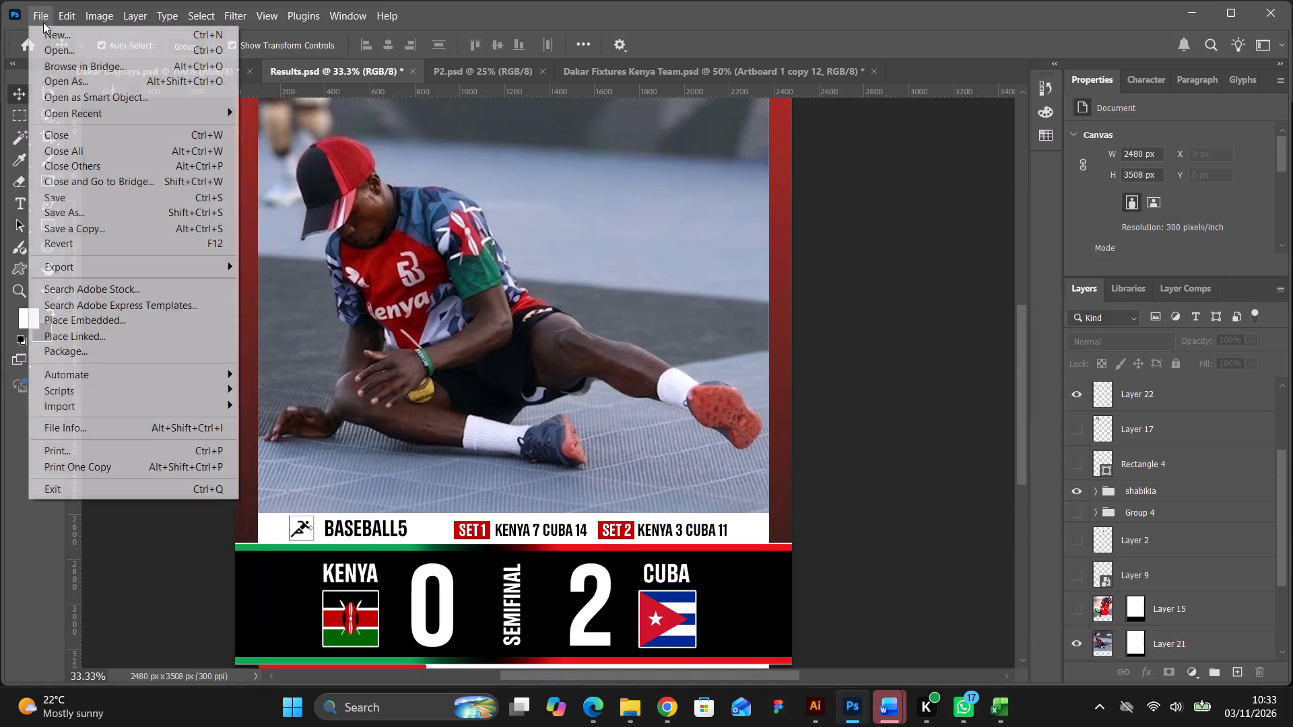
left_click(286, 283)
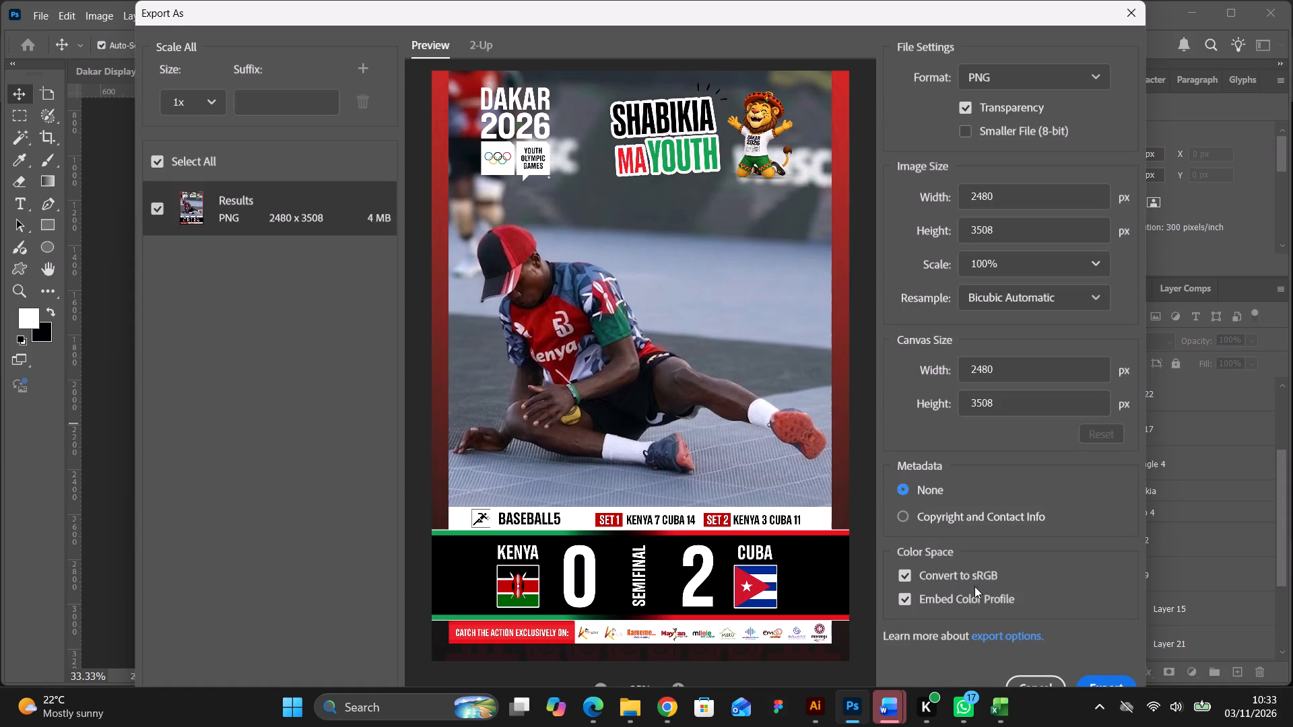
left_click(1103, 683)
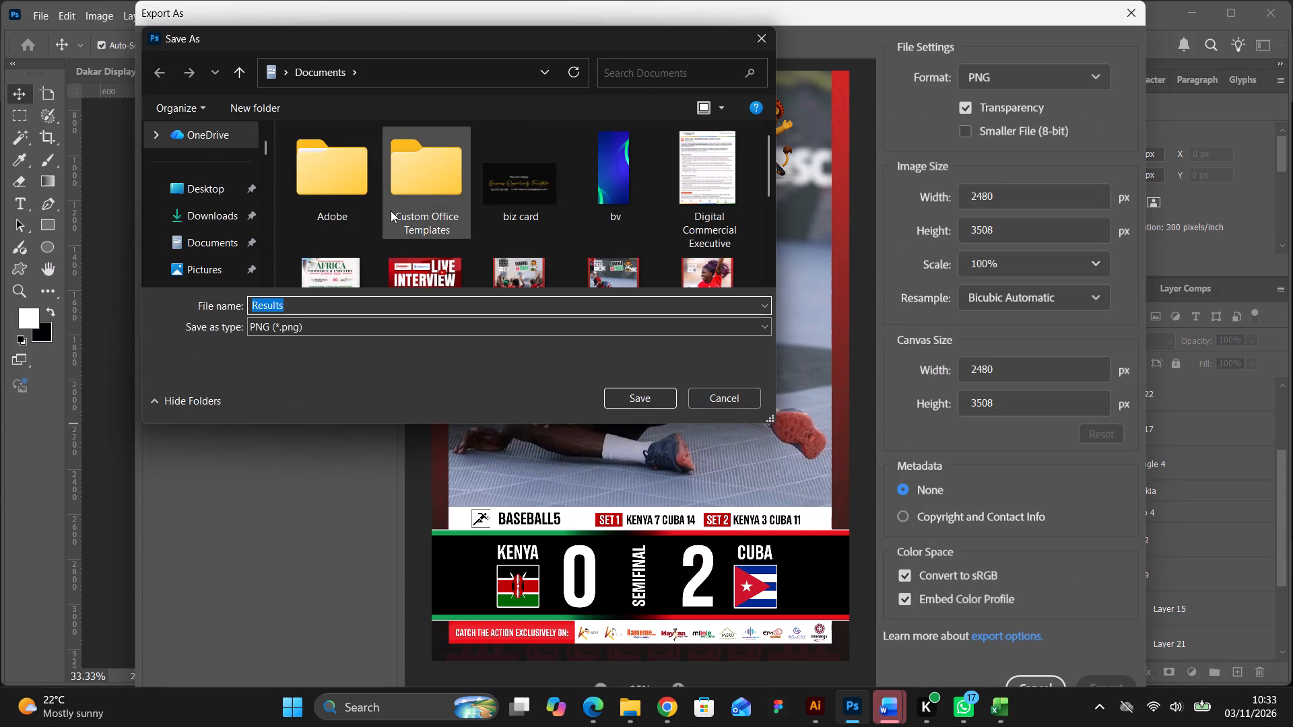
scroll(391, 211, "down", 1)
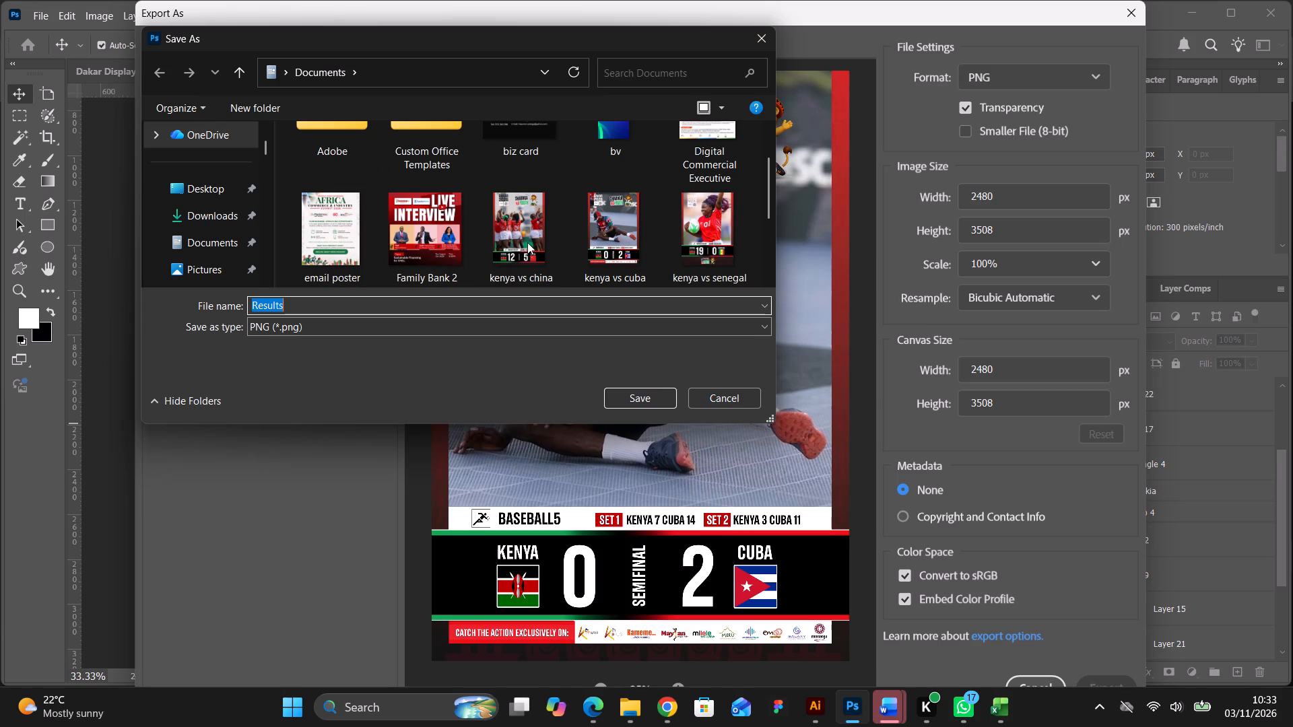
left_click(527, 241)
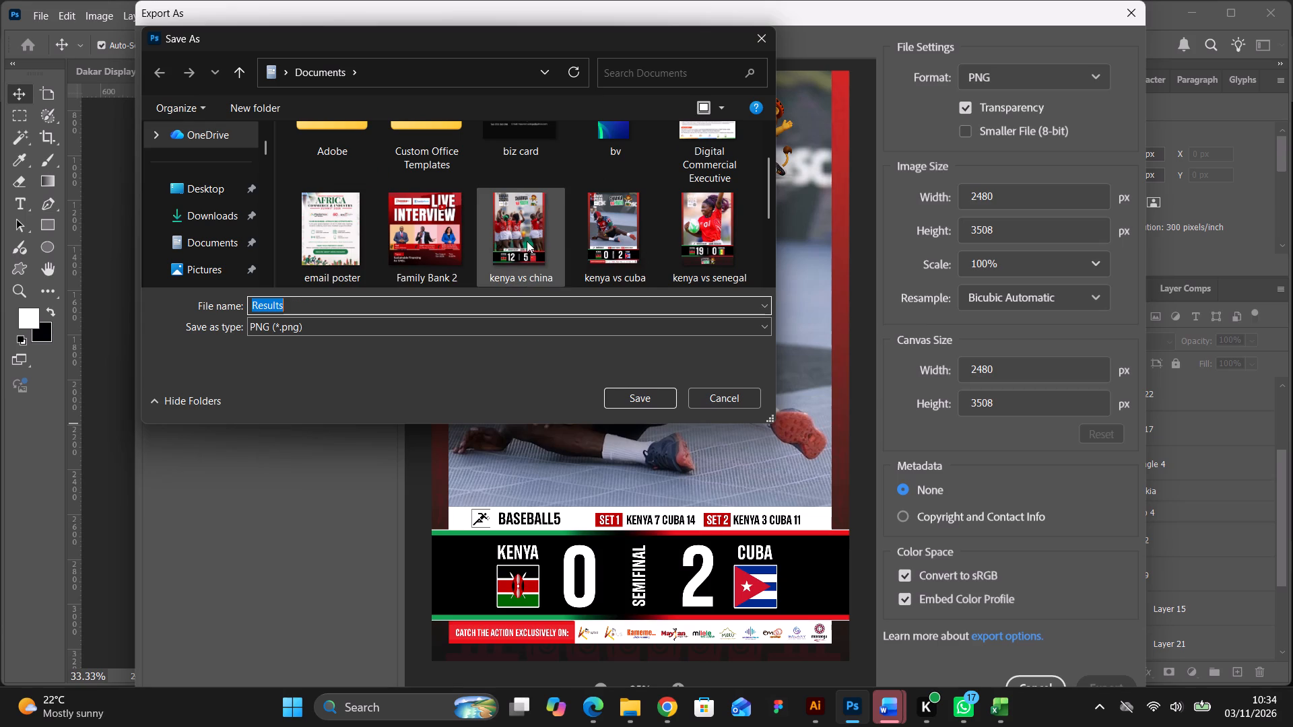
left_click(592, 252, "ctrl")
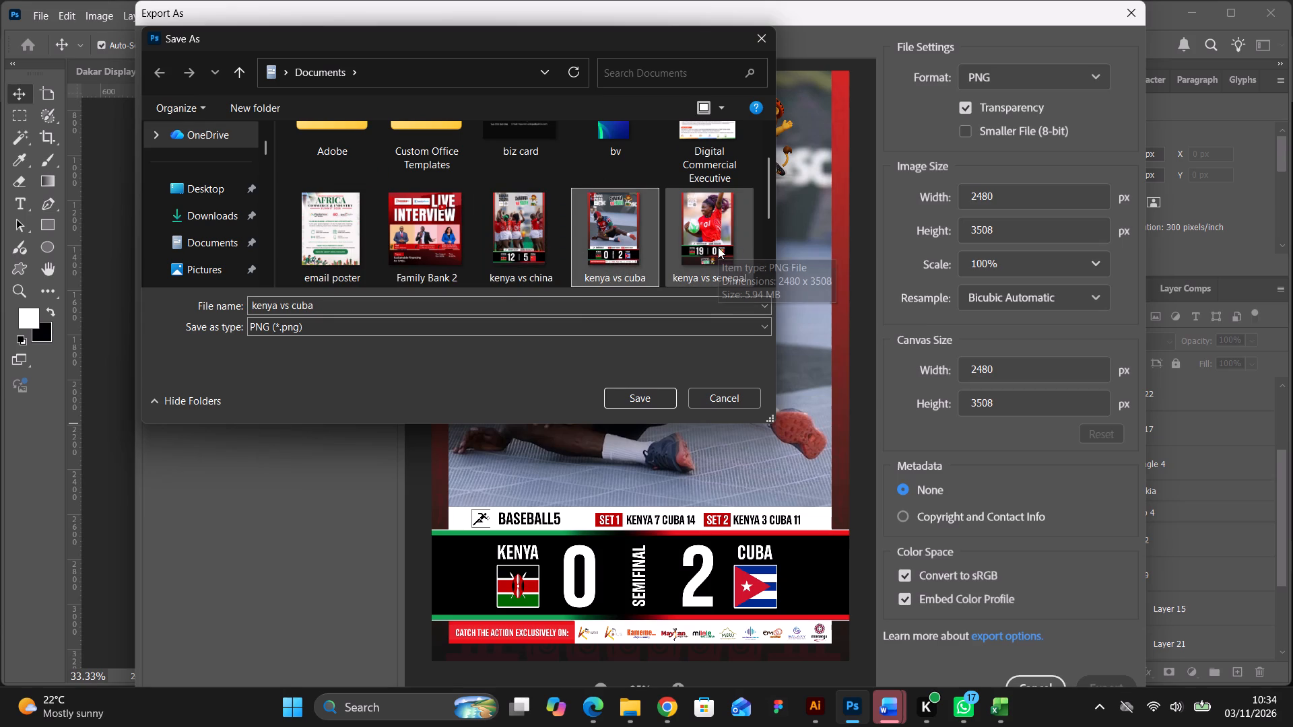
left_click(718, 247, "shift")
left_click(604, 225, "shift")
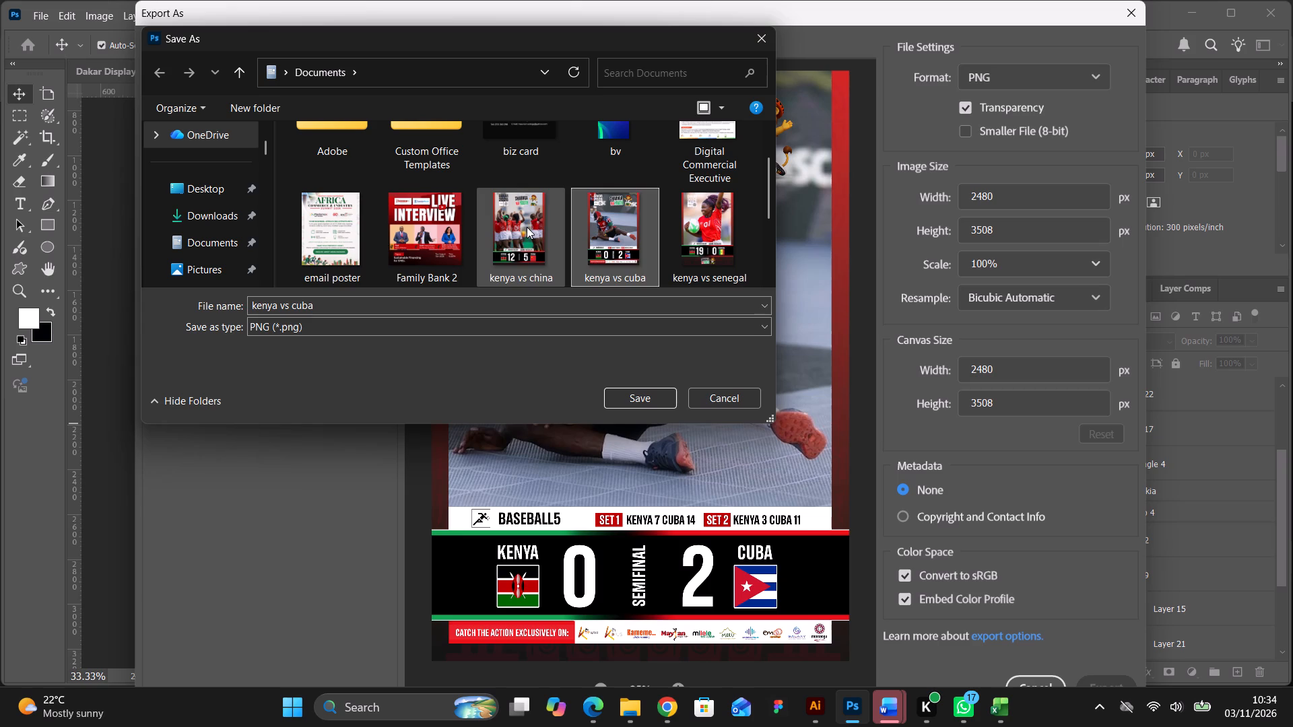
left_click(527, 227, "ctrl")
left_click(607, 237, "ctrl")
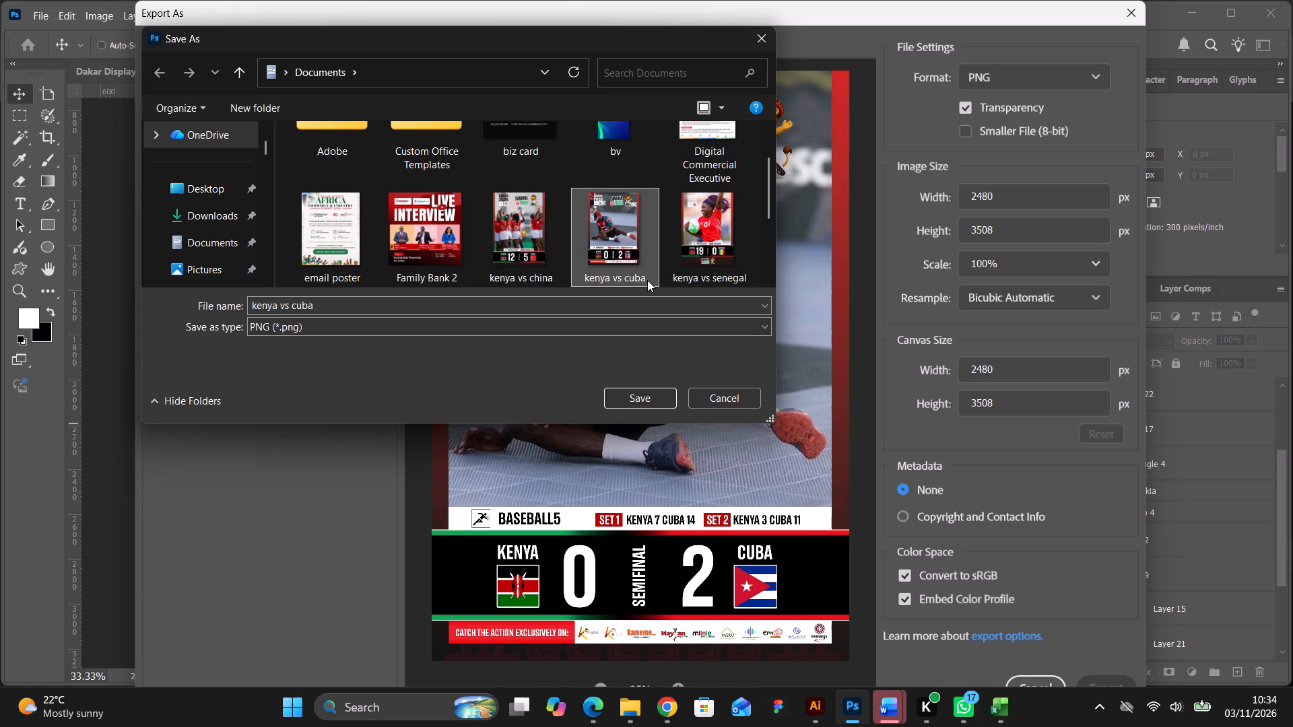
left_click(743, 395)
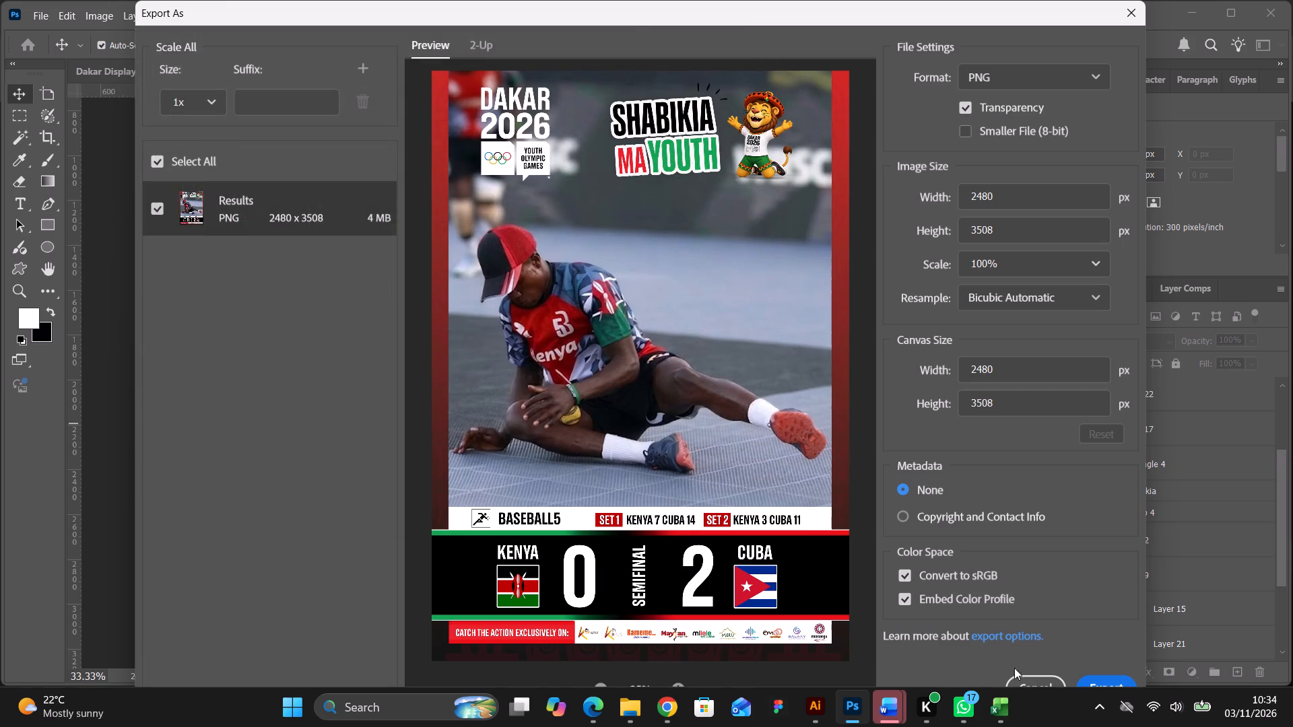
left_click(1029, 683)
Move the kenya vs china, kenya vs cuba and kenya vs senegal posters from Documents into the Dakar folder.
left_click(628, 699)
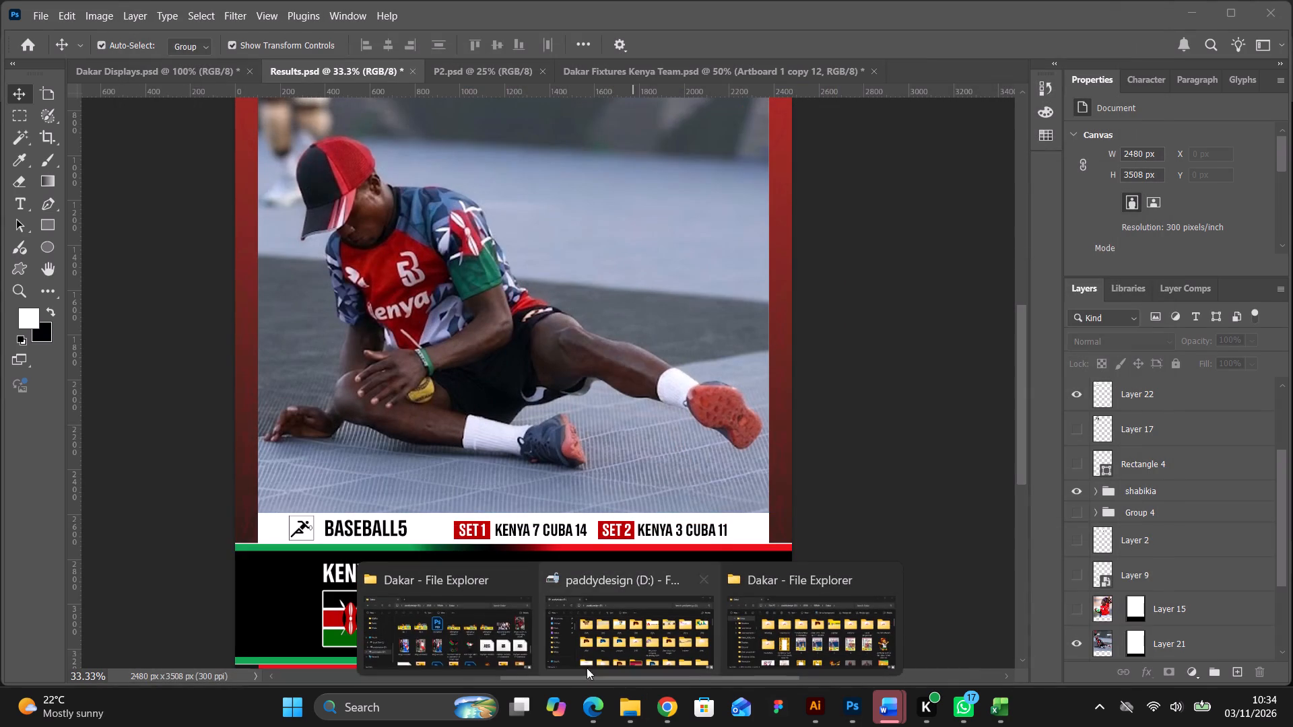
left_click(484, 644)
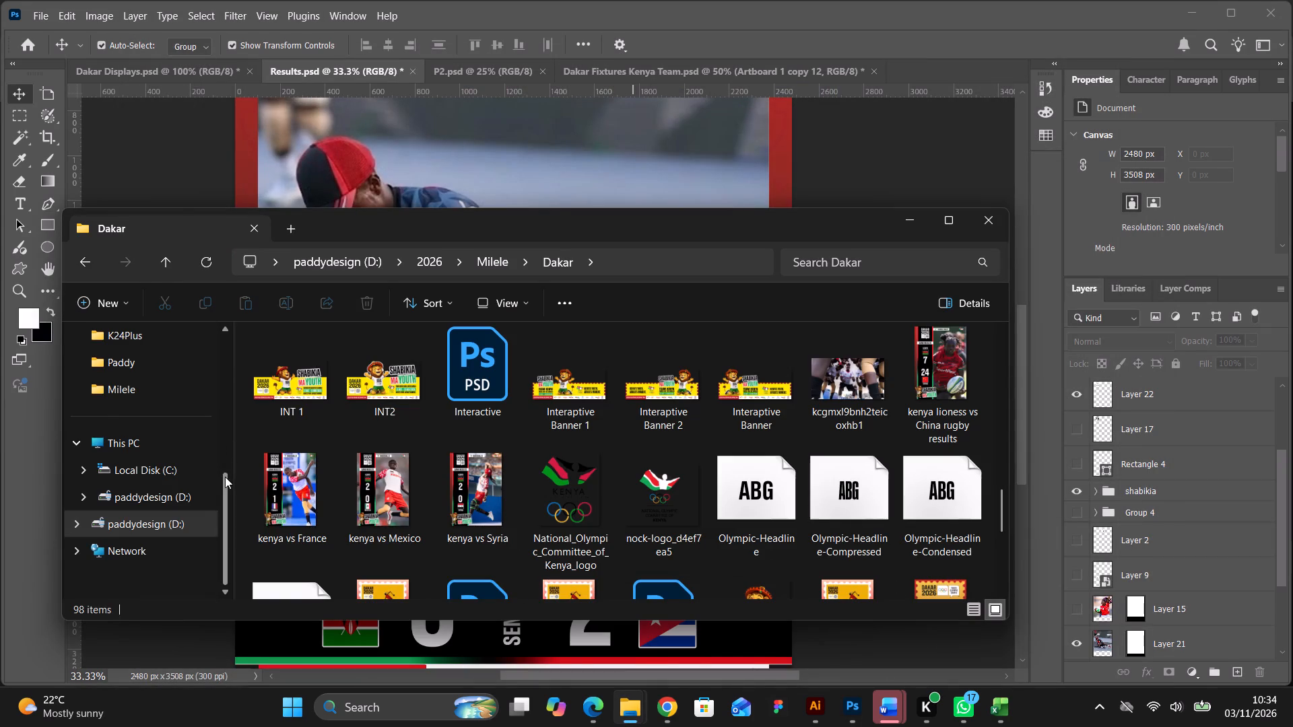
left_click_drag(225, 477, 227, 331)
left_click(188, 333)
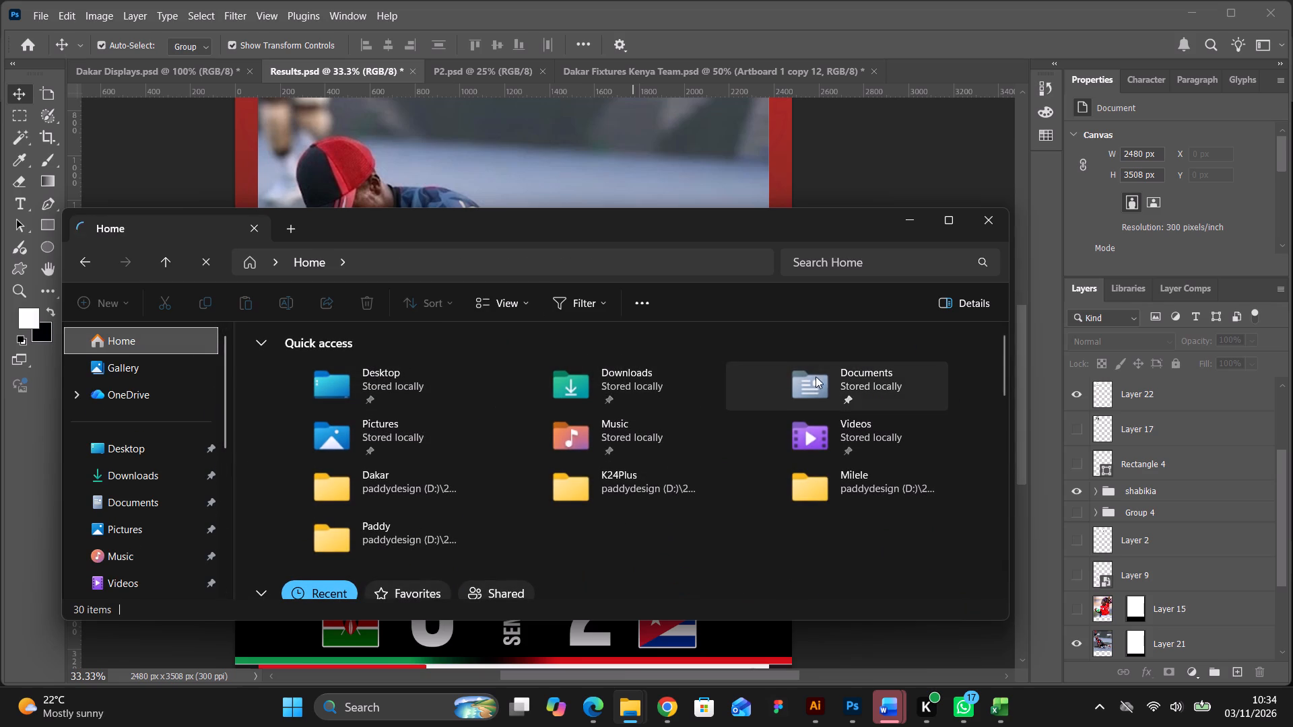
double_click(851, 369)
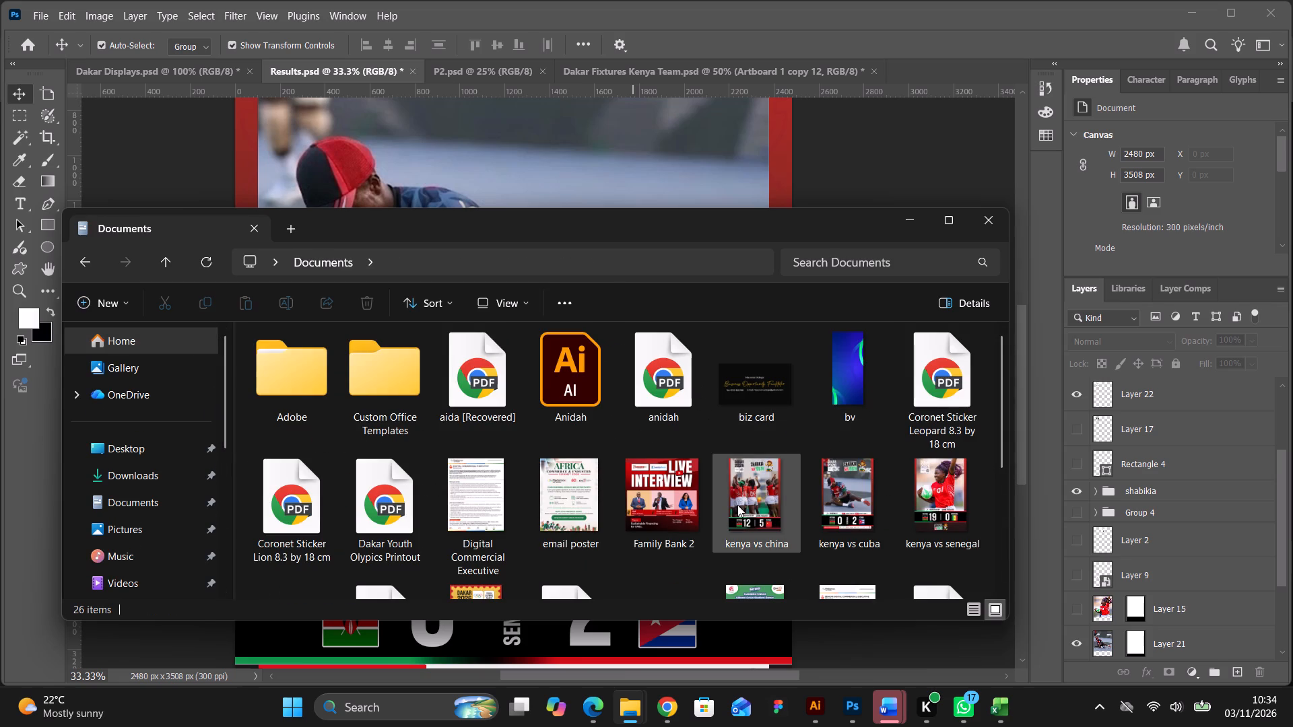
left_click(737, 505)
left_click(822, 502, "ctrl")
left_click(938, 497, "ctrl")
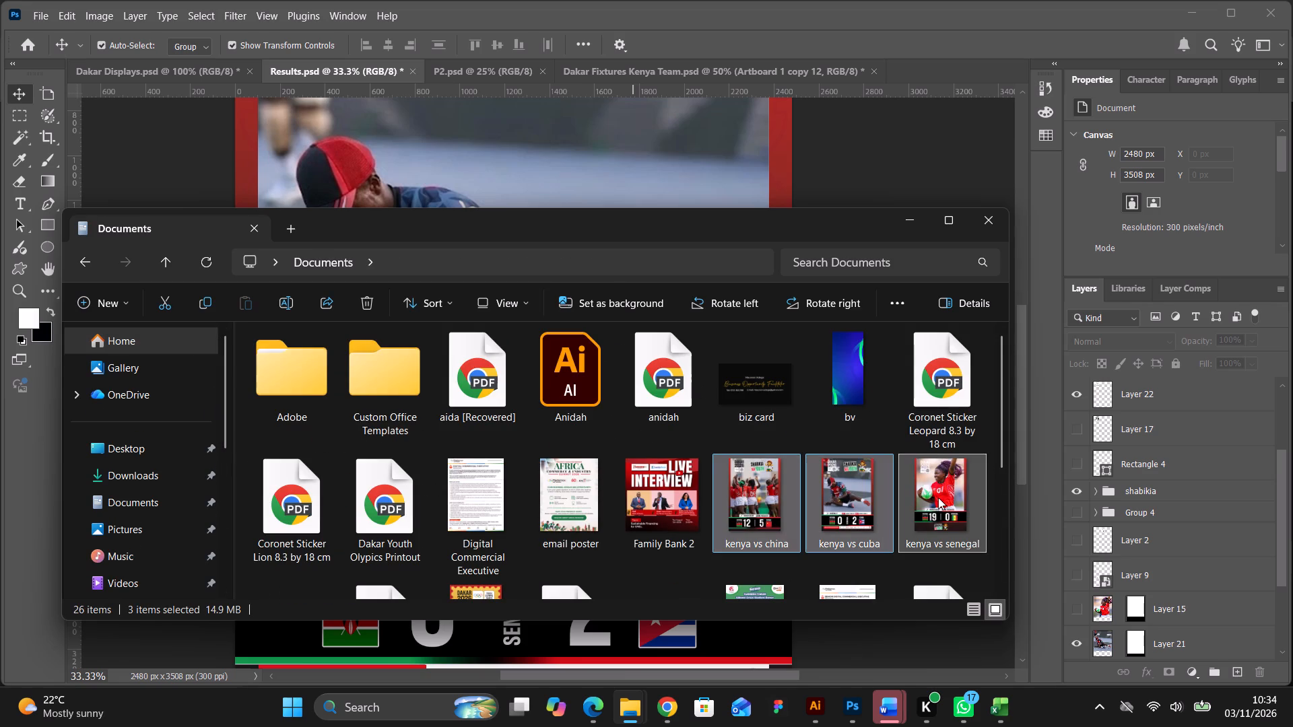
key("ctrl+c")
key("ctrl+x")
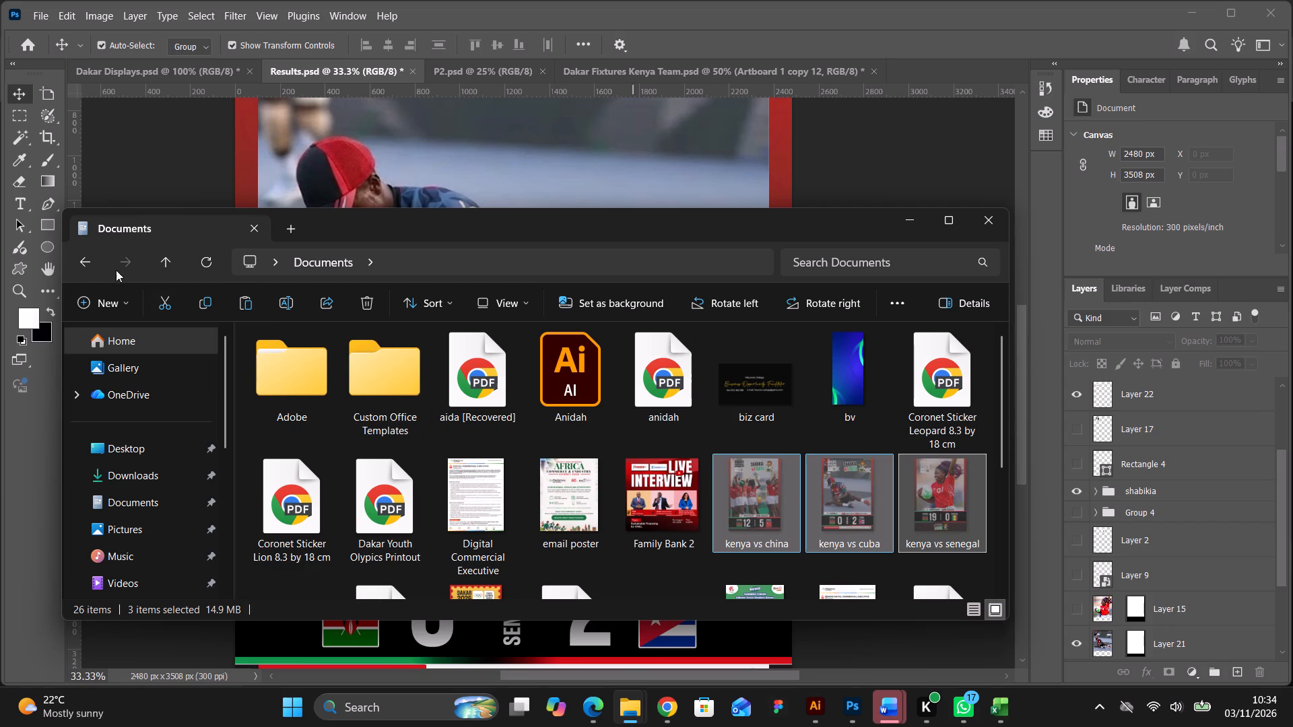
left_click(94, 265)
left_click(94, 265)
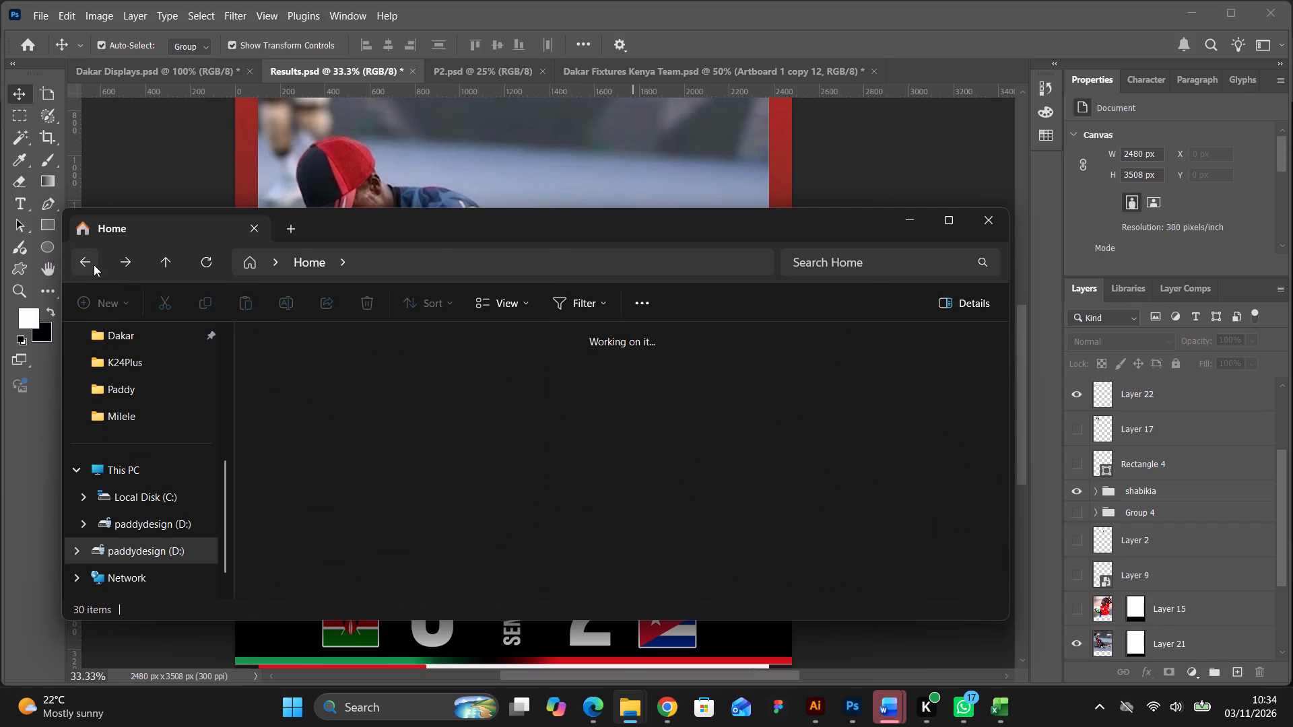
scroll(587, 456, "down", 4)
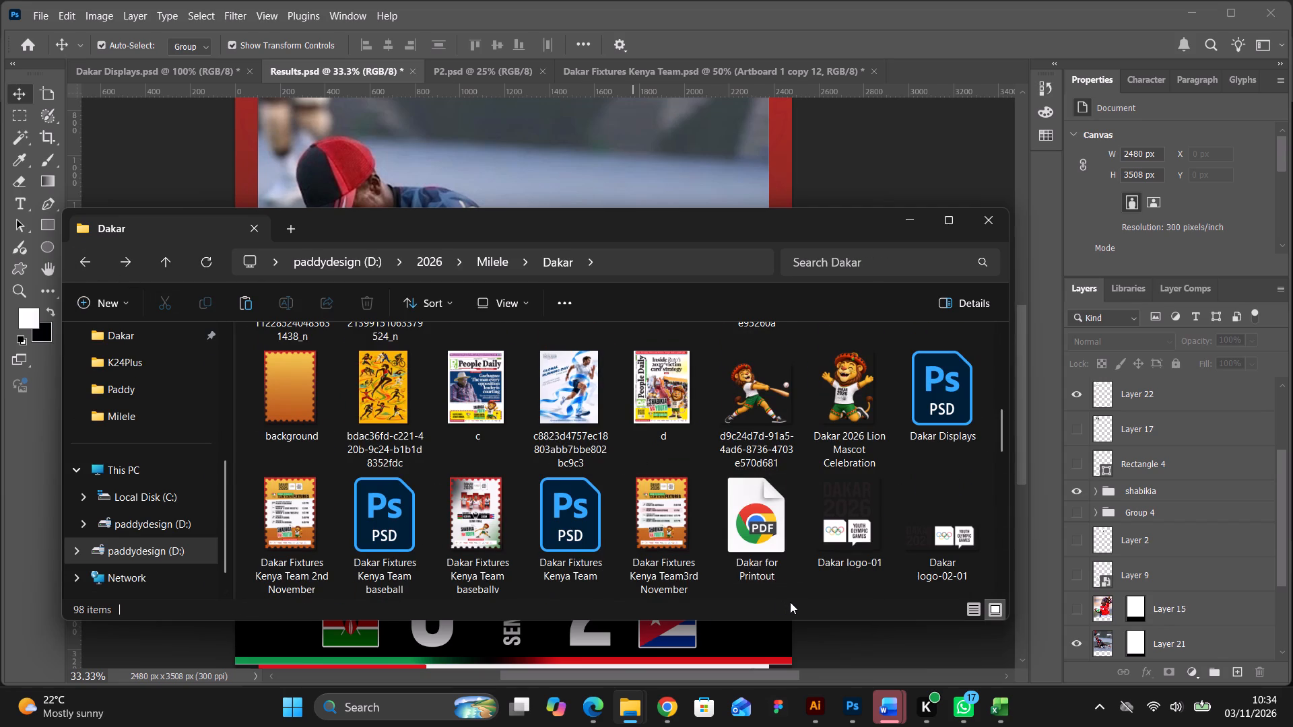
scroll(795, 528, "down", 20)
scroll(795, 528, "down", 4)
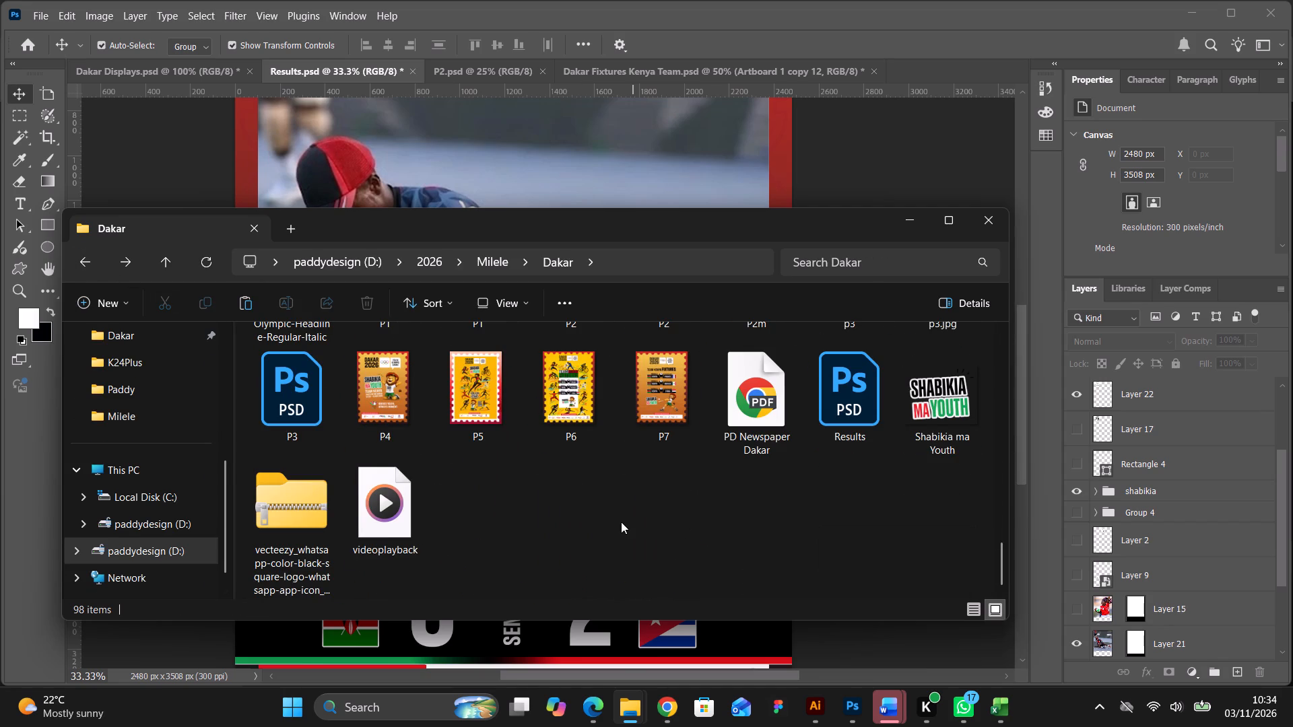
Paste the kenya vs senegal, kenya vs china and kenya vs cuba posters into the Dakar folder.
left_click(621, 522)
key("ctrl+v")
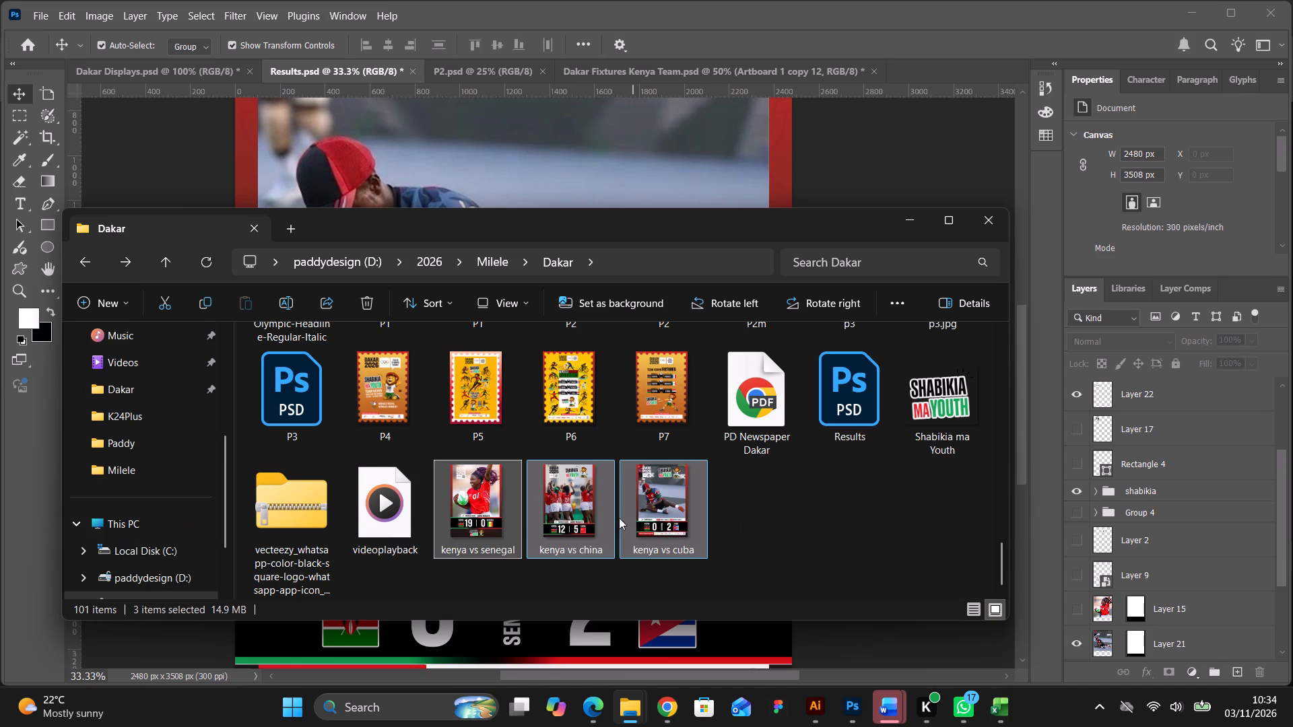
left_click(789, 508)
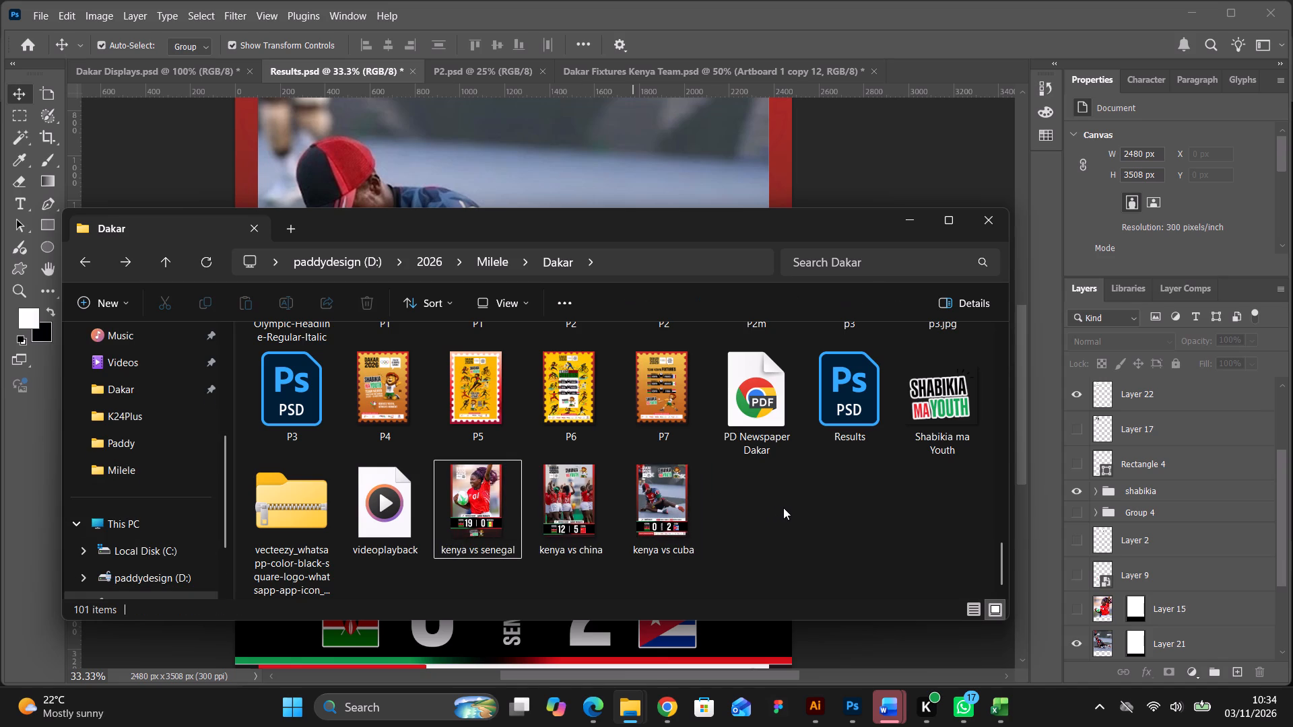
left_click(783, 508)
Select the kenya vs cuba poster in the Dakar folder.
left_click(664, 512)
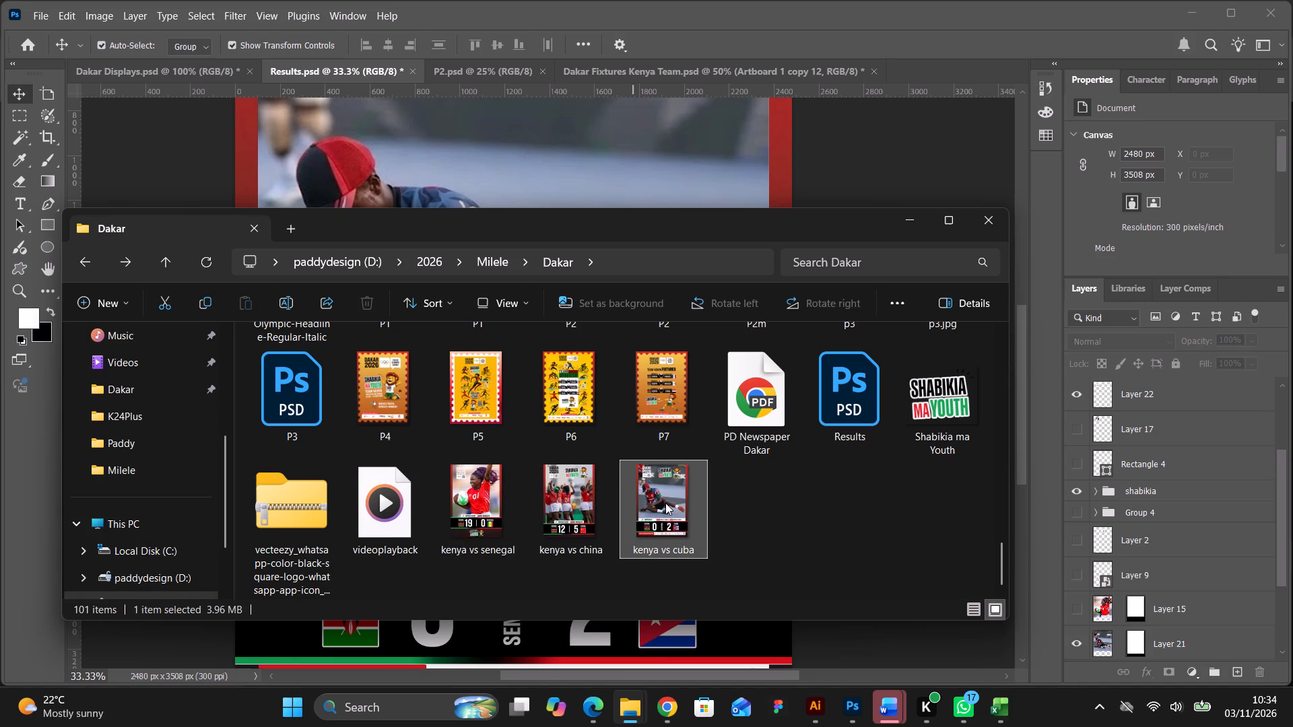